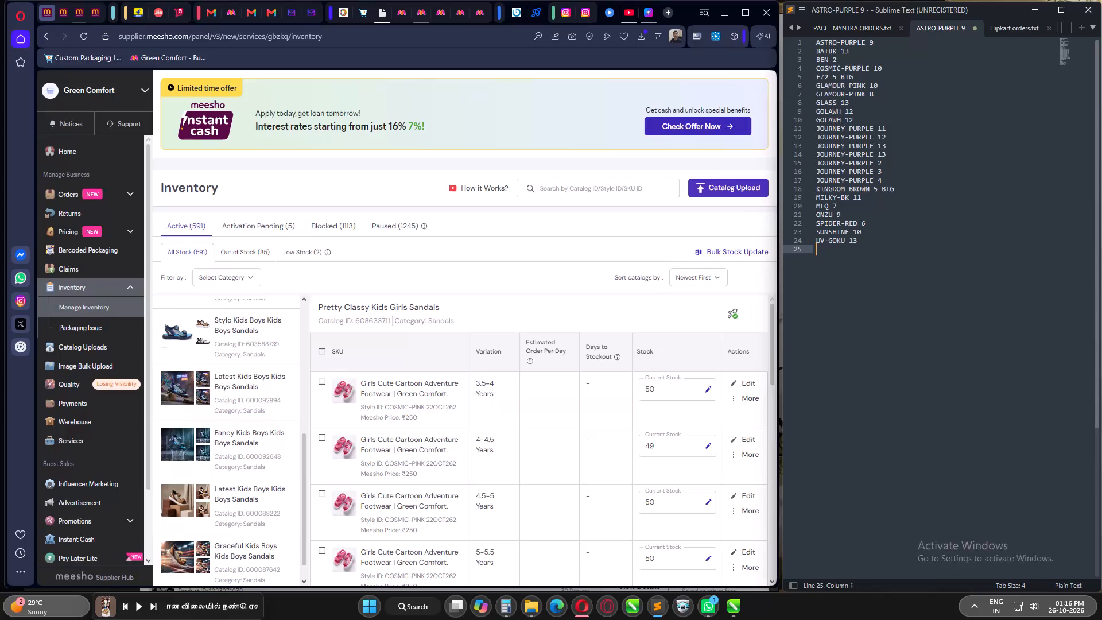
Check the out-of-stock and low-stock listings of the active inventory, ending on the full stock list.
{"action": "left_click", "coordinate": [239, 243]}
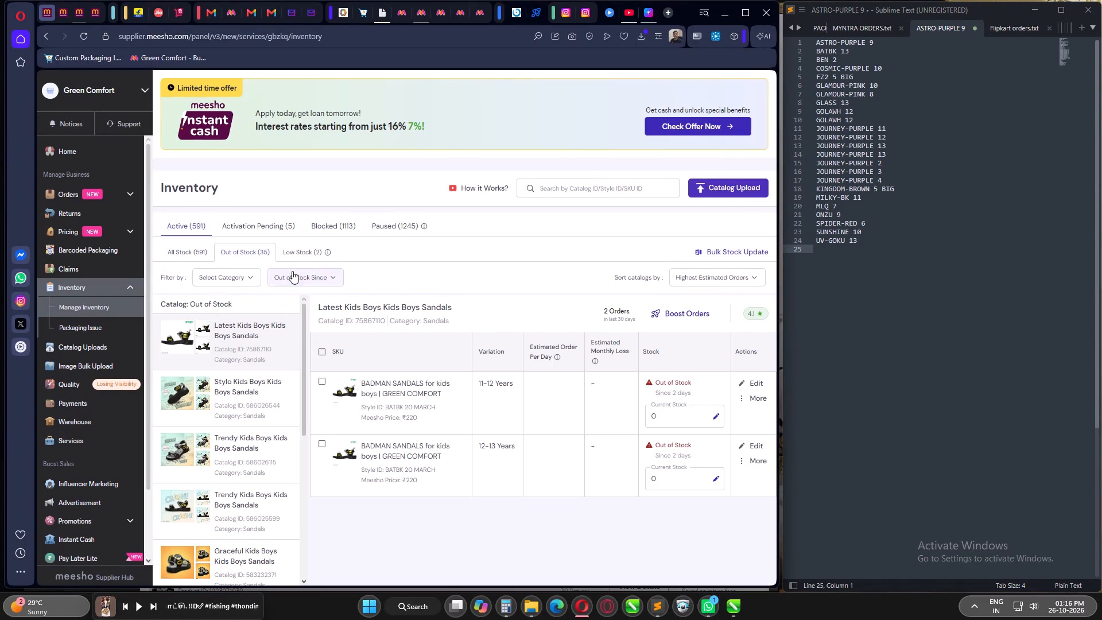
{"action": "left_click", "coordinate": [296, 253]}
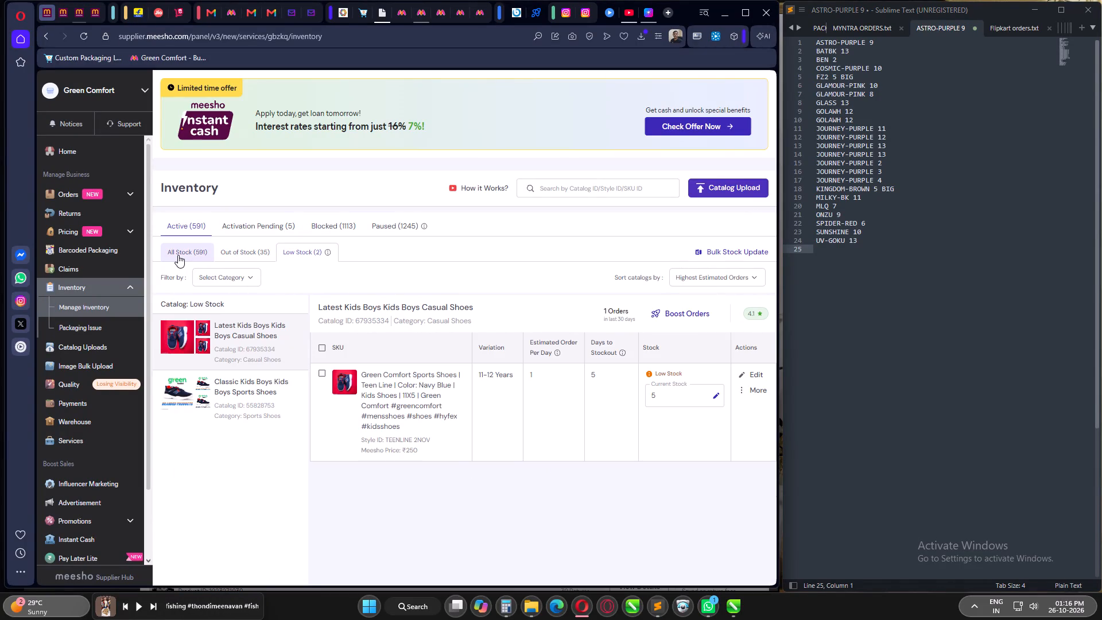
{"action": "left_click", "coordinate": [178, 255]}
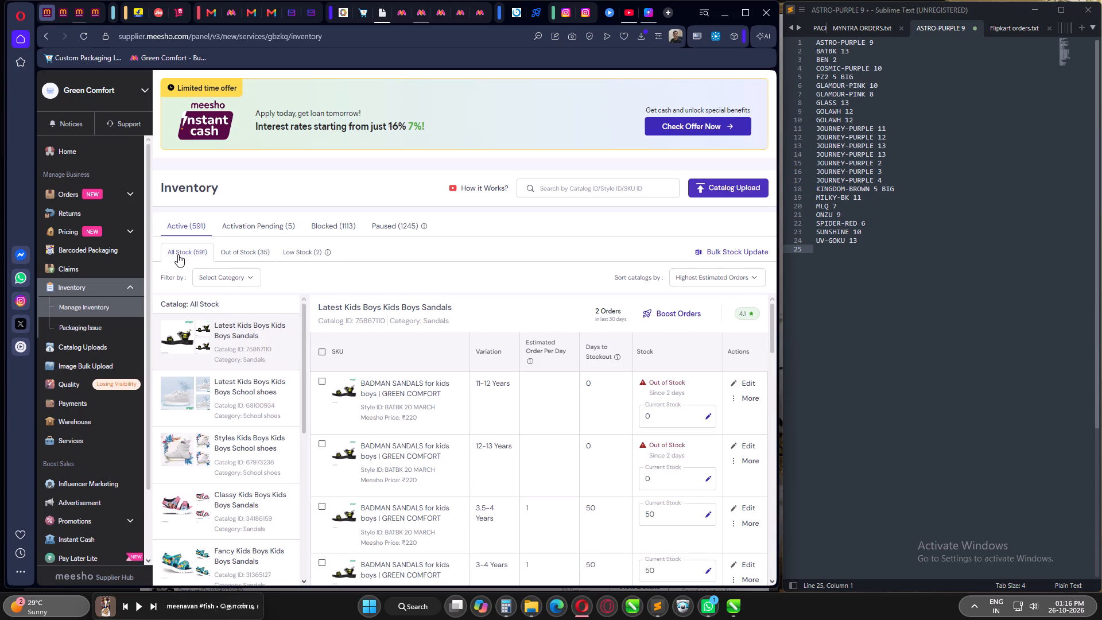
{"action": "left_click", "coordinate": [85, 196]}
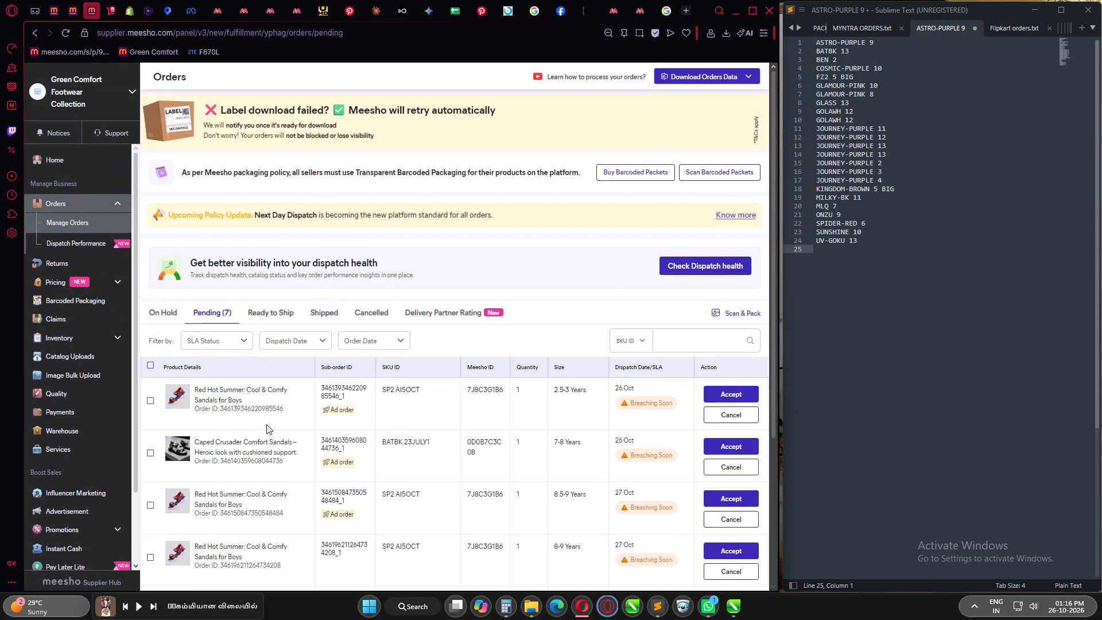
Add up the three accounts' pending order counts, 34, 7 and 7, in Calculator.
{"action": "left_click", "coordinate": [510, 601]}
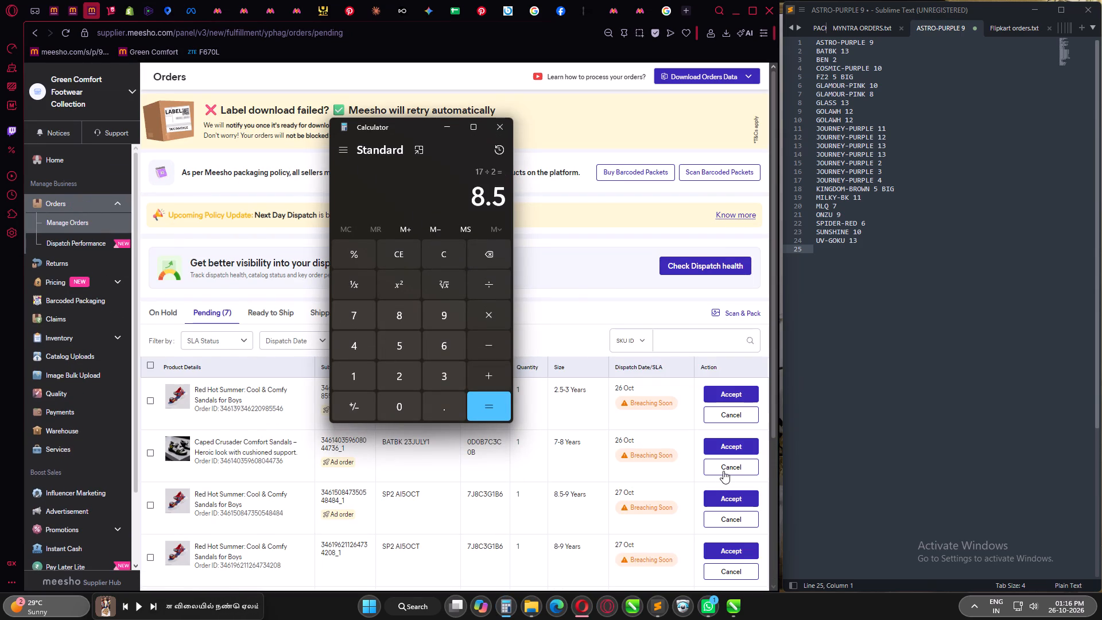
{"action": "left_click", "coordinate": [461, 254]}
{"action": "type", "text": "34+7+7+"}
{"action": "left_click", "coordinate": [453, 135]}
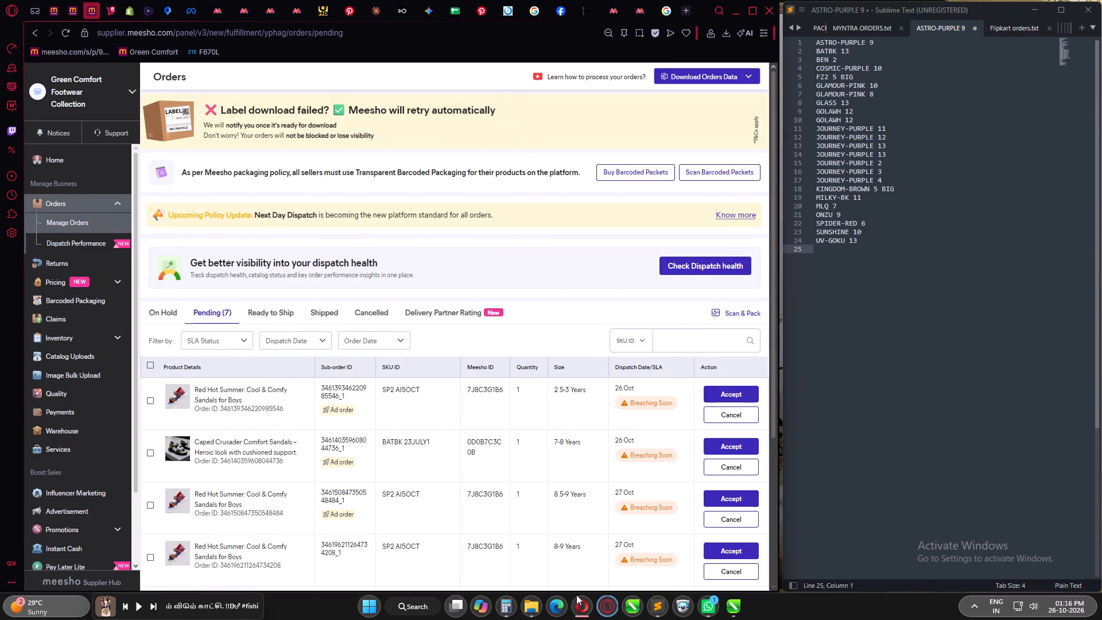
Switch to Meta Ads Manager and examine the ads' results, cost per result, budget, amount spent, impressions and reach.
{"action": "left_click", "coordinate": [581, 561]}
{"action": "left_click", "coordinate": [618, 615]}
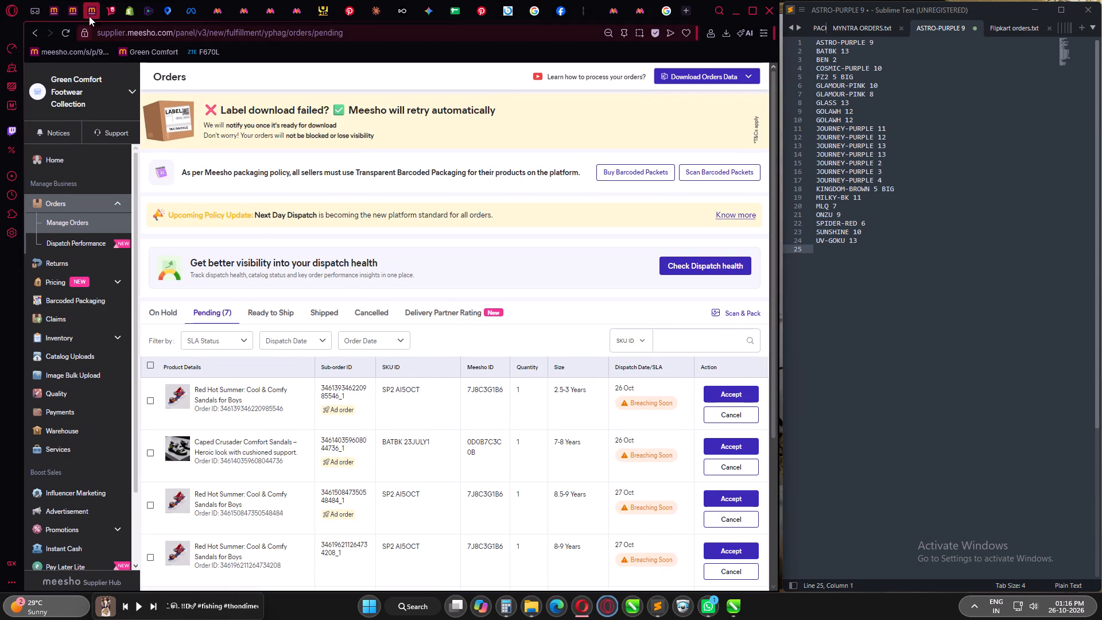
{"action": "left_click", "coordinate": [191, 11]}
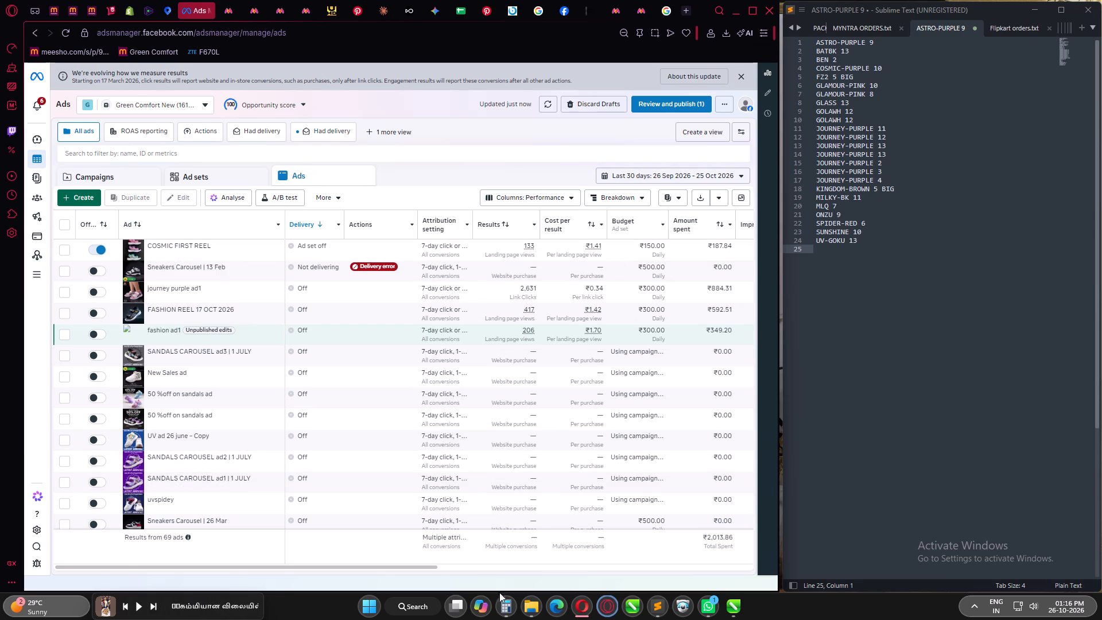
{"action": "scroll", "coordinate": [477, 507], "scroll_direction": "down", "scroll_amount": 1}
{"action": "left_click_drag", "start_coordinate": [429, 568], "coordinate": [551, 568]}
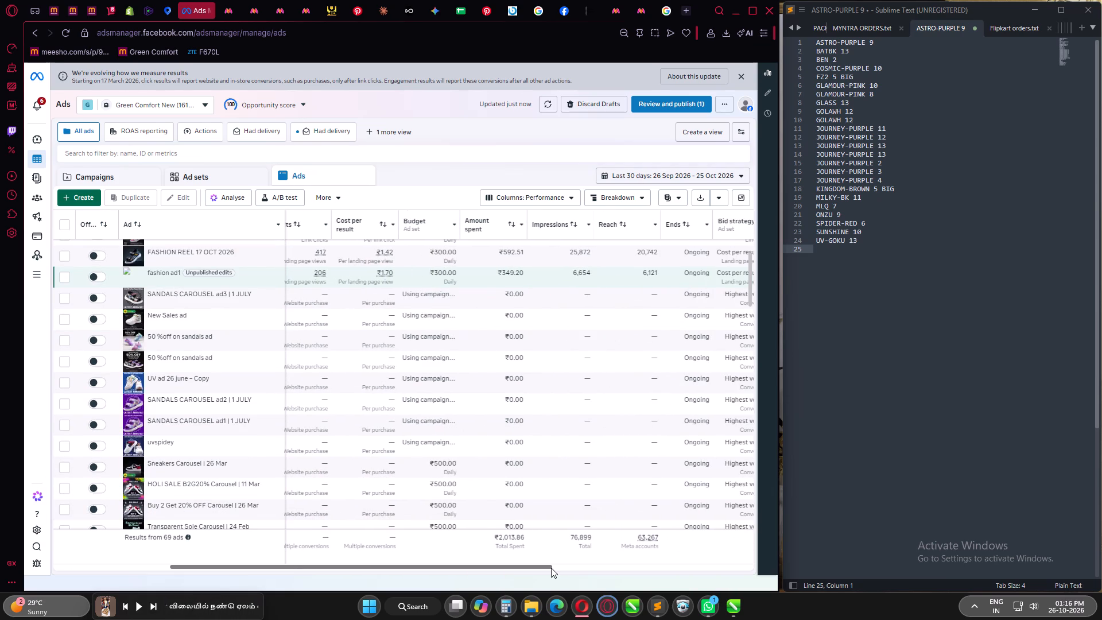
{"action": "left_click_drag", "start_coordinate": [551, 568], "coordinate": [402, 566]}
{"action": "scroll", "coordinate": [402, 452], "scroll_direction": "up", "scroll_amount": 2}
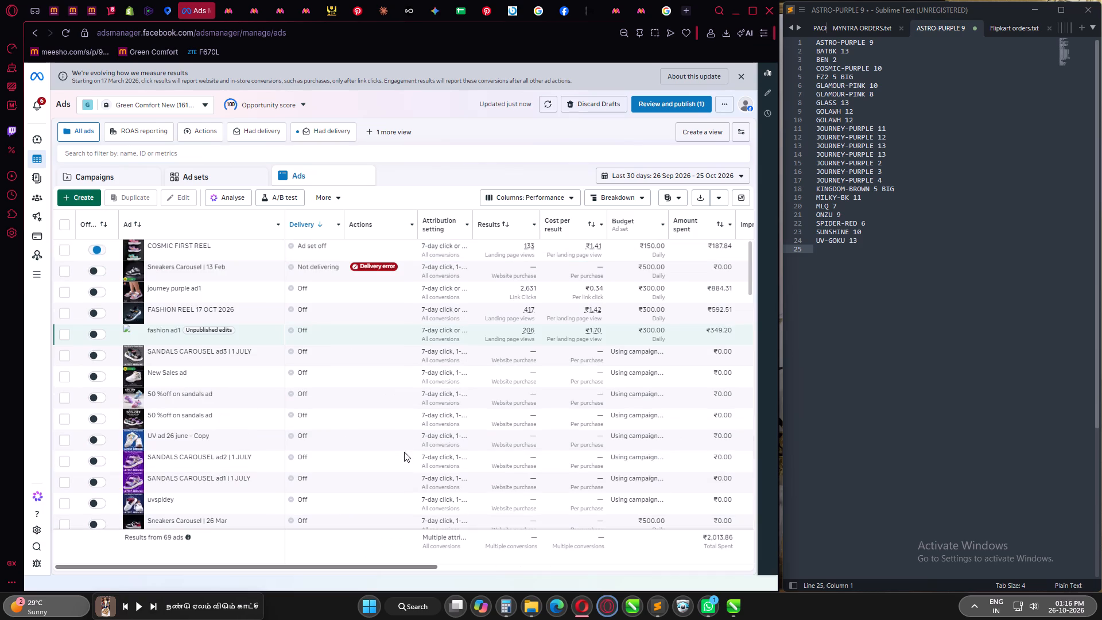
{"action": "scroll", "coordinate": [404, 452], "scroll_direction": "up", "scroll_amount": 2}
{"action": "left_click_drag", "start_coordinate": [372, 569], "coordinate": [386, 569]}
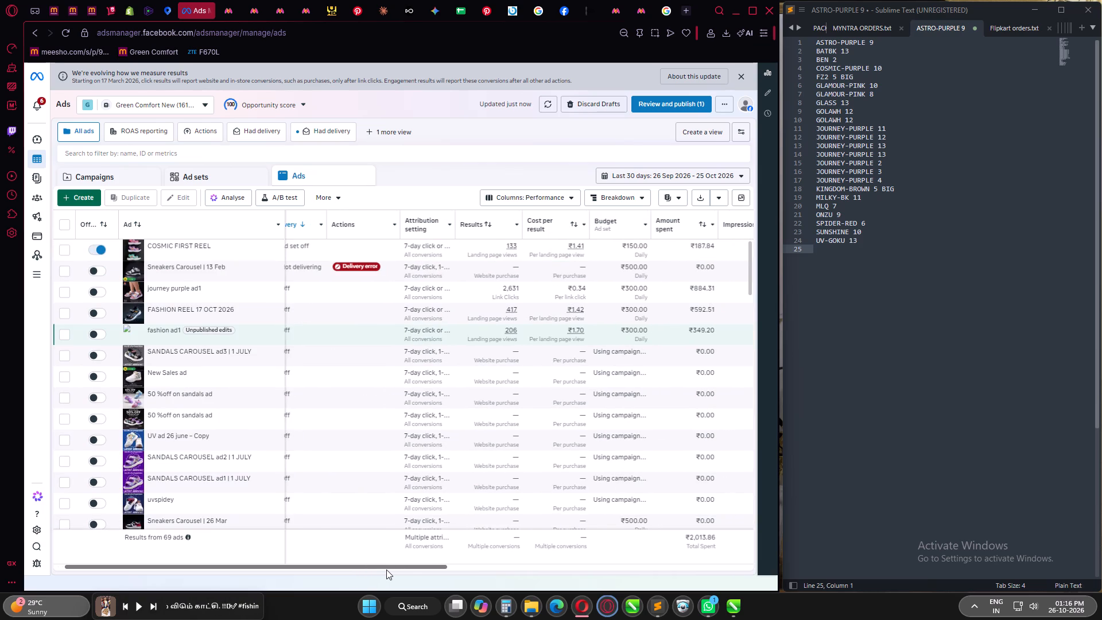
{"action": "left_click_drag", "start_coordinate": [386, 569], "coordinate": [428, 567]}
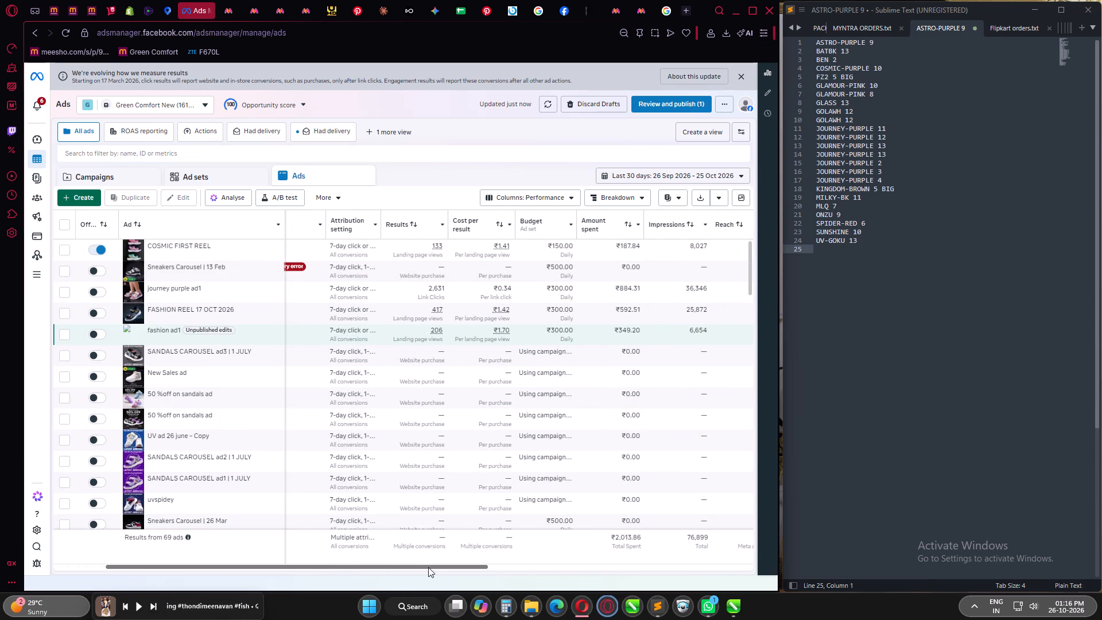
{"action": "left_click_drag", "start_coordinate": [428, 567], "coordinate": [495, 565]}
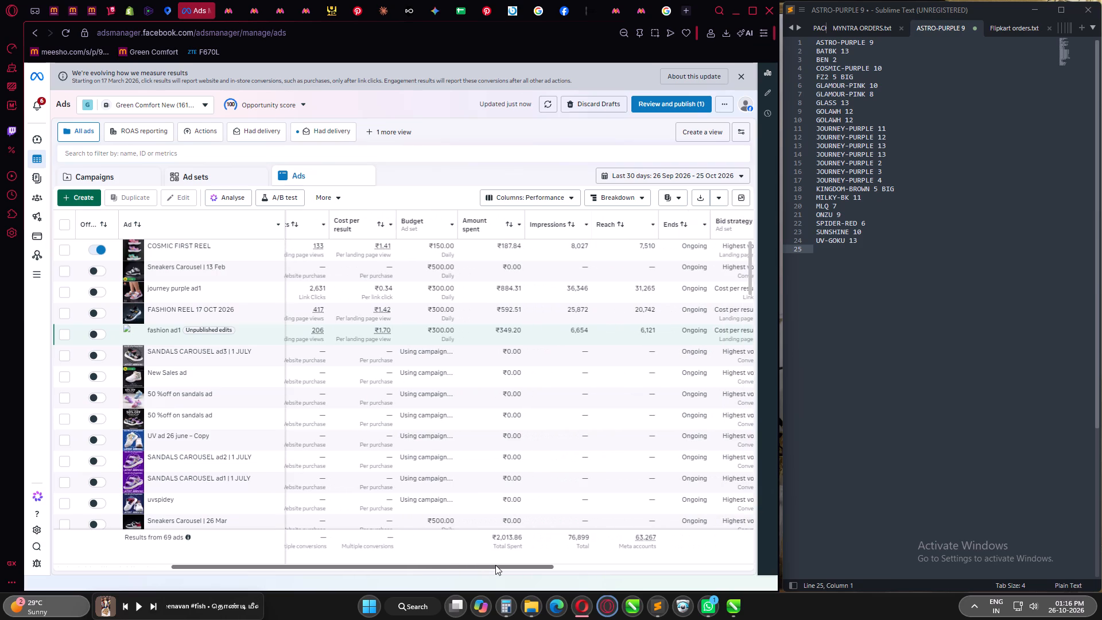
{"action": "left_click_drag", "start_coordinate": [495, 565], "coordinate": [486, 565]}
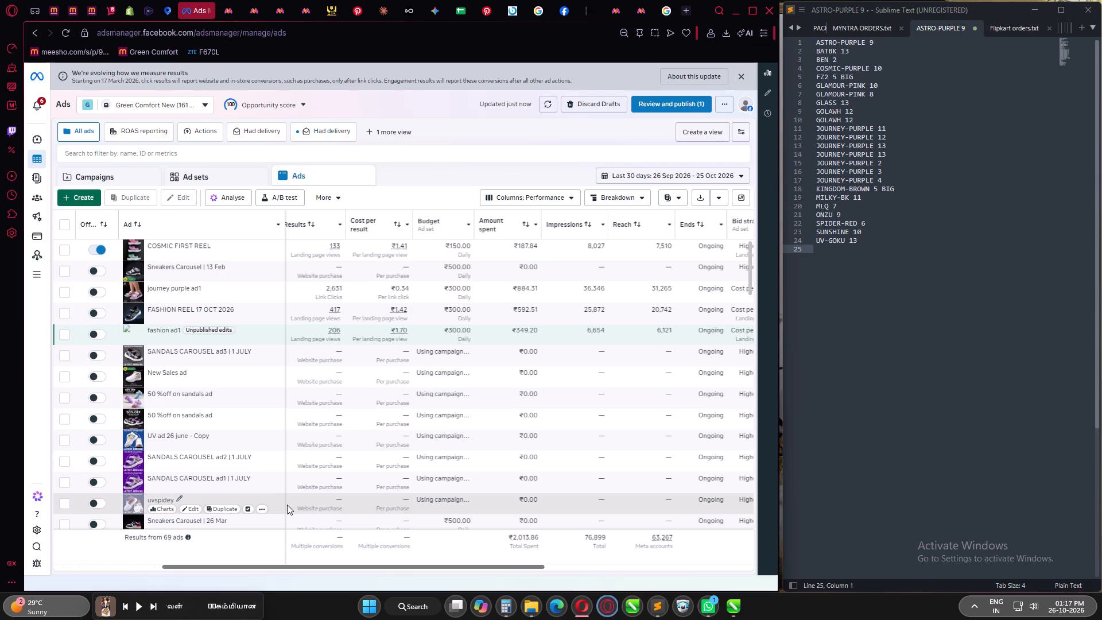
{"action": "scroll", "coordinate": [266, 313], "scroll_direction": "up", "scroll_amount": 6}
{"action": "scroll", "coordinate": [266, 313], "scroll_direction": "down", "scroll_amount": 2}
{"action": "scroll", "coordinate": [266, 313], "scroll_direction": "up", "scroll_amount": 15}
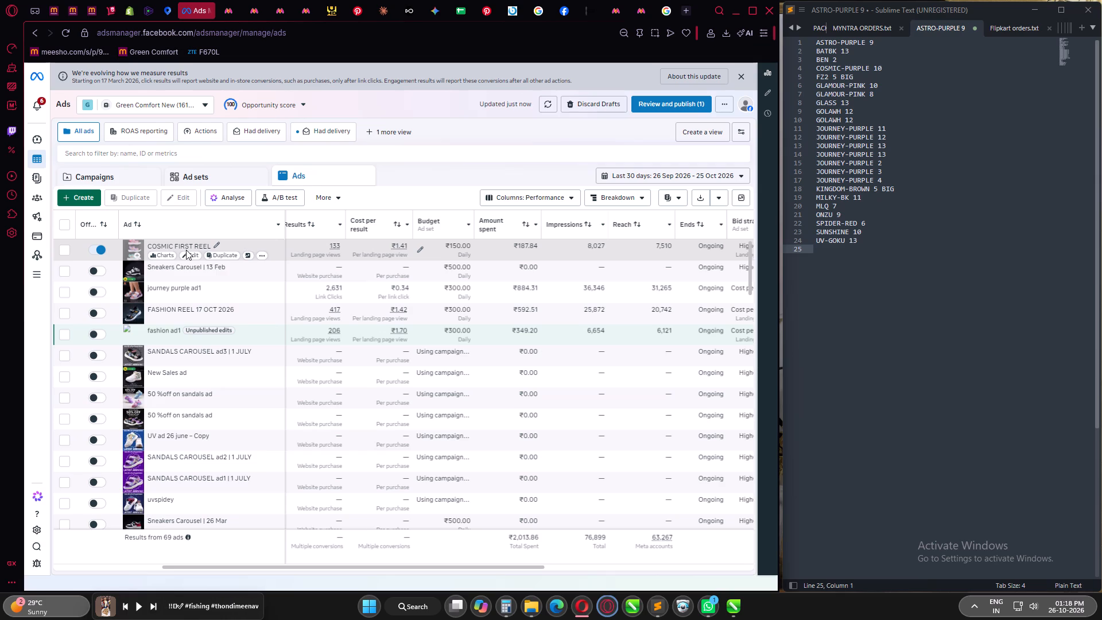
{"action": "scroll", "coordinate": [286, 350], "scroll_direction": "up", "scroll_amount": 6}
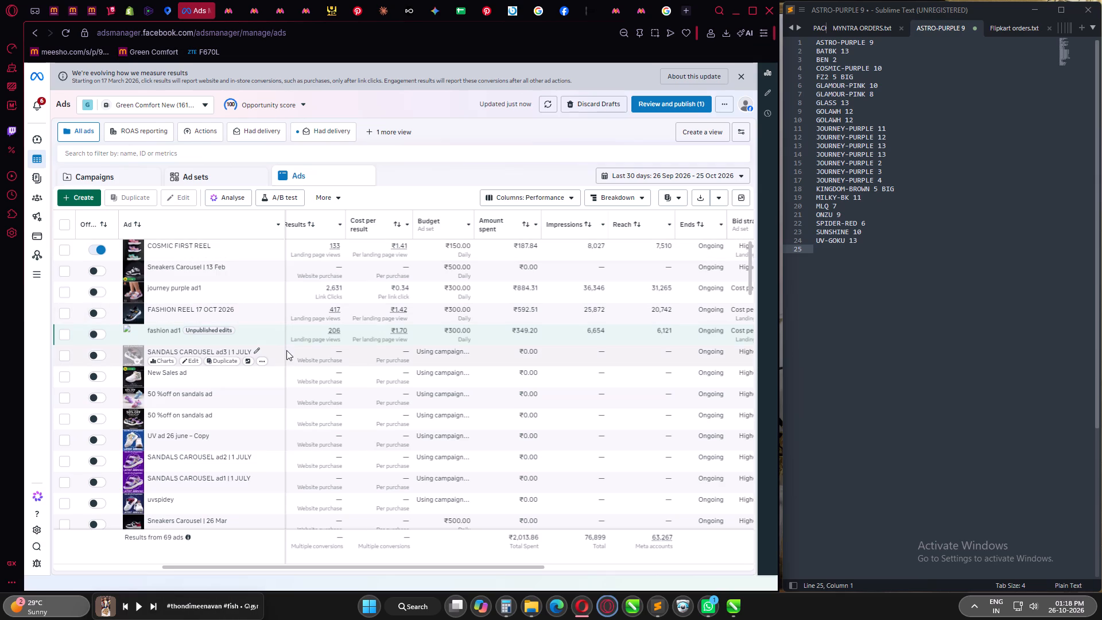
Switch off the COSMIC FIRST REEL ad in the ads list.
{"action": "left_click", "coordinate": [212, 170]}
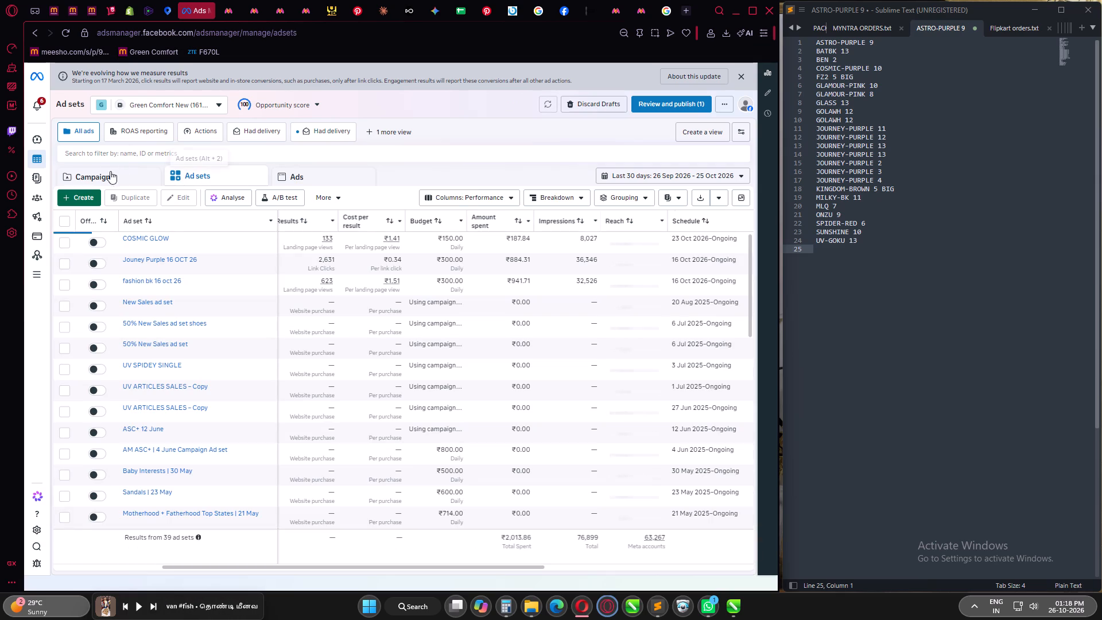
{"action": "left_click", "coordinate": [102, 177]}
{"action": "left_click", "coordinate": [306, 177]}
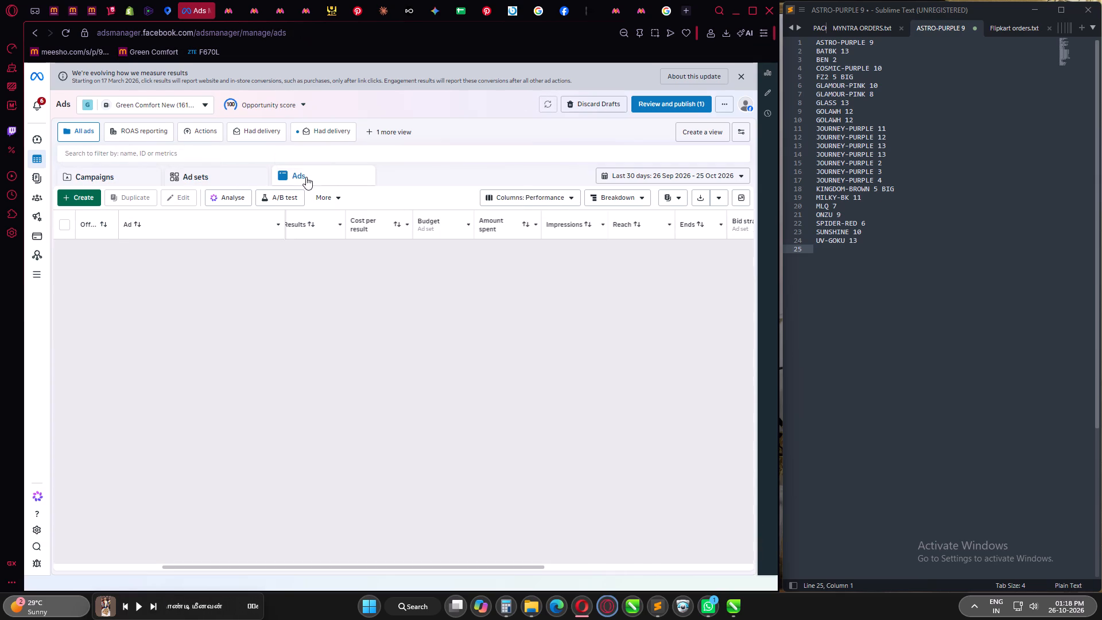
{"action": "left_click", "coordinate": [96, 249]}
{"action": "scroll", "coordinate": [191, 342], "scroll_direction": "up", "scroll_amount": 4}
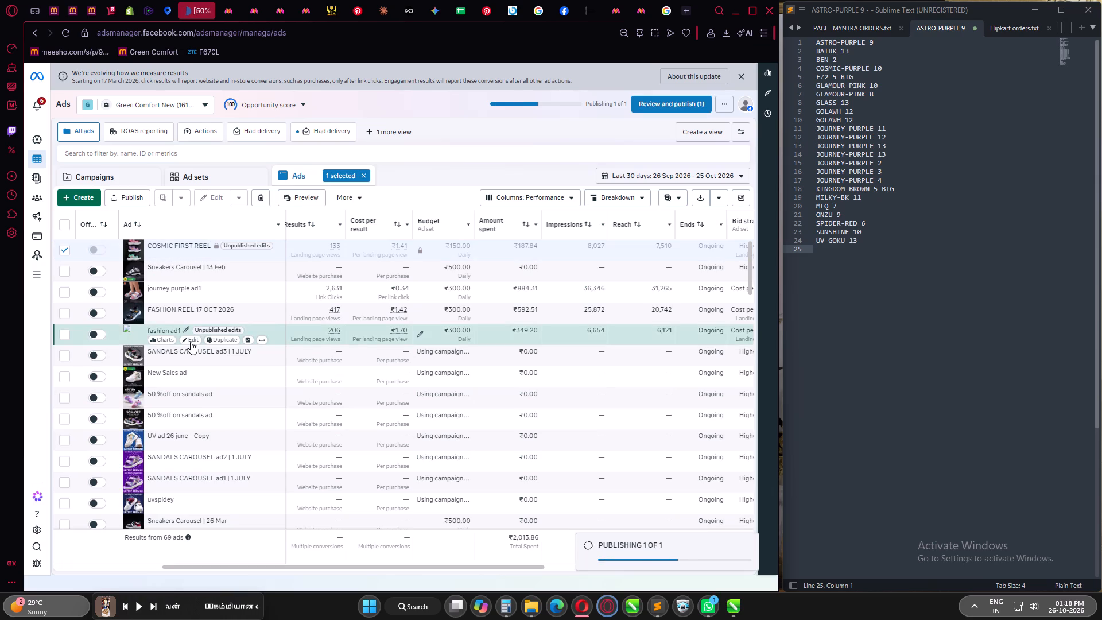
{"action": "scroll", "coordinate": [191, 342], "scroll_direction": "up", "scroll_amount": 2}
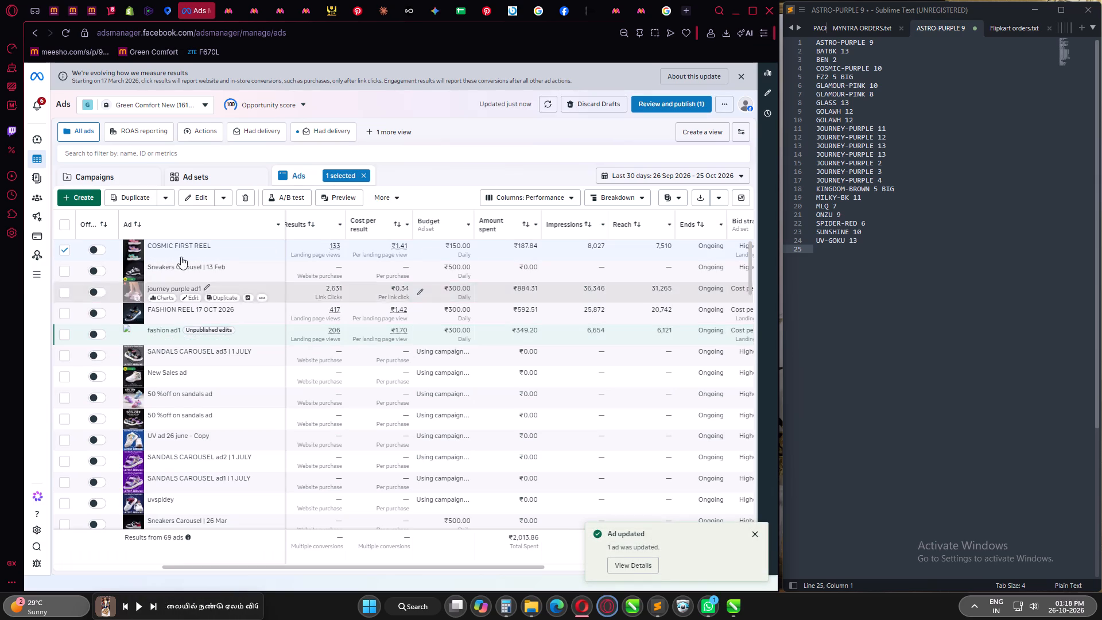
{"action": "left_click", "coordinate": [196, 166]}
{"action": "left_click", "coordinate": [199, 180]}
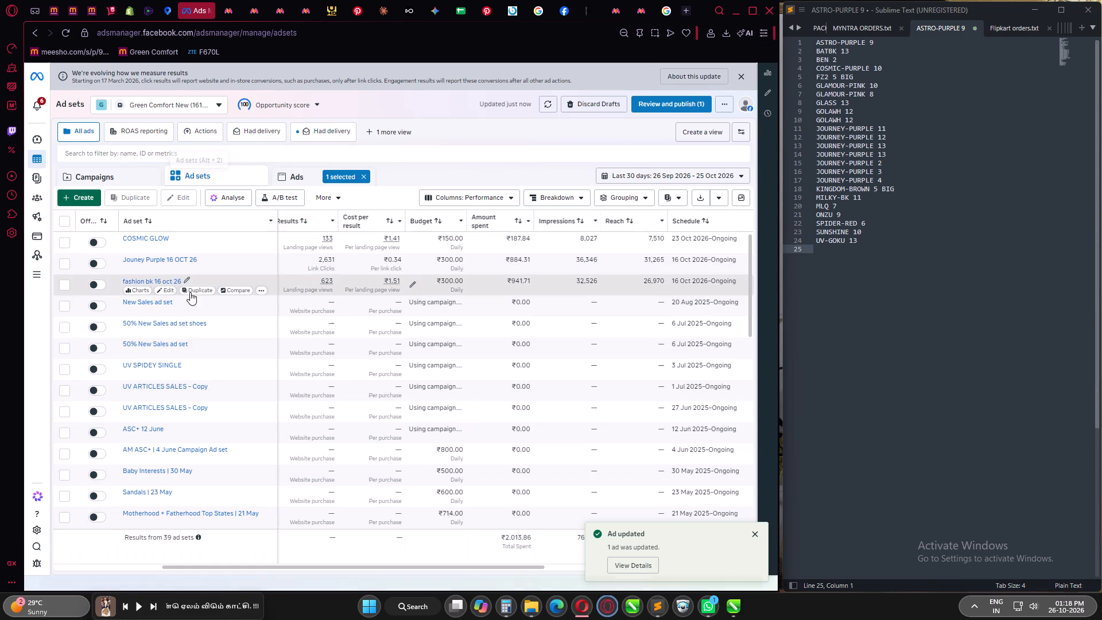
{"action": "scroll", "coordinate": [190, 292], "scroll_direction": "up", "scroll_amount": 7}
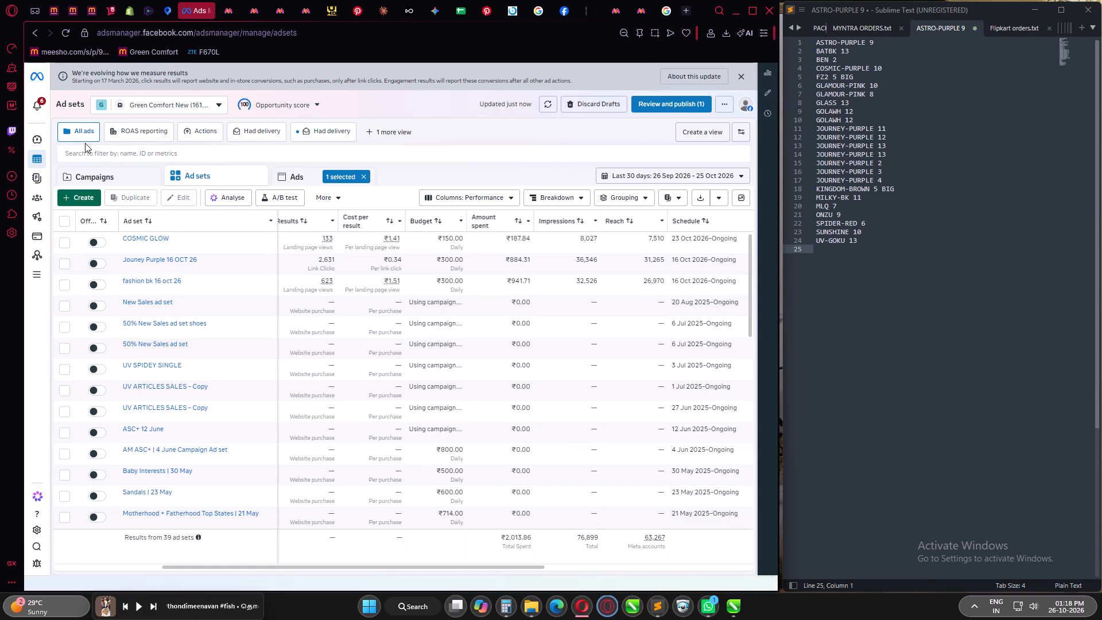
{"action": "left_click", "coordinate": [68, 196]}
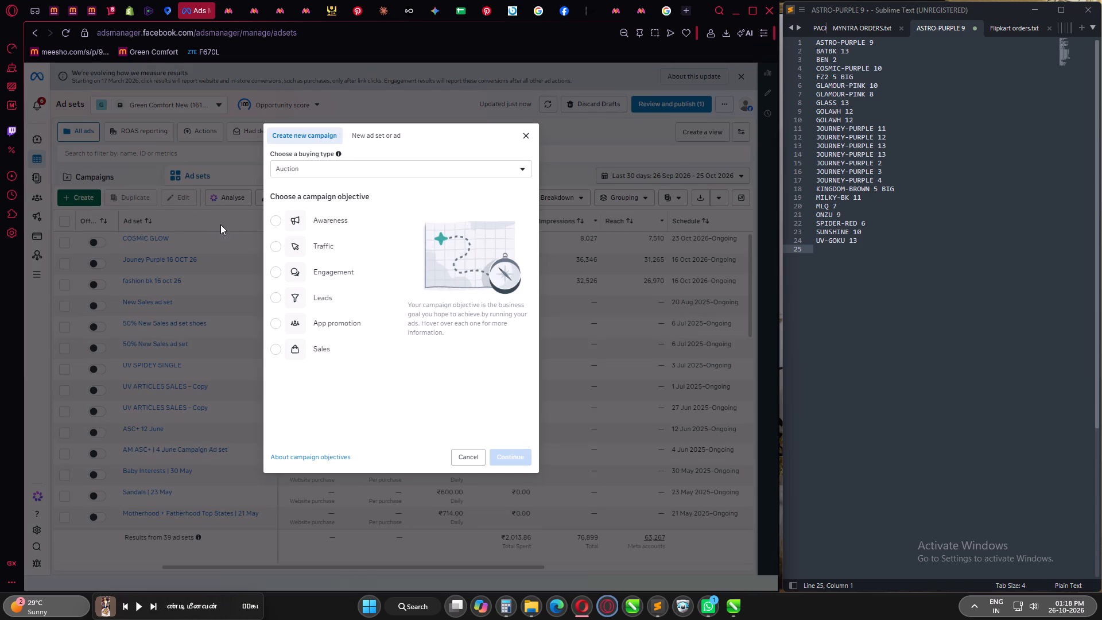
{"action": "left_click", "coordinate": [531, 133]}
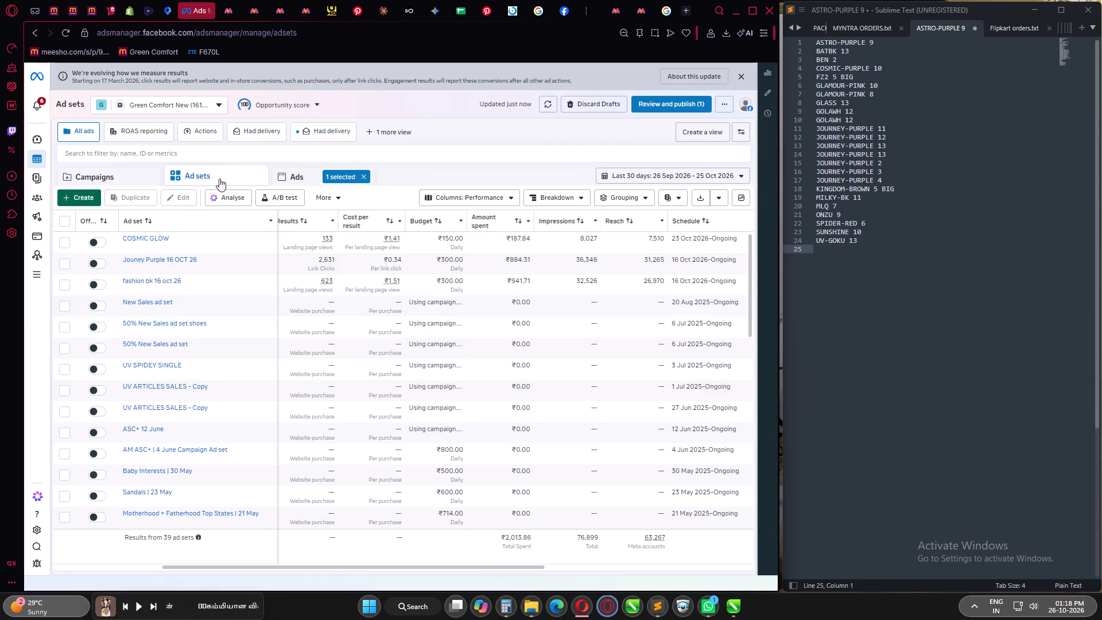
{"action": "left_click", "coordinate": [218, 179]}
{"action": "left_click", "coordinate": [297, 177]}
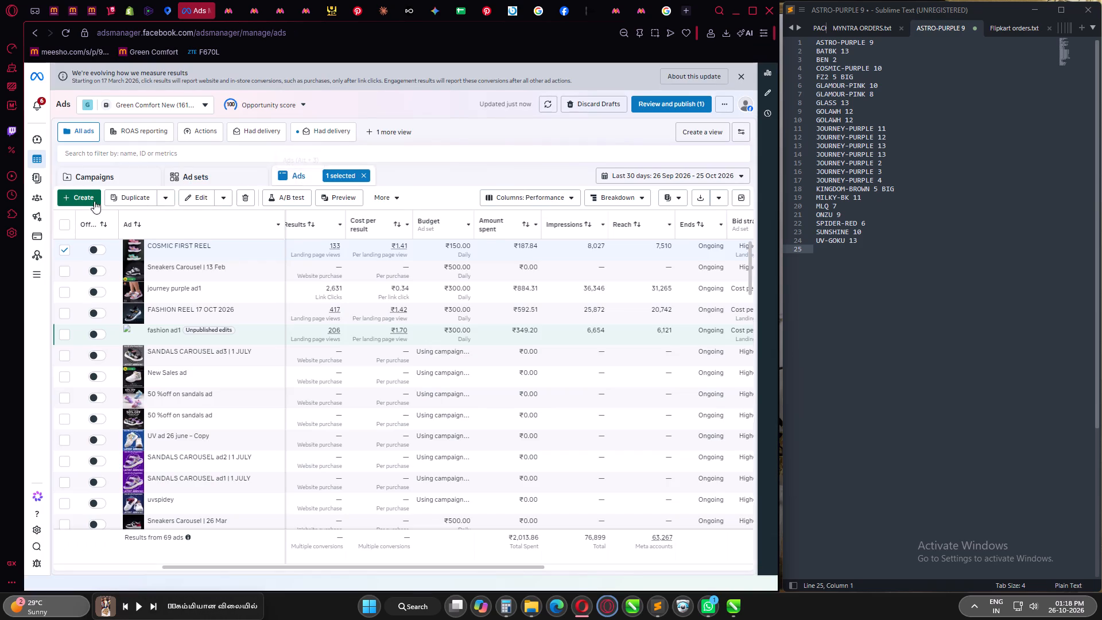
Start a new ad set or ad within the existing campaign Myntra_Traffic_Oct2026.
{"action": "left_click", "coordinate": [79, 193]}
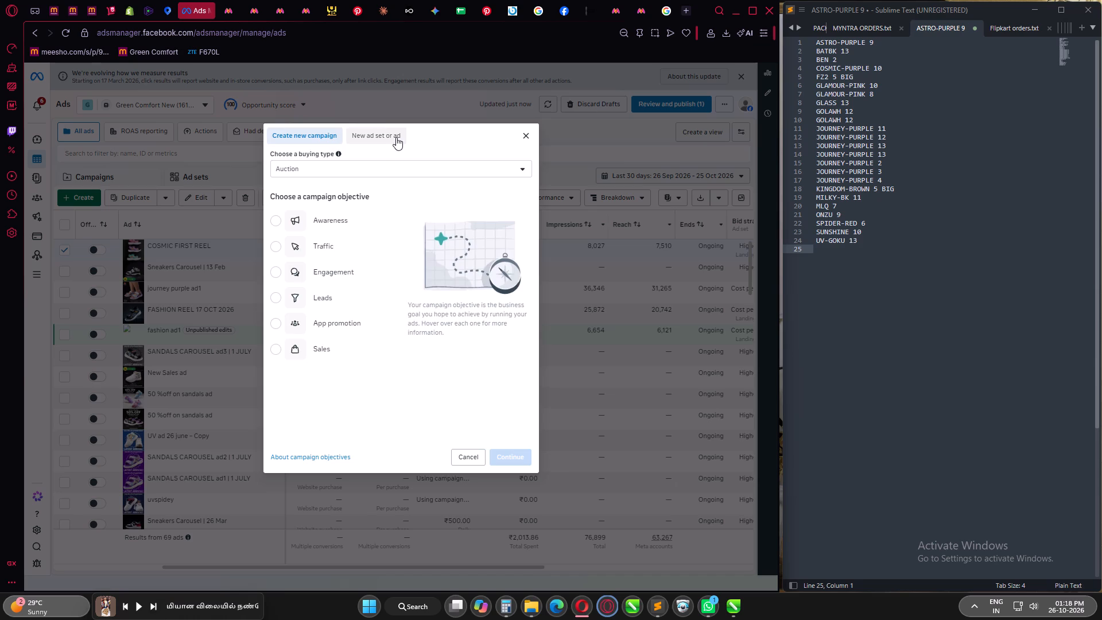
{"action": "left_click", "coordinate": [387, 134]}
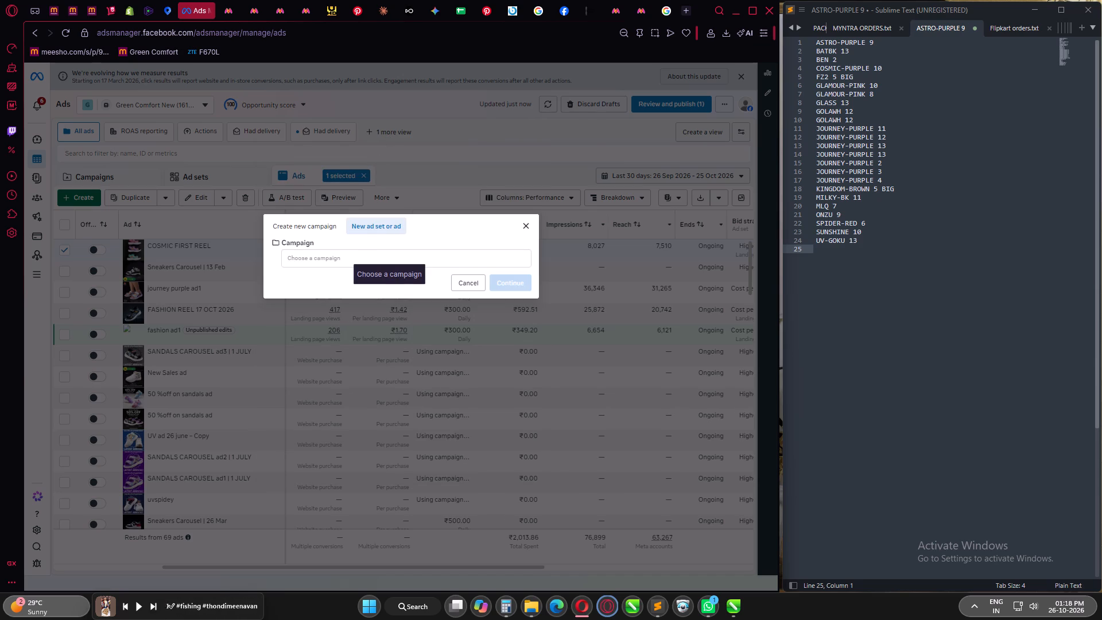
{"action": "left_click", "coordinate": [319, 258]}
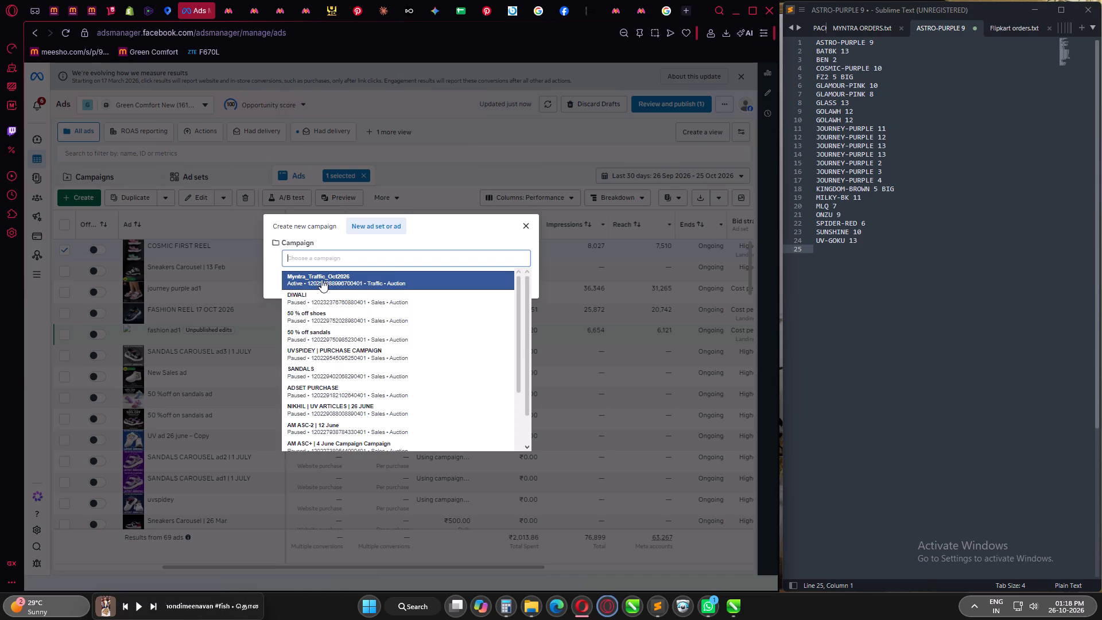
{"action": "left_click", "coordinate": [321, 280]}
Choose to create a new ad set and name it SPIDER-BLUE.
{"action": "left_click", "coordinate": [328, 269]}
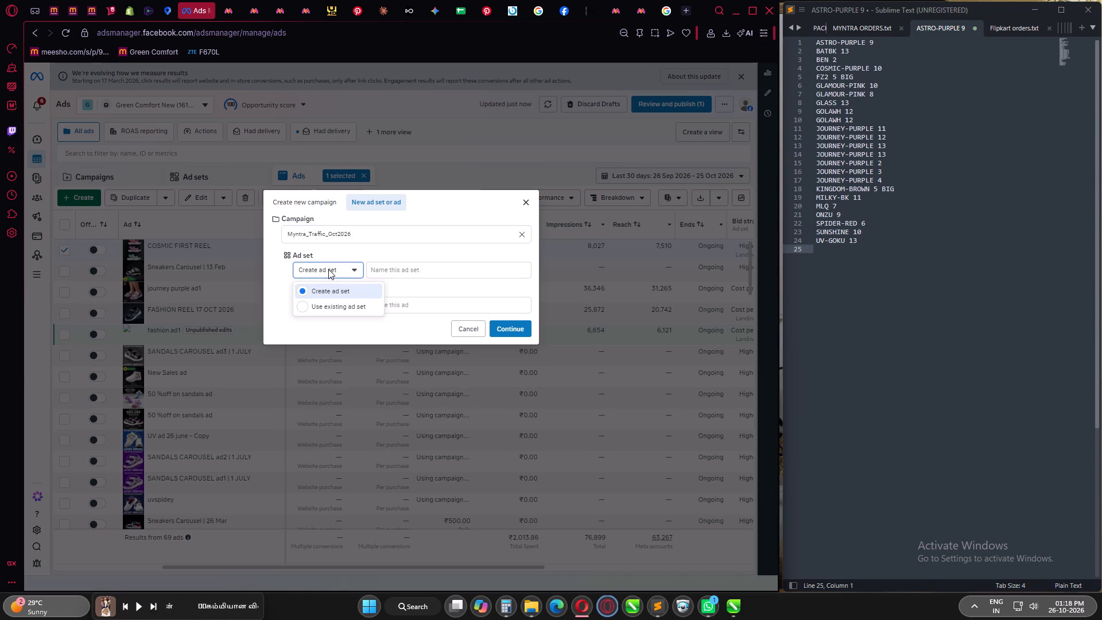
{"action": "left_click", "coordinate": [335, 289]}
{"action": "left_click", "coordinate": [383, 272]}
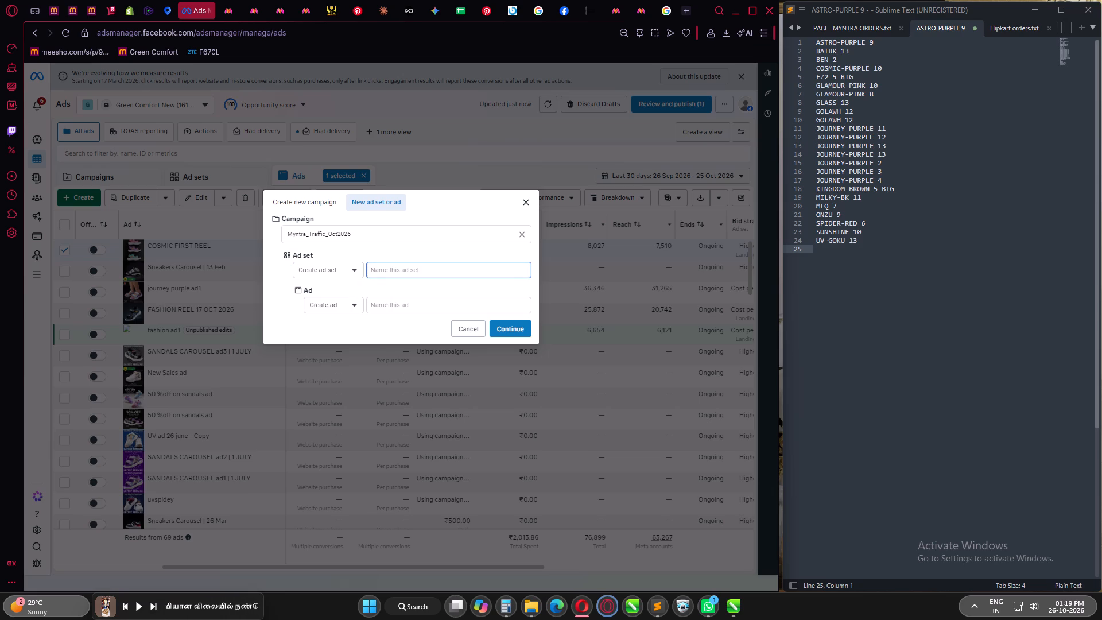
{"action": "type", "text": "SPIDERBLUE"}
{"action": "key", "text": "Left"}
{"action": "key", "text": "Left"}
{"action": "key", "text": "Left"}
{"action": "key", "text": "Left"}
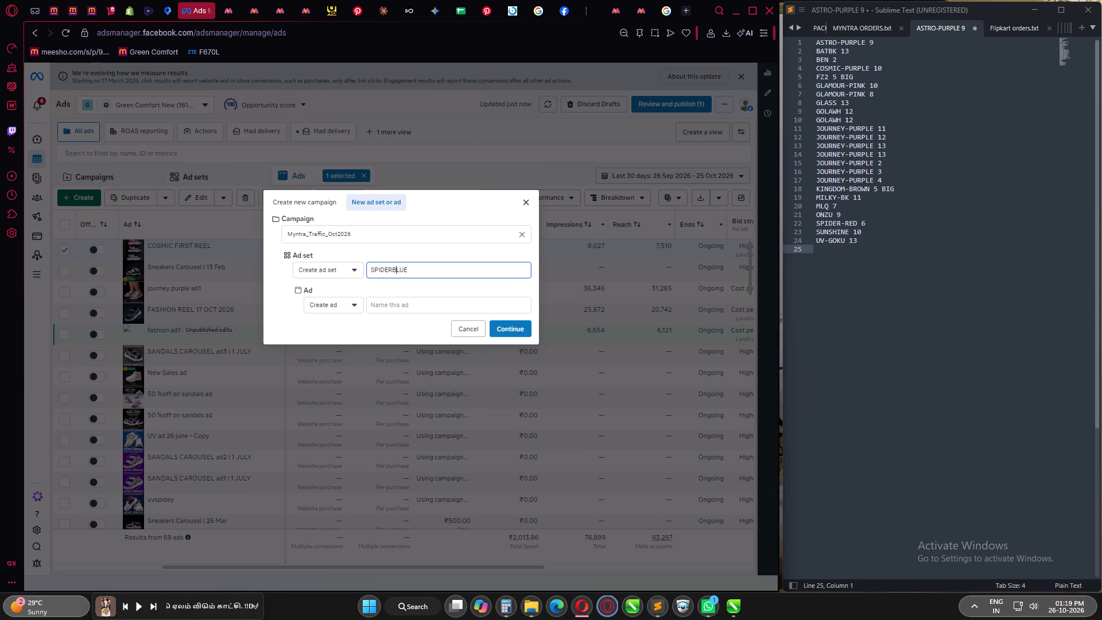
{"action": "key", "text": "minus"}
Choose to create a new ad, name it SPIDERBLUE REEL, and continue to the ad set's settings.
{"action": "left_click", "coordinate": [344, 311]}
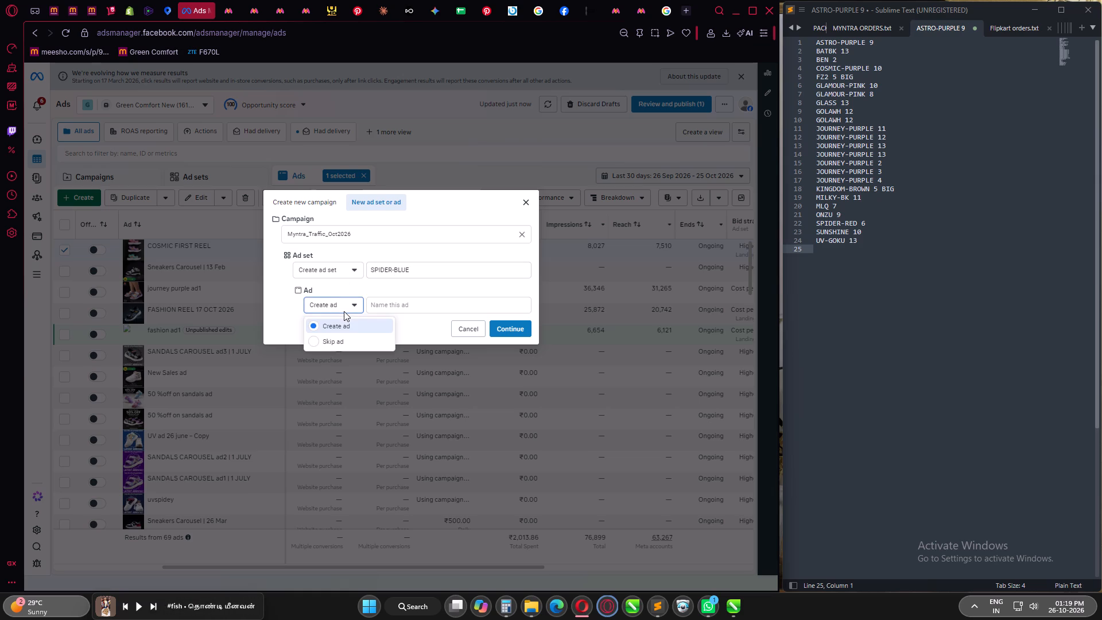
{"action": "left_click", "coordinate": [351, 325]}
{"action": "left_click", "coordinate": [395, 303]}
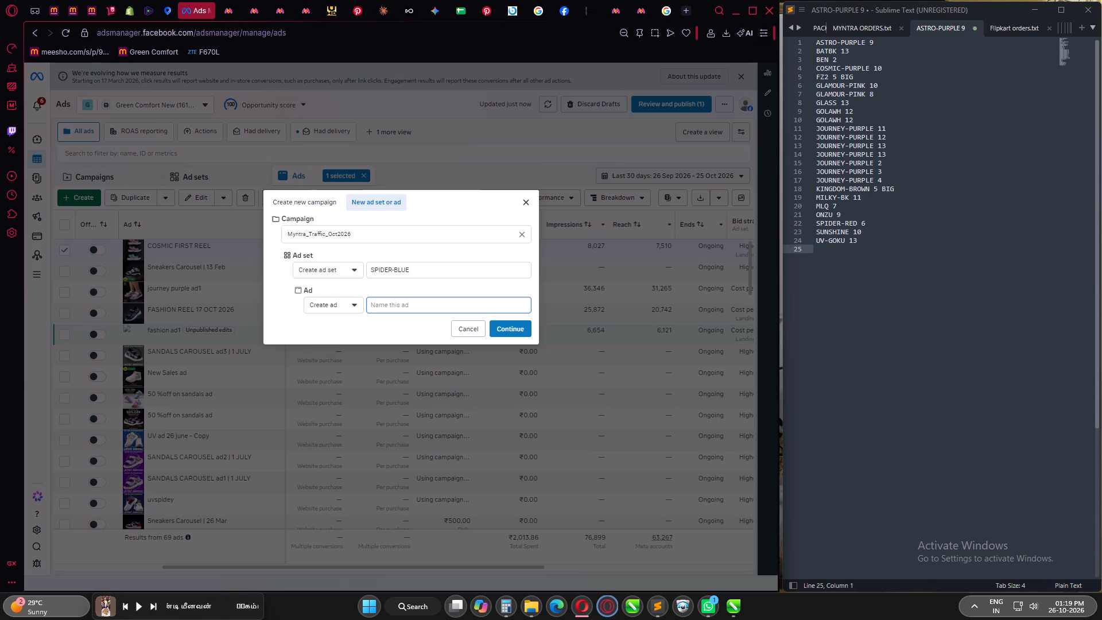
{"action": "type", "text": "SPIDER"}
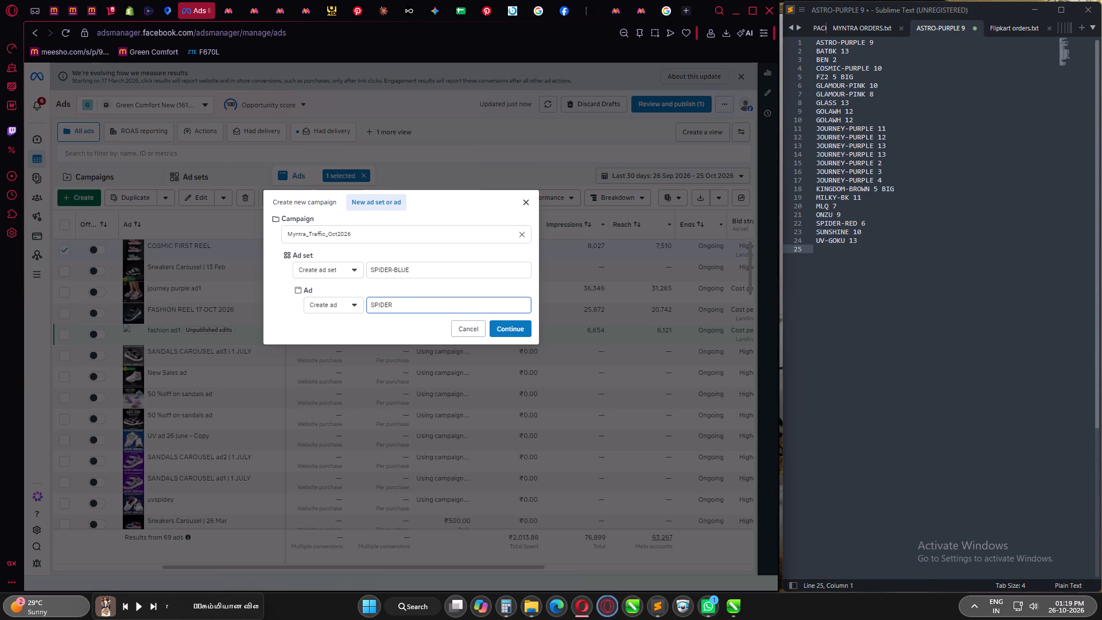
{"action": "key", "text": "0"}
{"action": "key", "text": "minus"}
{"action": "key", "text": "BackSpace"}
{"action": "key", "text": "BackSpace"}
{"action": "type", "text": "BLUE REEL"}
{"action": "left_click", "coordinate": [509, 325]}
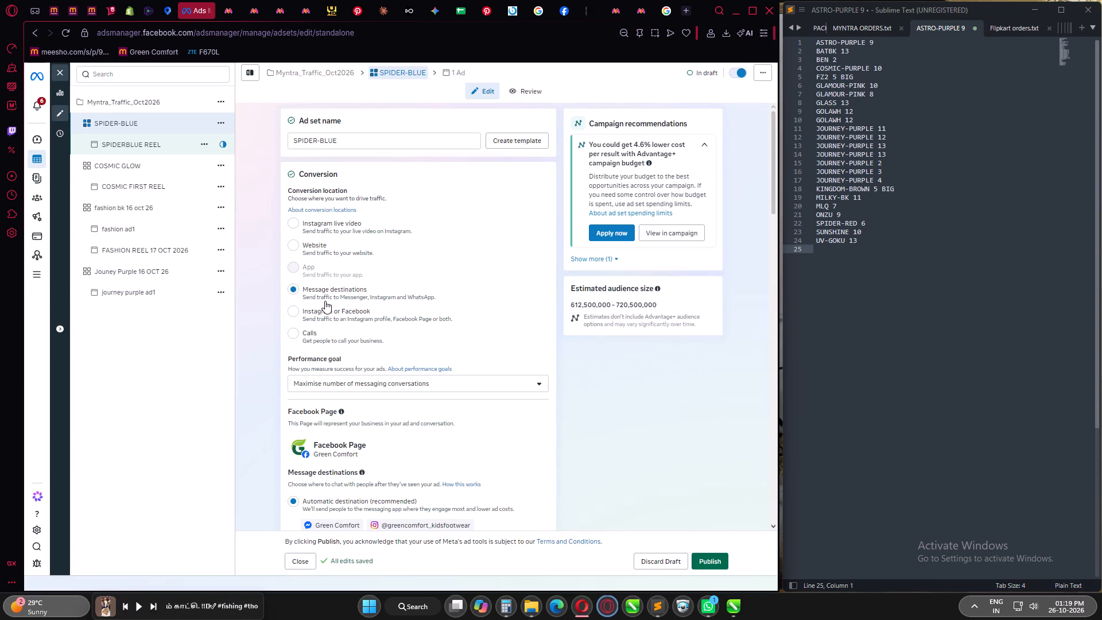
Set the SPIDER-BLUE ad set's conversion location to Website and check the performance goal and attribution model options.
{"action": "left_click", "coordinate": [312, 249]}
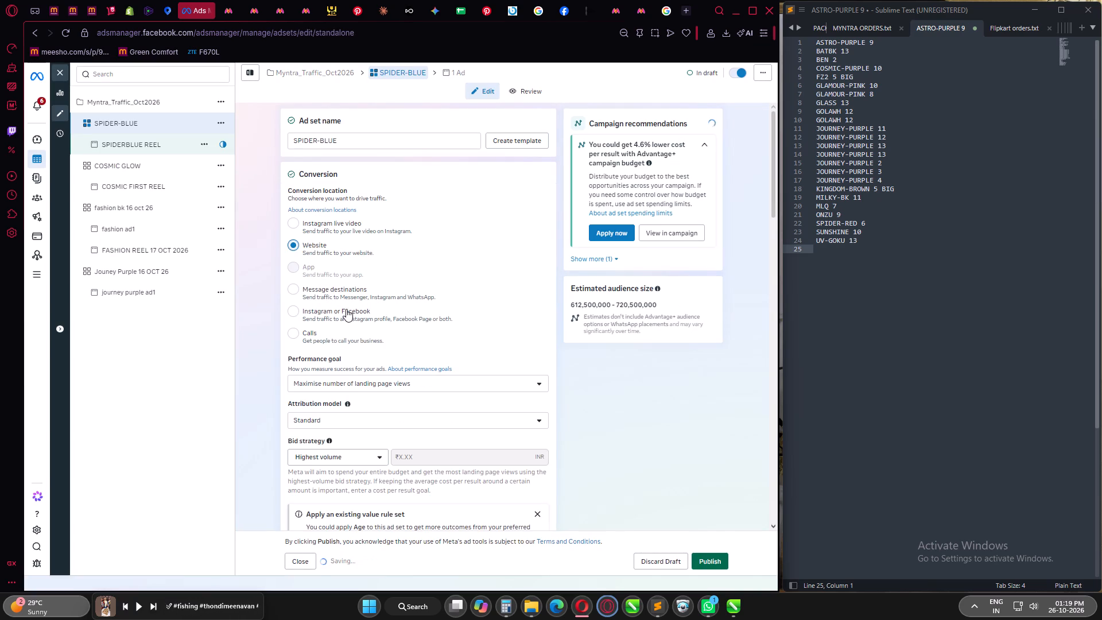
{"action": "scroll", "coordinate": [350, 311], "scroll_direction": "down", "scroll_amount": 1}
{"action": "left_click", "coordinate": [394, 327]}
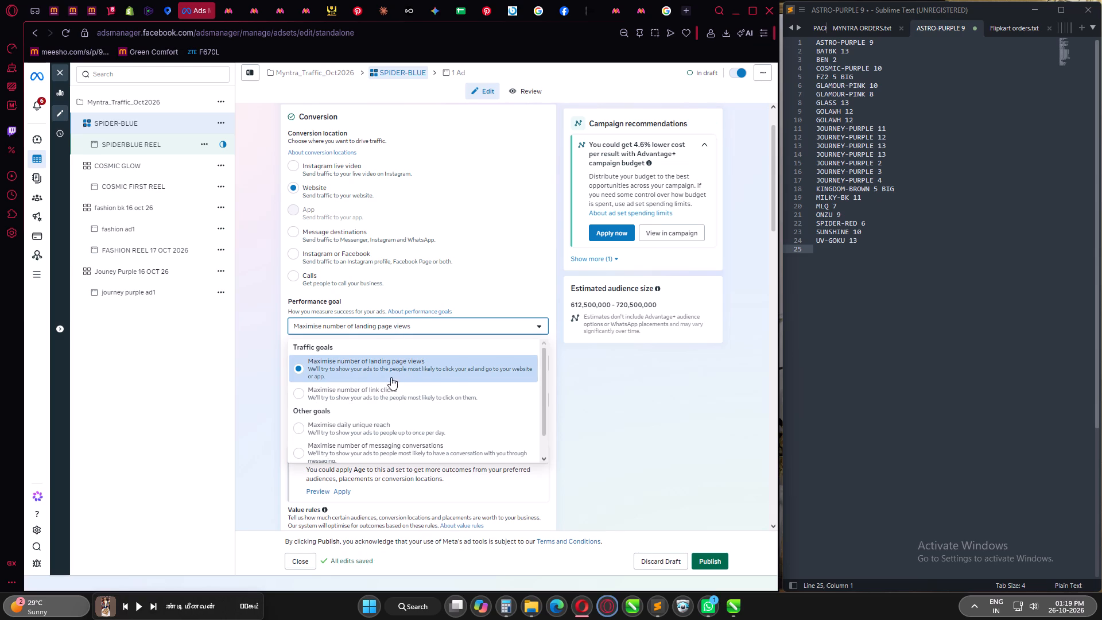
{"action": "left_click", "coordinate": [515, 374]}
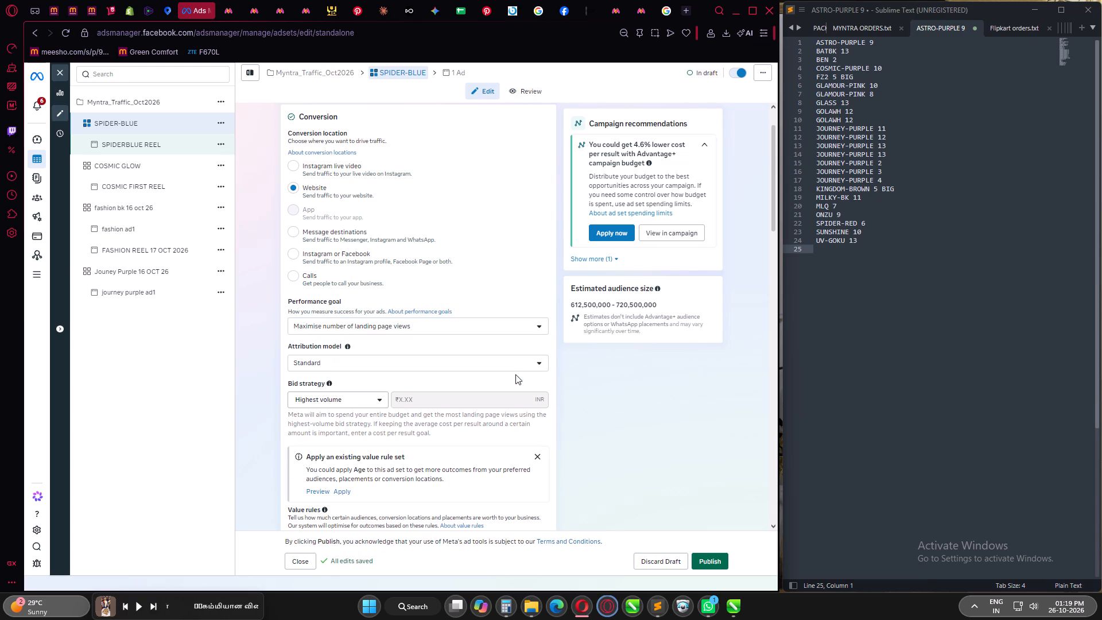
{"action": "left_click", "coordinate": [338, 367]}
{"action": "left_click", "coordinate": [338, 367]}
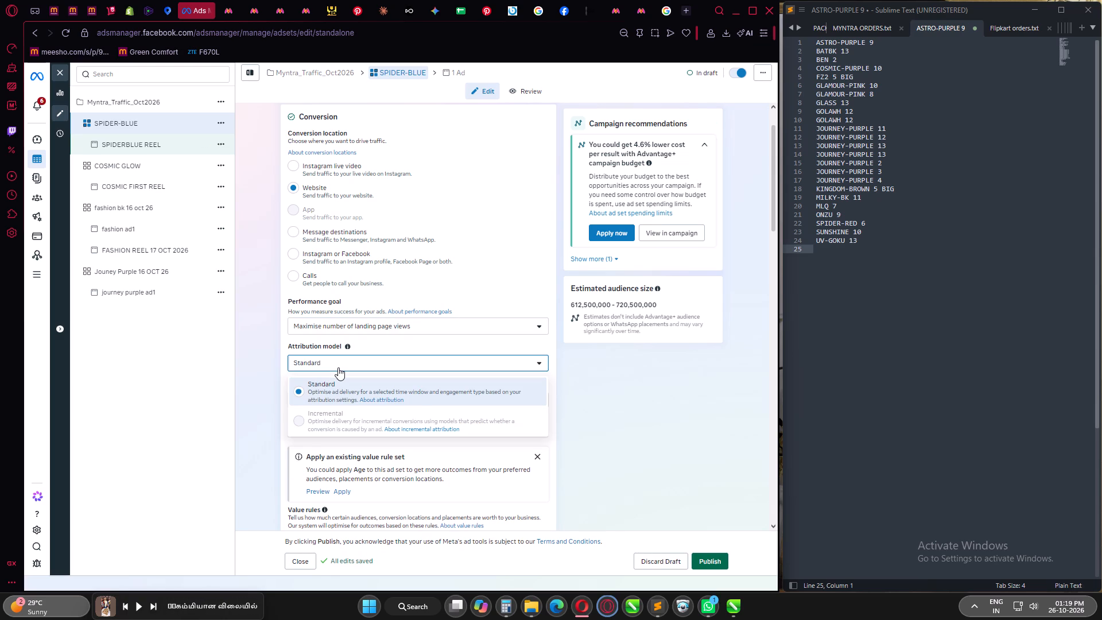
Apply the Age value rule set to the SPIDER-BLUE ad set.
{"action": "scroll", "coordinate": [345, 414], "scroll_direction": "down", "scroll_amount": 4}
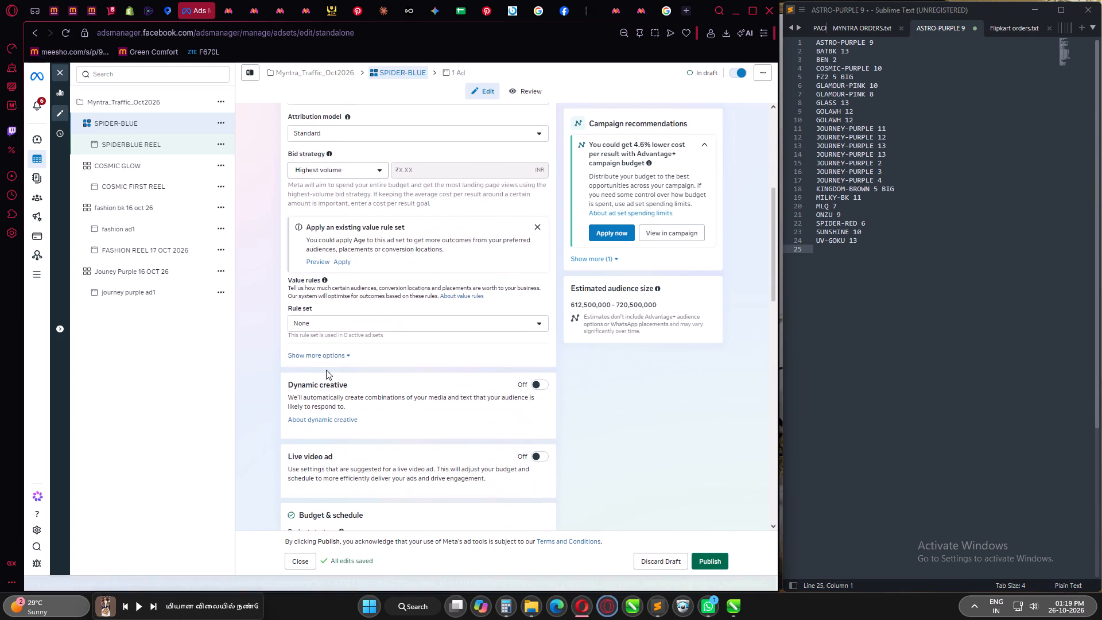
{"action": "left_click", "coordinate": [319, 325]}
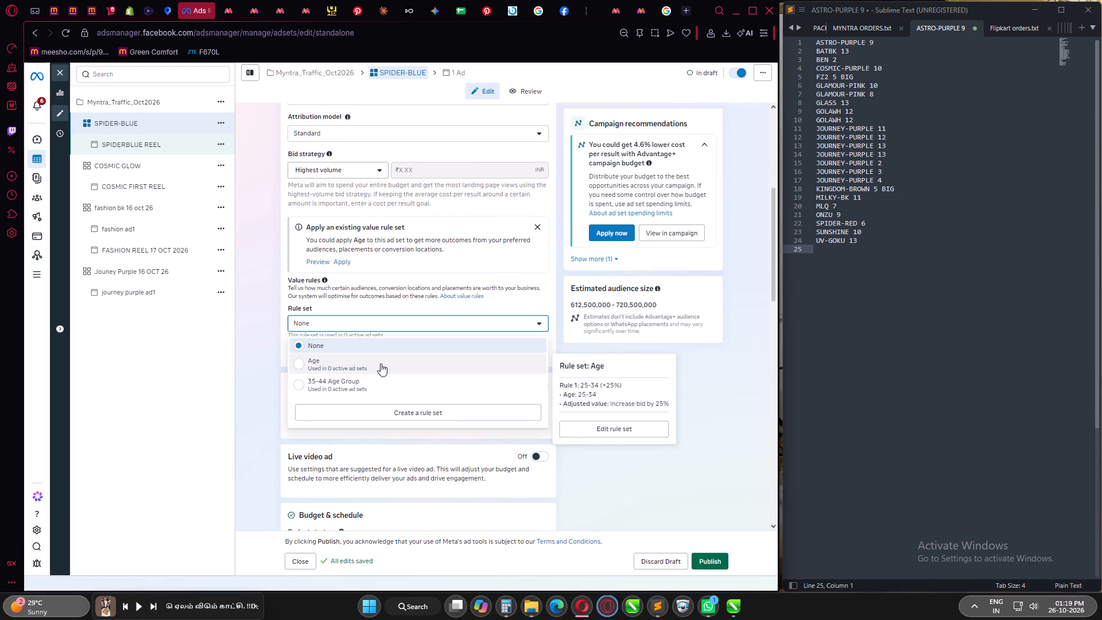
{"action": "left_click", "coordinate": [381, 363]}
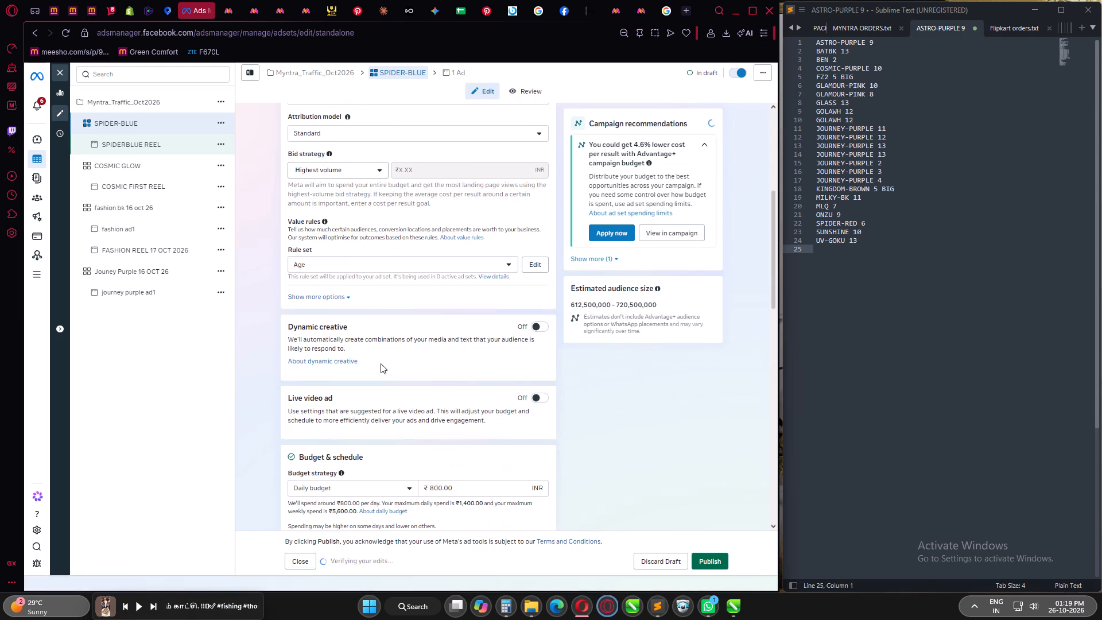
{"action": "left_click", "coordinate": [538, 262]}
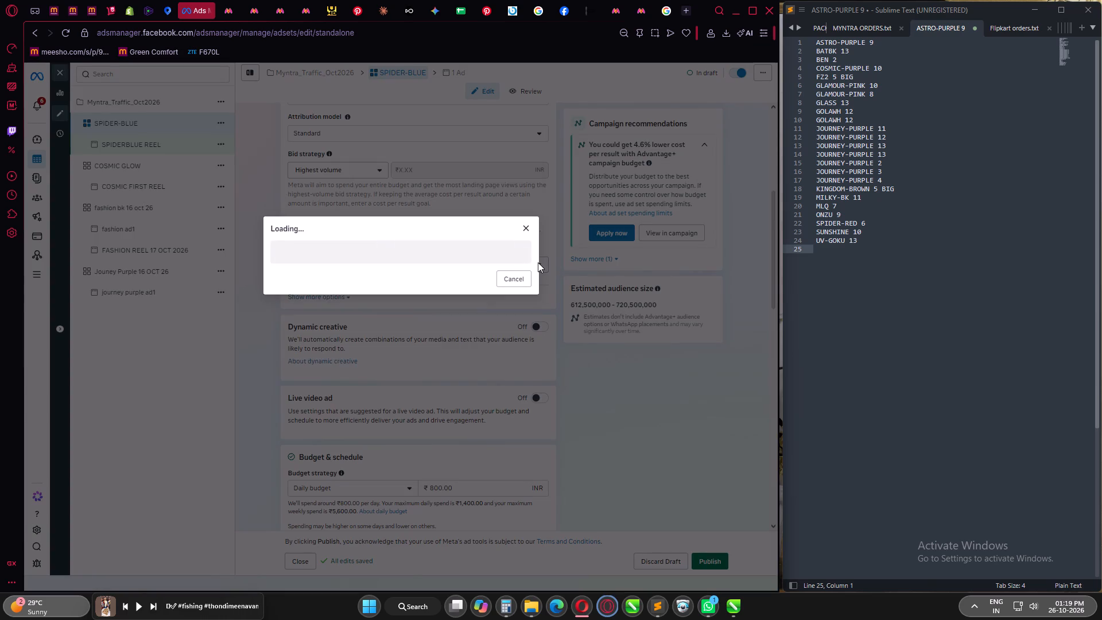
{"action": "left_click", "coordinate": [525, 170]}
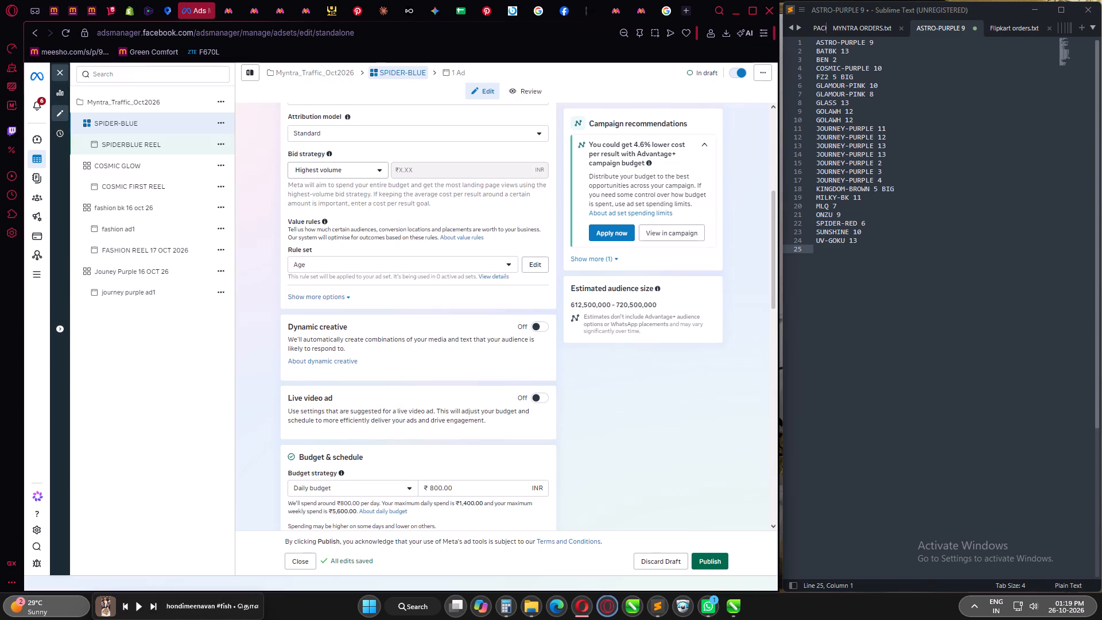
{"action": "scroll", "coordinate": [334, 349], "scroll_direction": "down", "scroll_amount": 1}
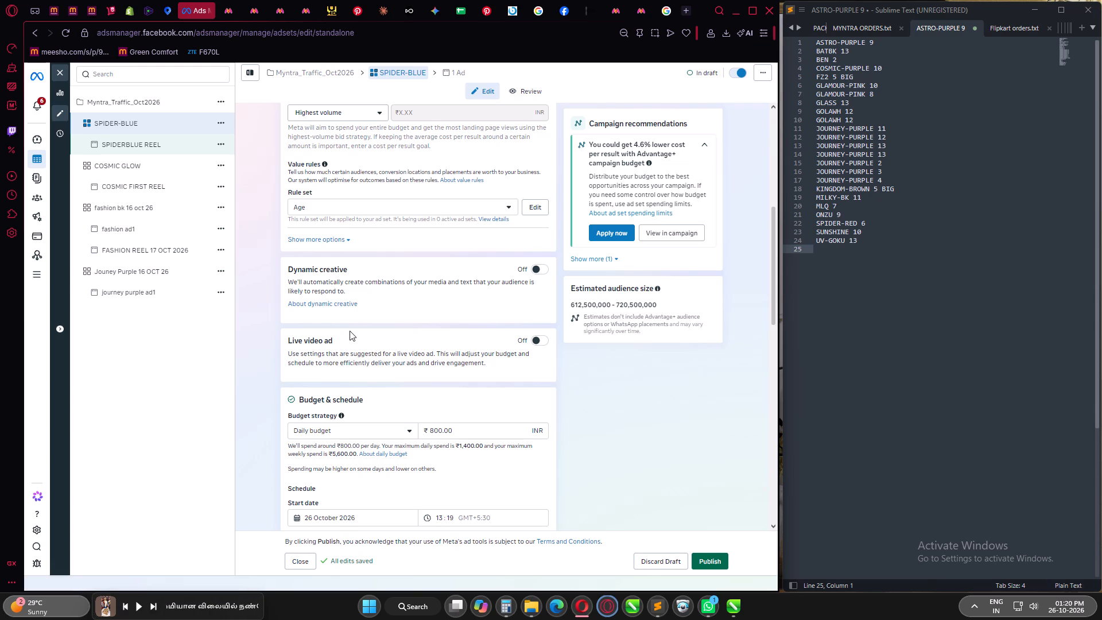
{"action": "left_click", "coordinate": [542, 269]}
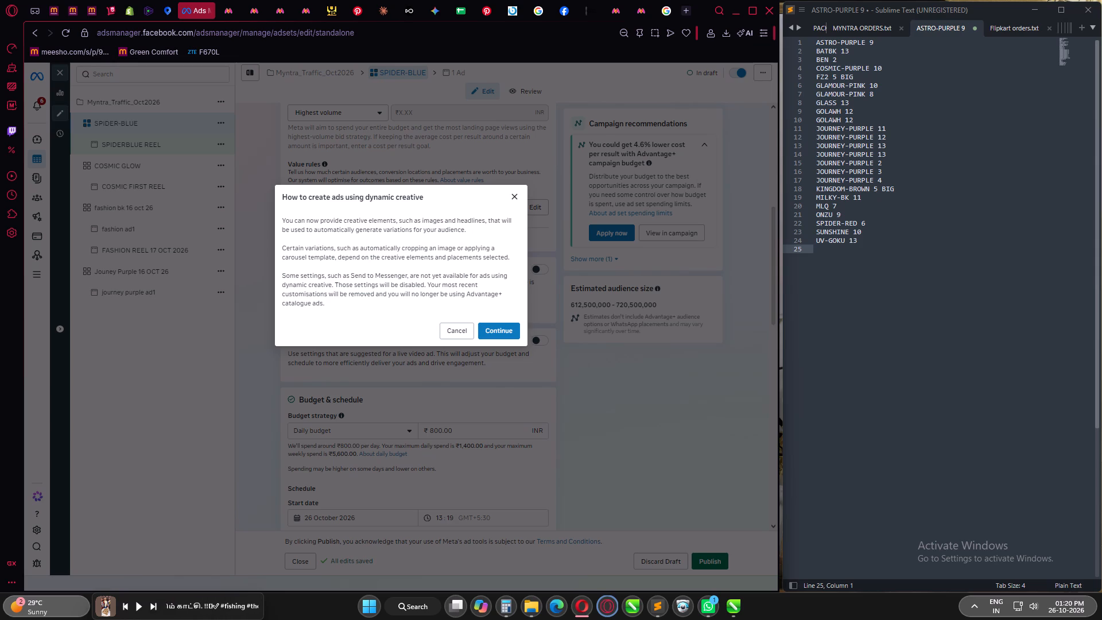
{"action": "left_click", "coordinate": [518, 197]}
Set the ad set's daily budget to ₹100.
{"action": "scroll", "coordinate": [394, 356], "scroll_direction": "down", "scroll_amount": 1}
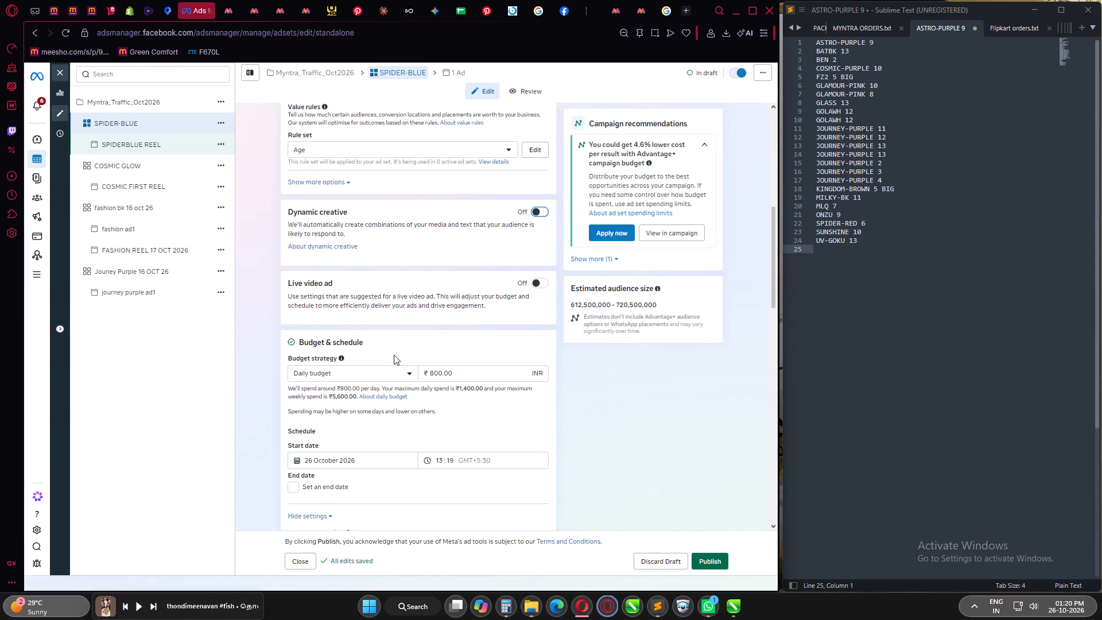
{"action": "scroll", "coordinate": [386, 339], "scroll_direction": "down", "scroll_amount": 1}
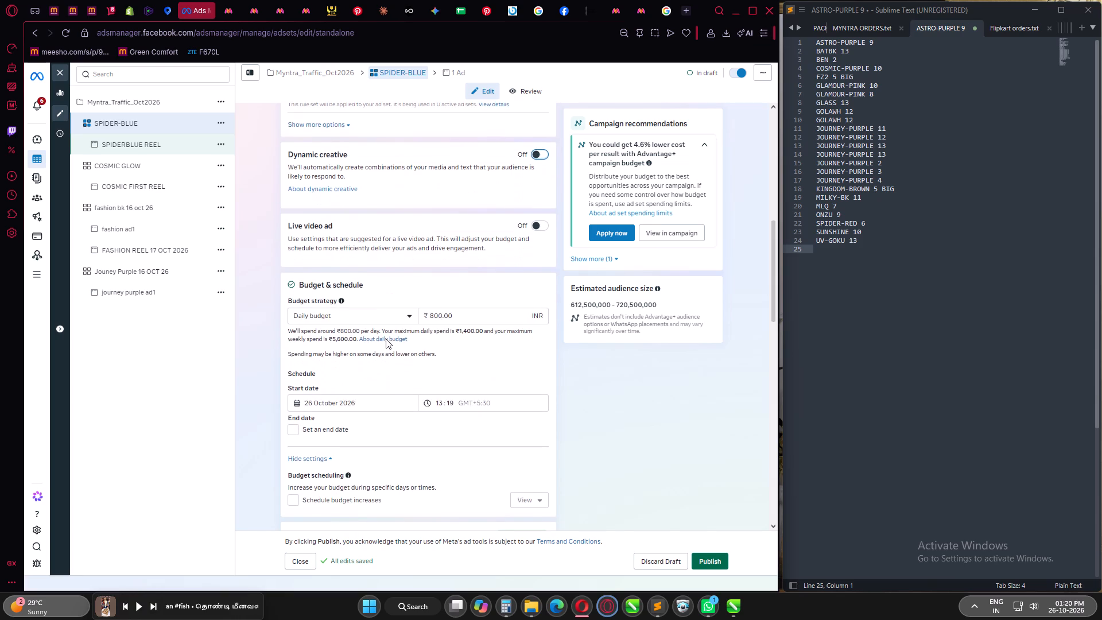
{"action": "scroll", "coordinate": [386, 339], "scroll_direction": "down", "scroll_amount": 1}
{"action": "left_click_drag", "start_coordinate": [467, 260], "coordinate": [433, 258]}
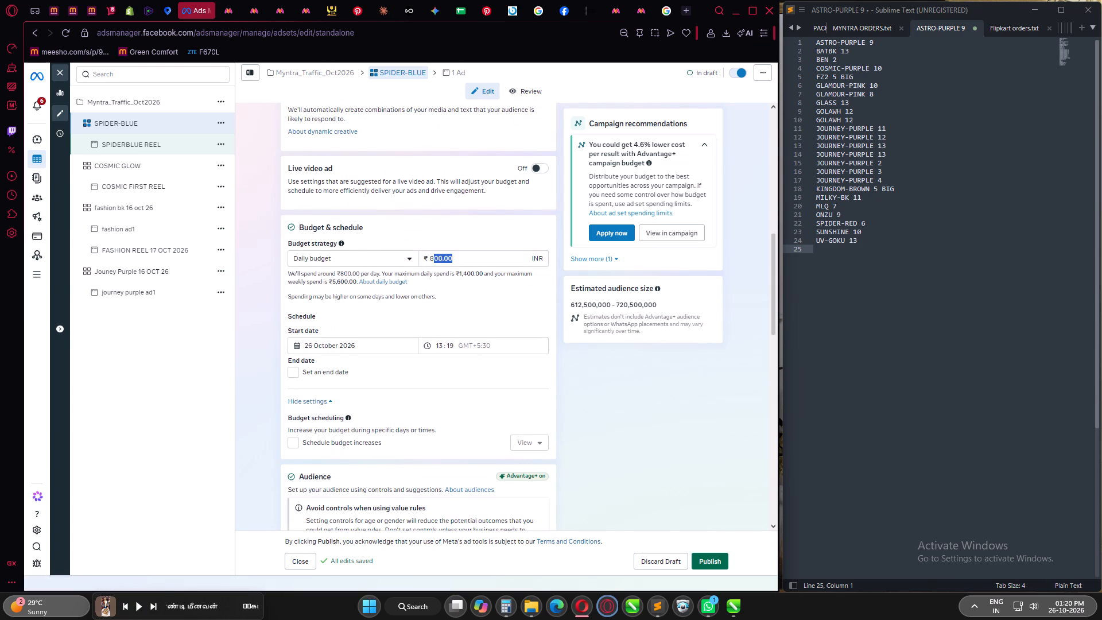
{"action": "key", "text": "BackSpace"}
{"action": "key", "text": "BackSpace"}
{"action": "type", "text": "100"}
Examine the ad set's audience settings, including saved audiences, locations, minimum age, languages and the suggested-audience options.
{"action": "scroll", "coordinate": [345, 382], "scroll_direction": "down", "scroll_amount": 2}
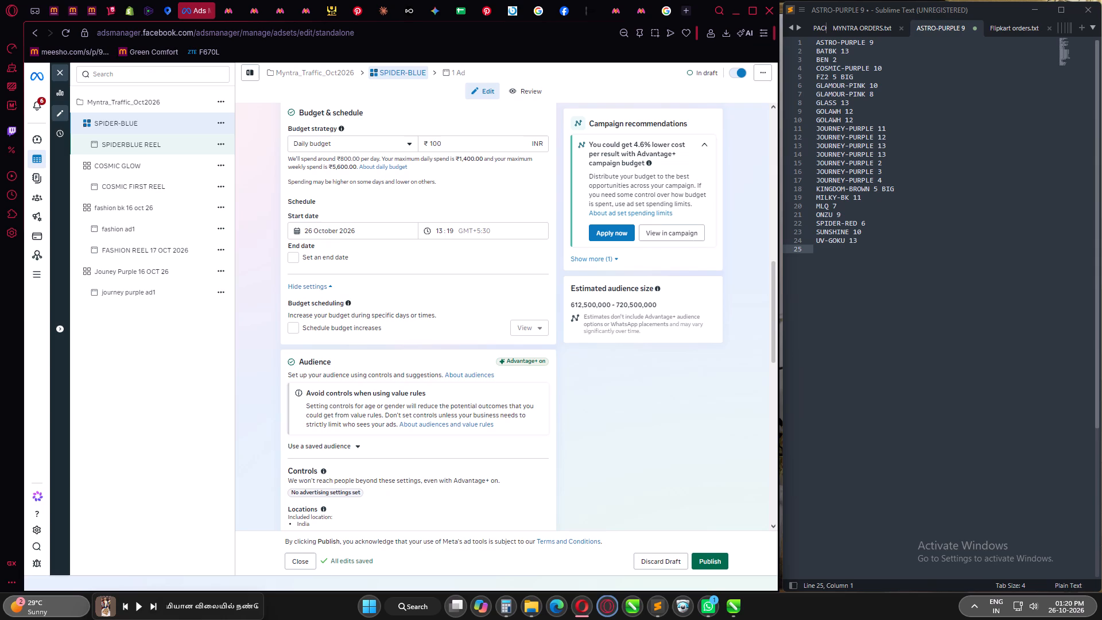
{"action": "scroll", "coordinate": [336, 375], "scroll_direction": "down", "scroll_amount": 2}
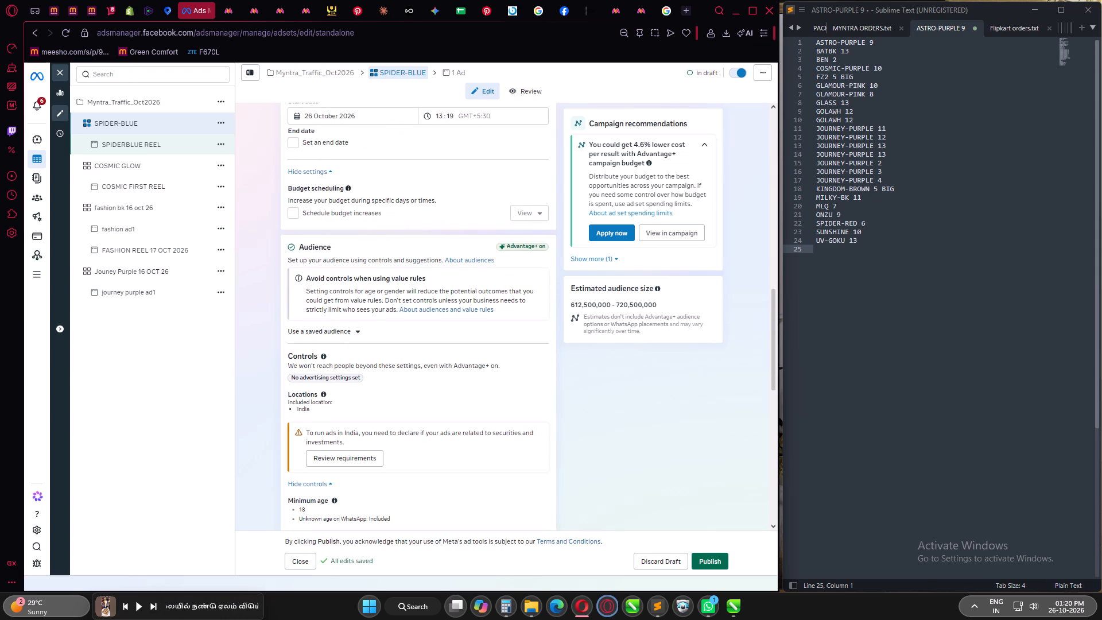
{"action": "left_click", "coordinate": [339, 332]}
{"action": "left_click", "coordinate": [353, 331]}
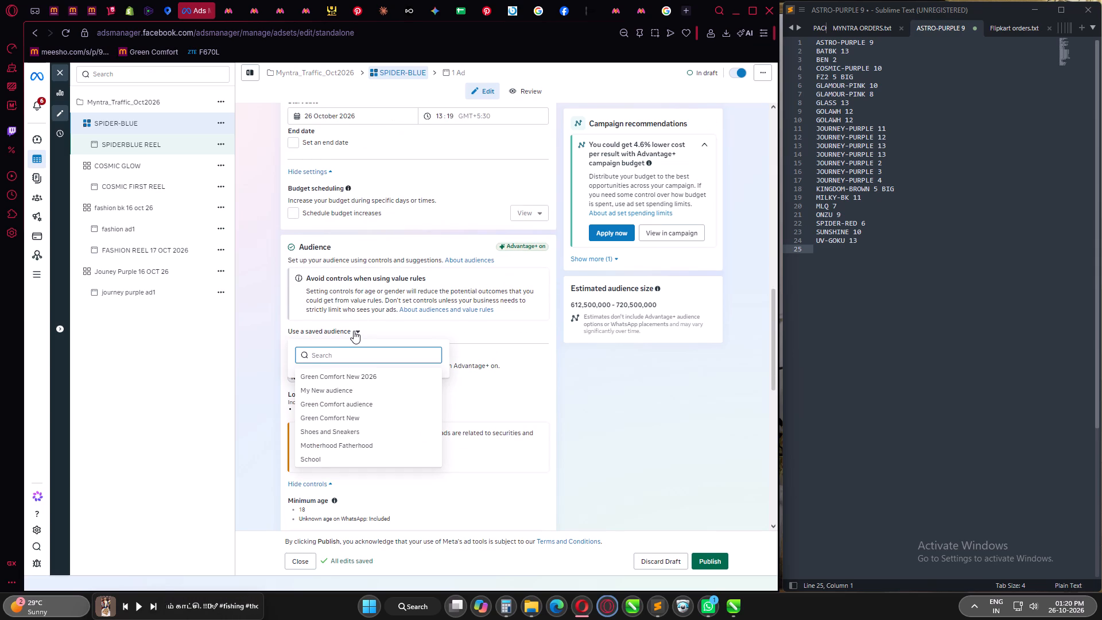
{"action": "left_click", "coordinate": [408, 325]}
{"action": "scroll", "coordinate": [378, 355], "scroll_direction": "down", "scroll_amount": 3}
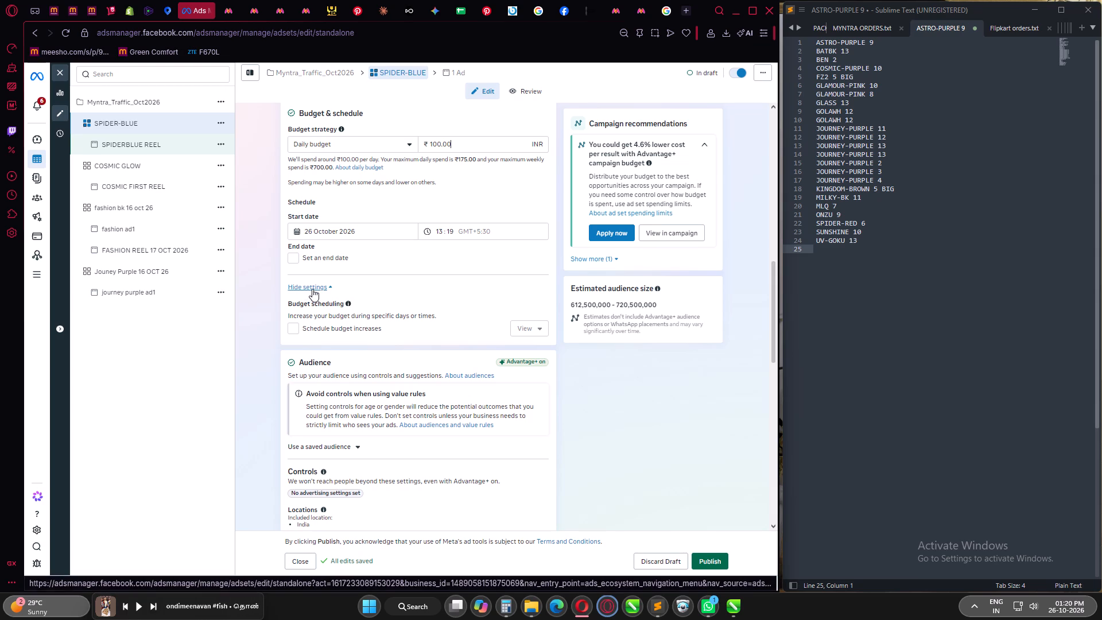
{"action": "scroll", "coordinate": [355, 388], "scroll_direction": "down", "scroll_amount": 2}
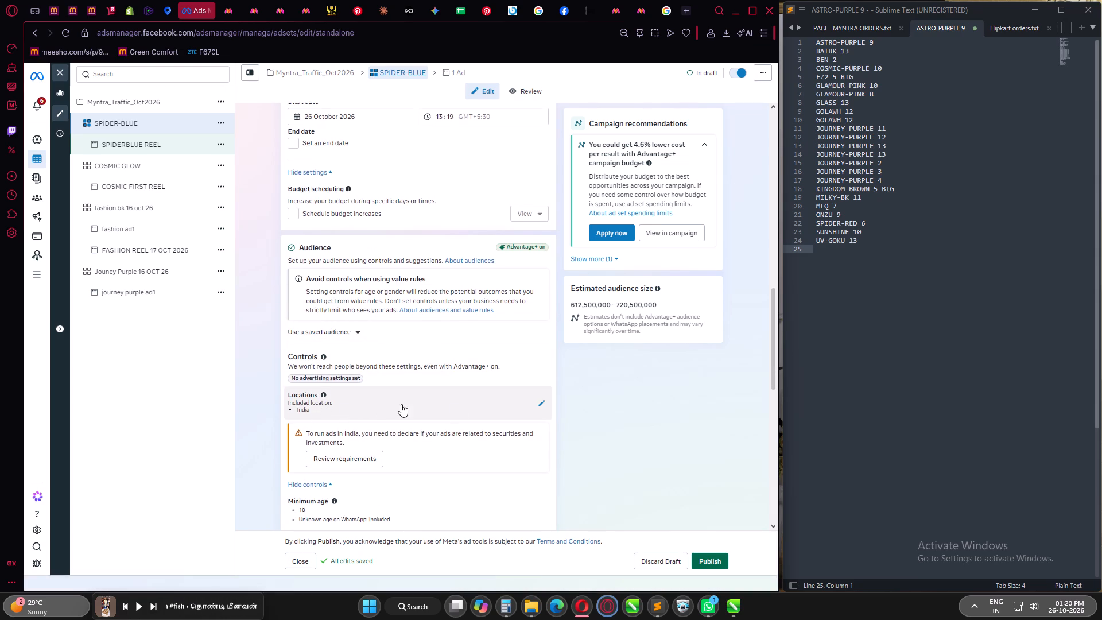
{"action": "left_click", "coordinate": [543, 404]}
{"action": "scroll", "coordinate": [424, 403], "scroll_direction": "down", "scroll_amount": 2}
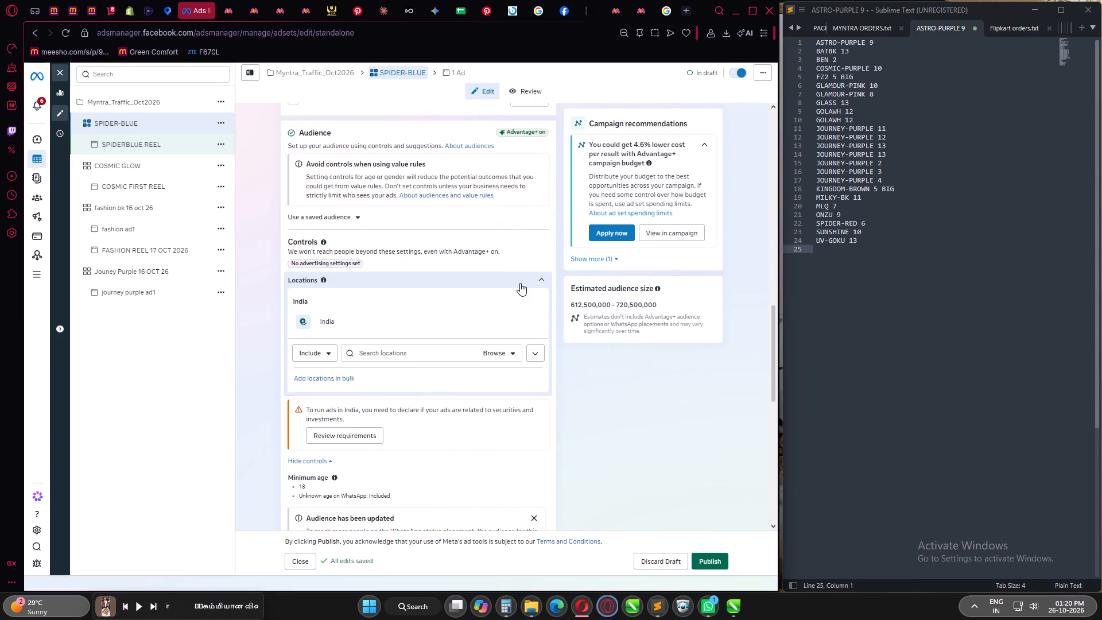
{"action": "left_click", "coordinate": [540, 281]}
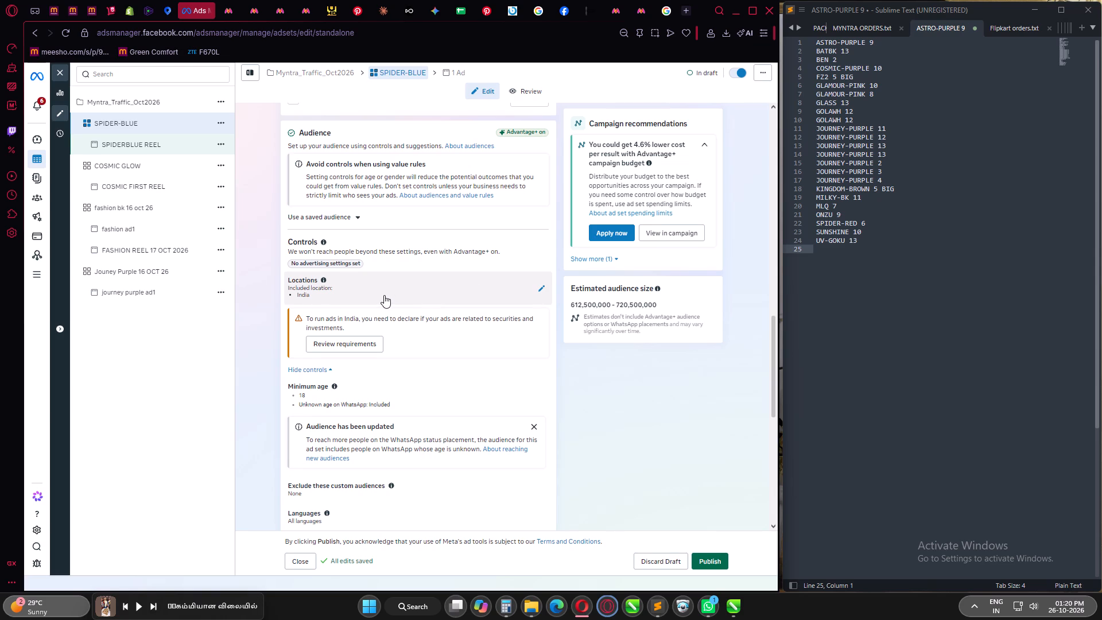
{"action": "scroll", "coordinate": [384, 295], "scroll_direction": "down", "scroll_amount": 2}
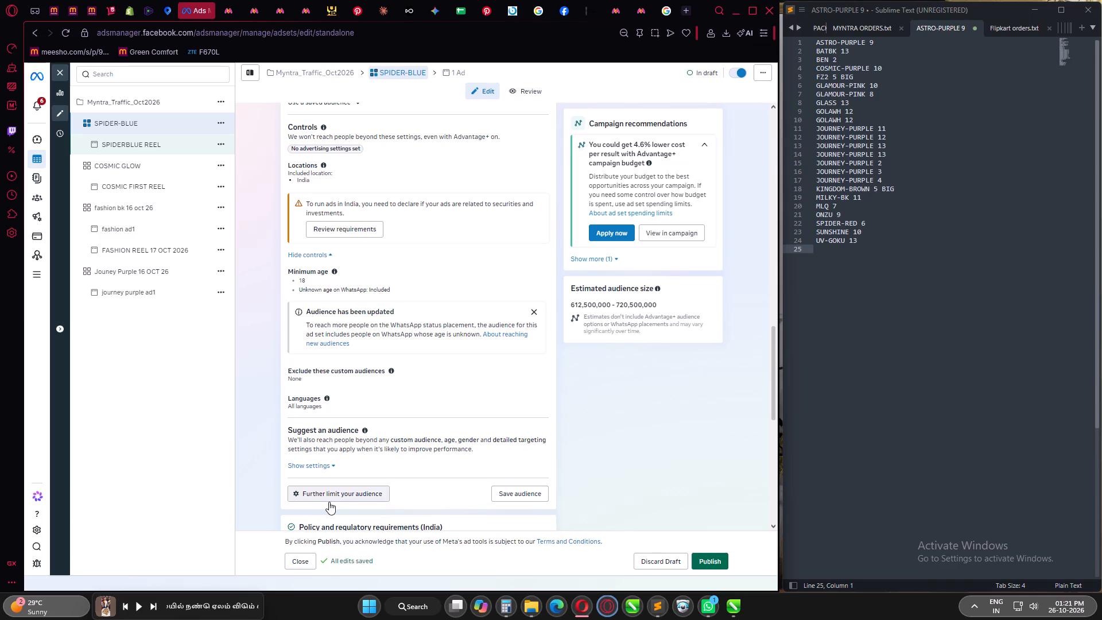
{"action": "left_click", "coordinate": [317, 466]}
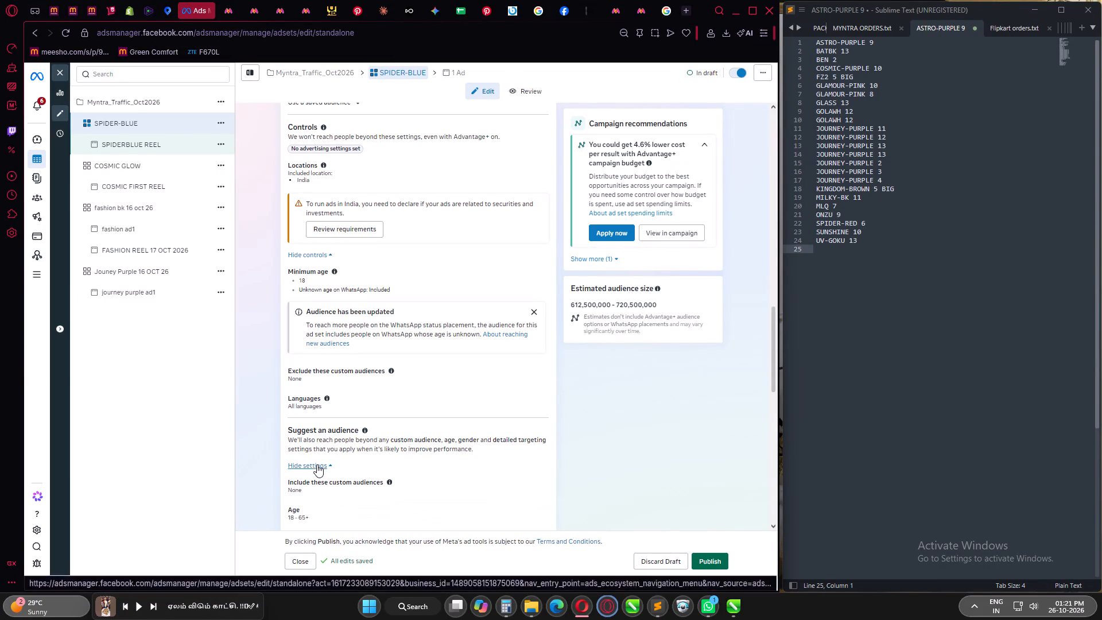
{"action": "scroll", "coordinate": [370, 423], "scroll_direction": "down", "scroll_amount": 2}
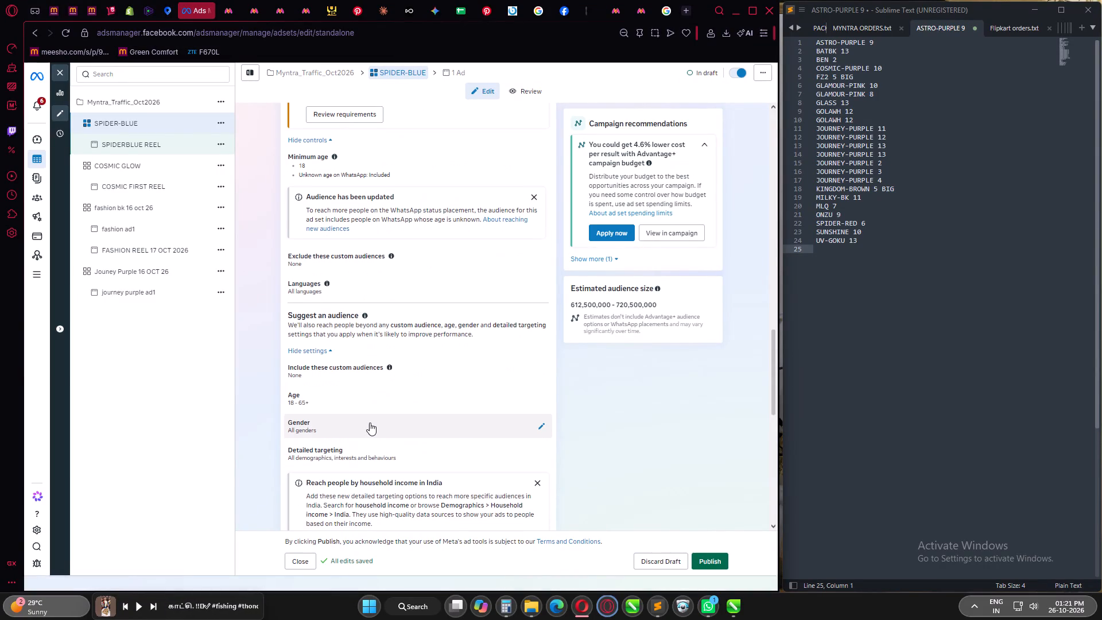
Open the audience's included locations for editing.
{"action": "scroll", "coordinate": [370, 423], "scroll_direction": "up", "scroll_amount": 3}
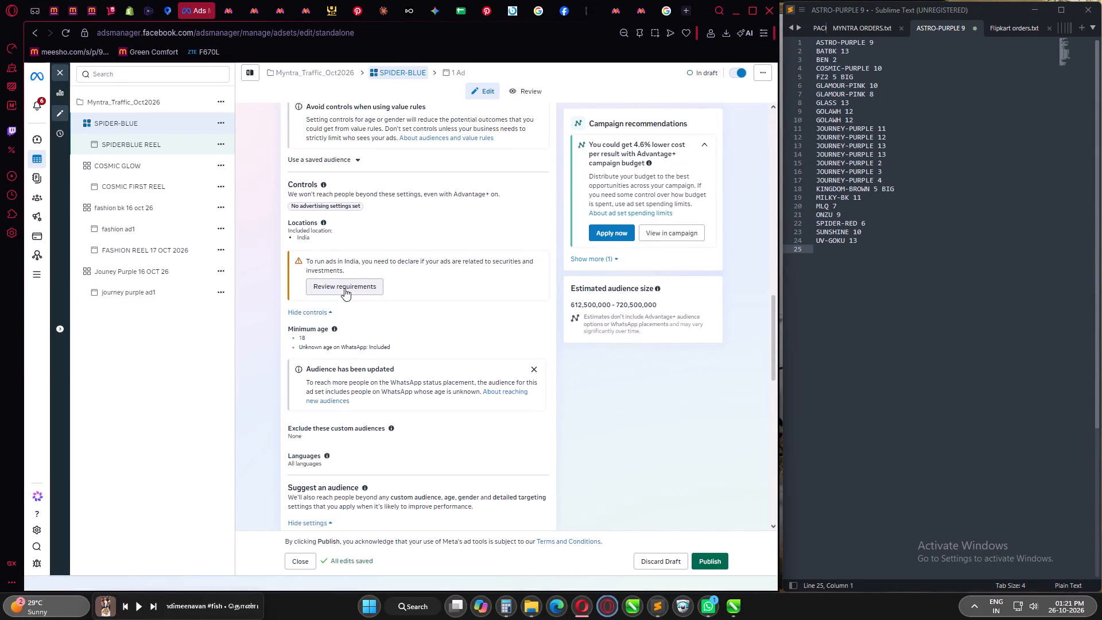
{"action": "left_click", "coordinate": [336, 232]}
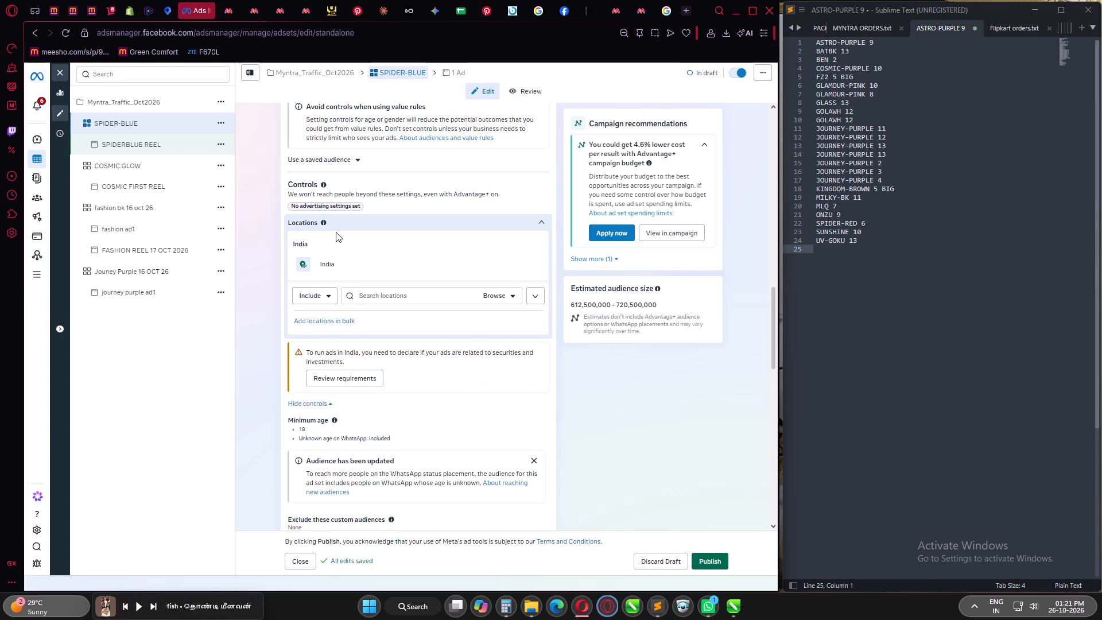
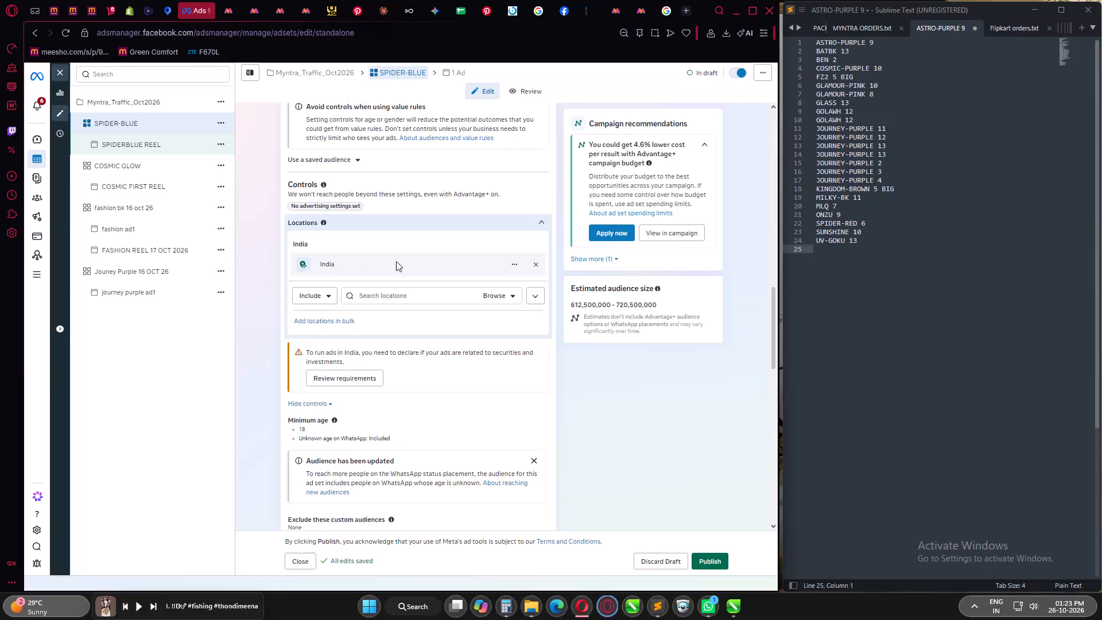
Search for Vasant Vihar and include Vasant Vihar Club, Delhi, as an audience location in place of all India.
{"action": "left_click", "coordinate": [517, 261]}
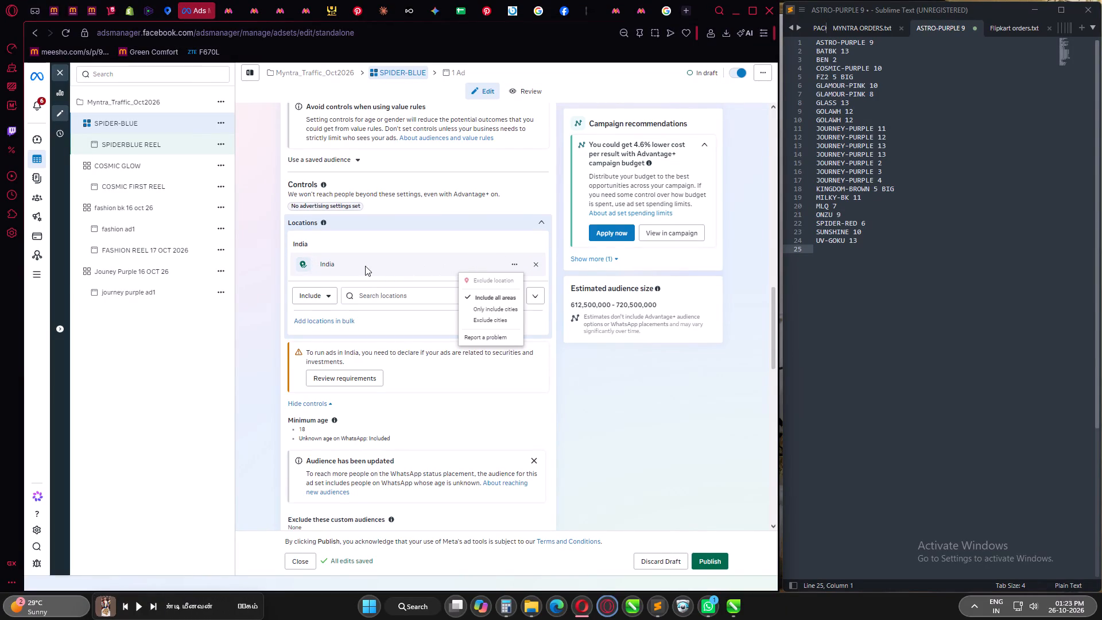
{"action": "left_click", "coordinate": [377, 296]}
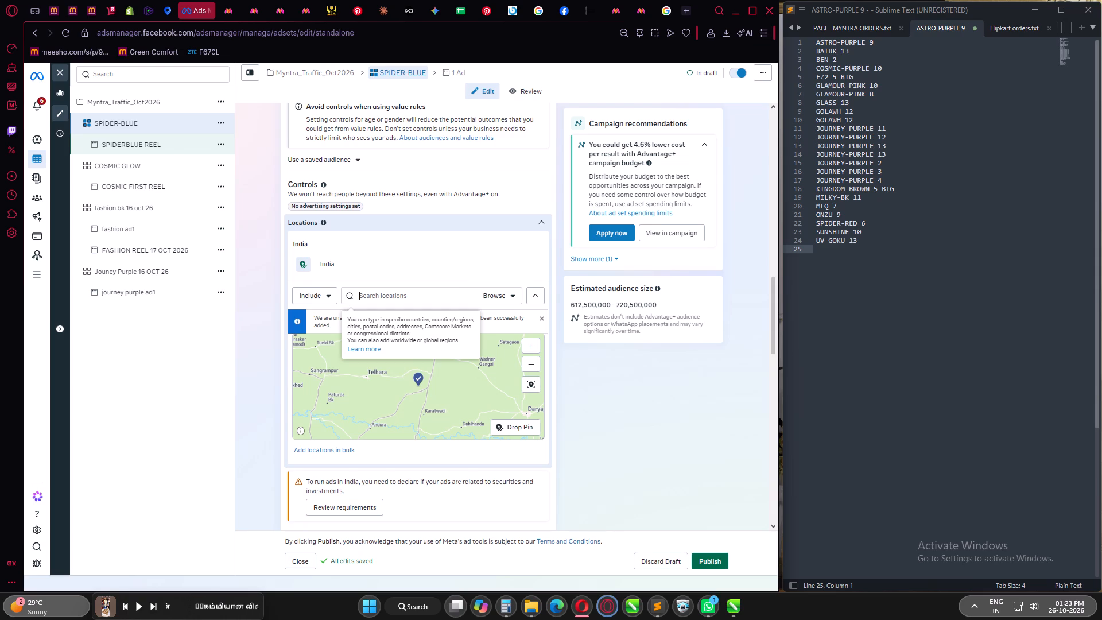
{"action": "type", "text": "VASA"}
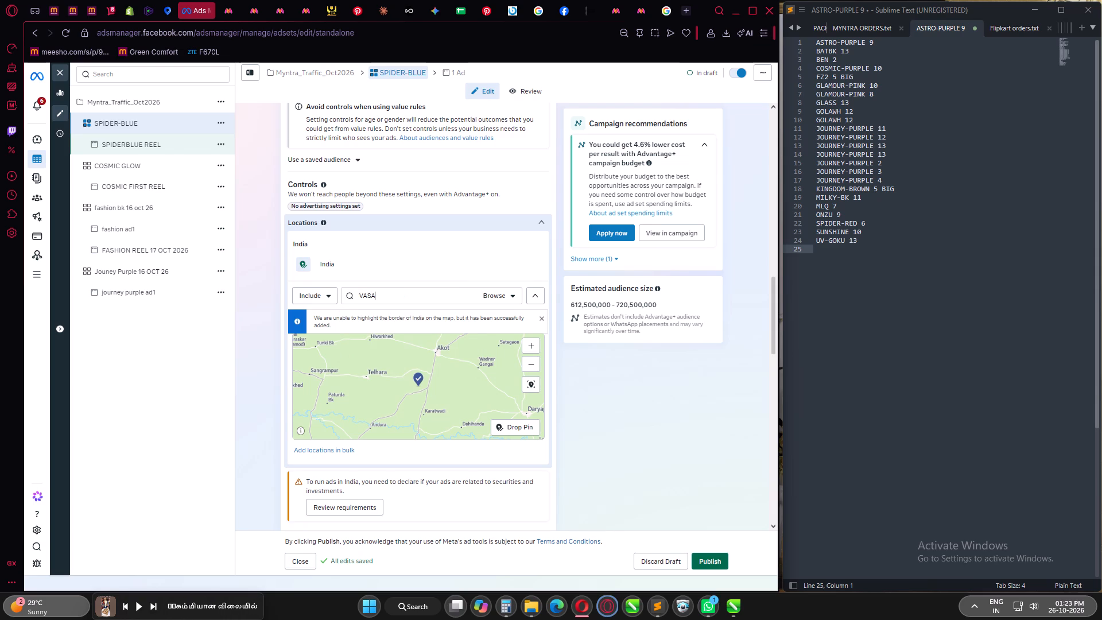
{"action": "type", "text": "NT"}
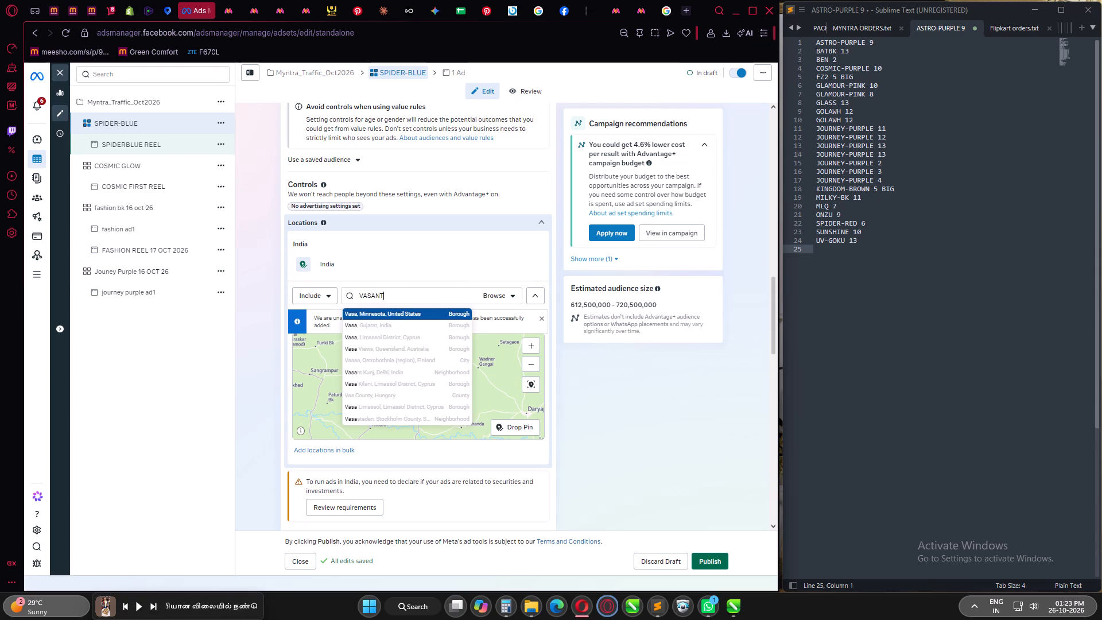
{"action": "key", "text": "space"}
{"action": "type", "text": "VIHAR"}
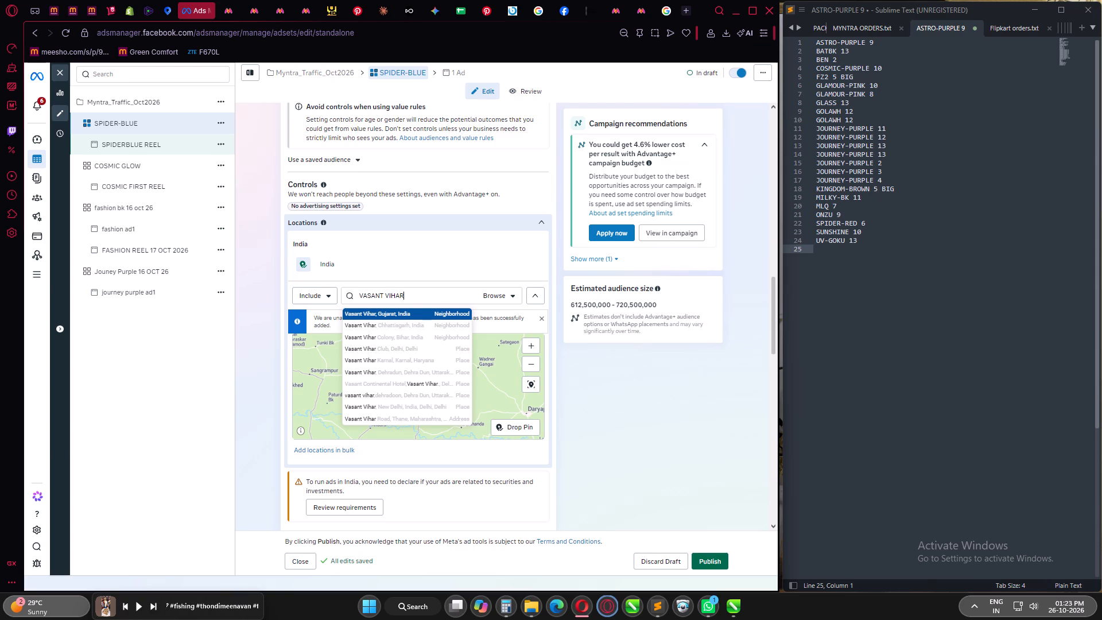
{"action": "key", "text": "space"}
{"action": "type", "text": "DELHI"}
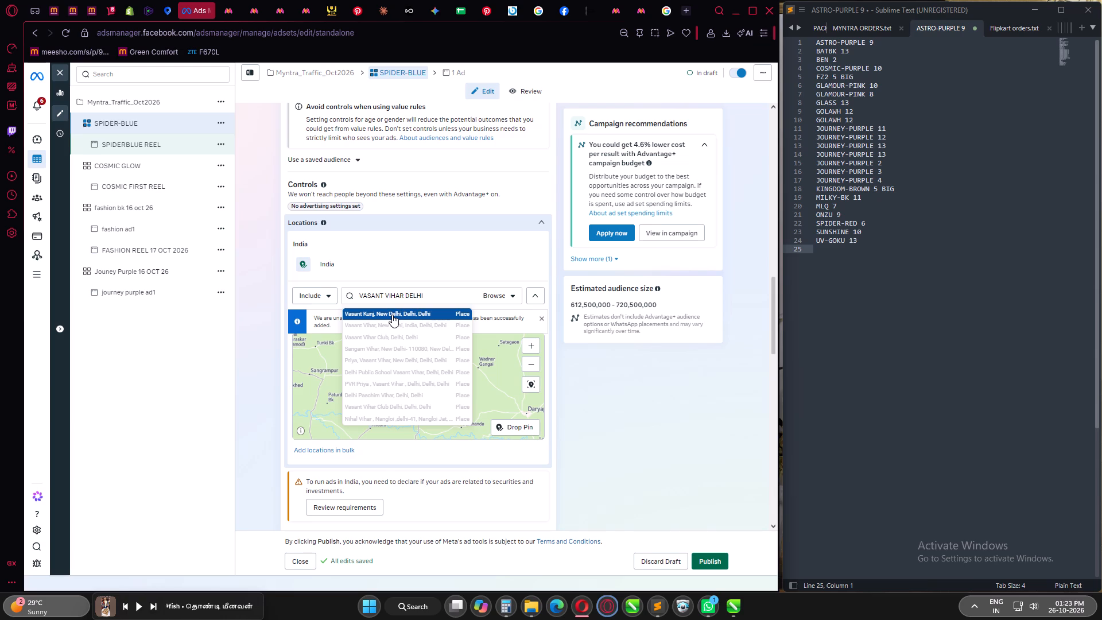
{"action": "key", "text": "BackSpace"}
{"action": "key", "text": "BackSpace"}
{"action": "key", "text": "BackSpace"}
{"action": "key", "text": "BackSpace"}
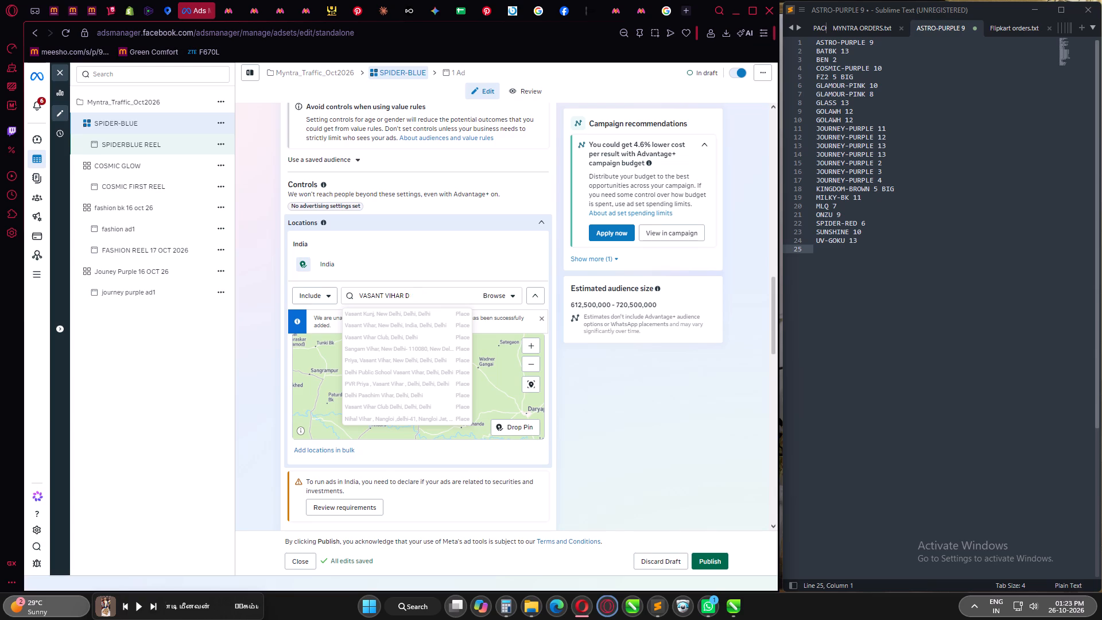
{"action": "key", "text": "BackSpace"}
{"action": "key", "text": "BackSpace"}
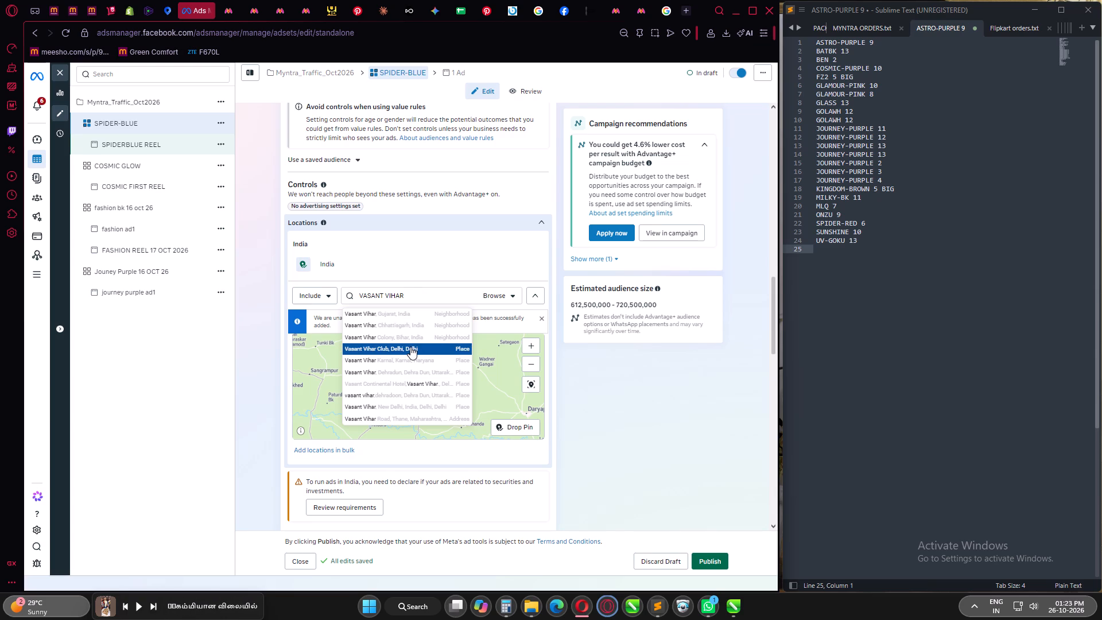
{"action": "left_click", "coordinate": [442, 351]}
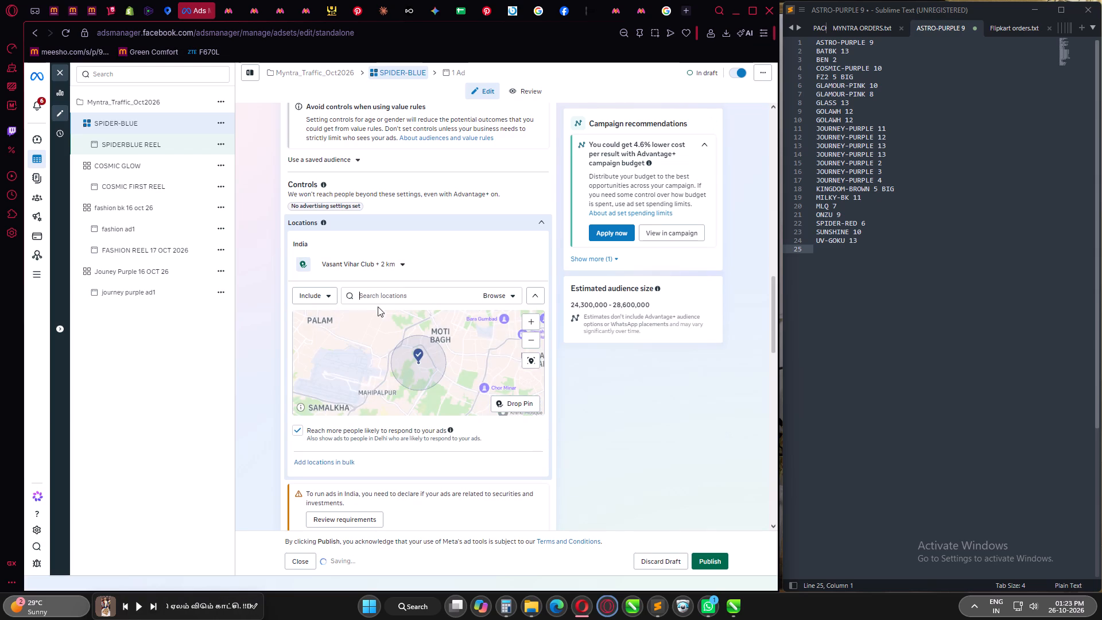
Set the targeting radius around Vasant Vihar Club to 4 km.
{"action": "left_click", "coordinate": [399, 263]}
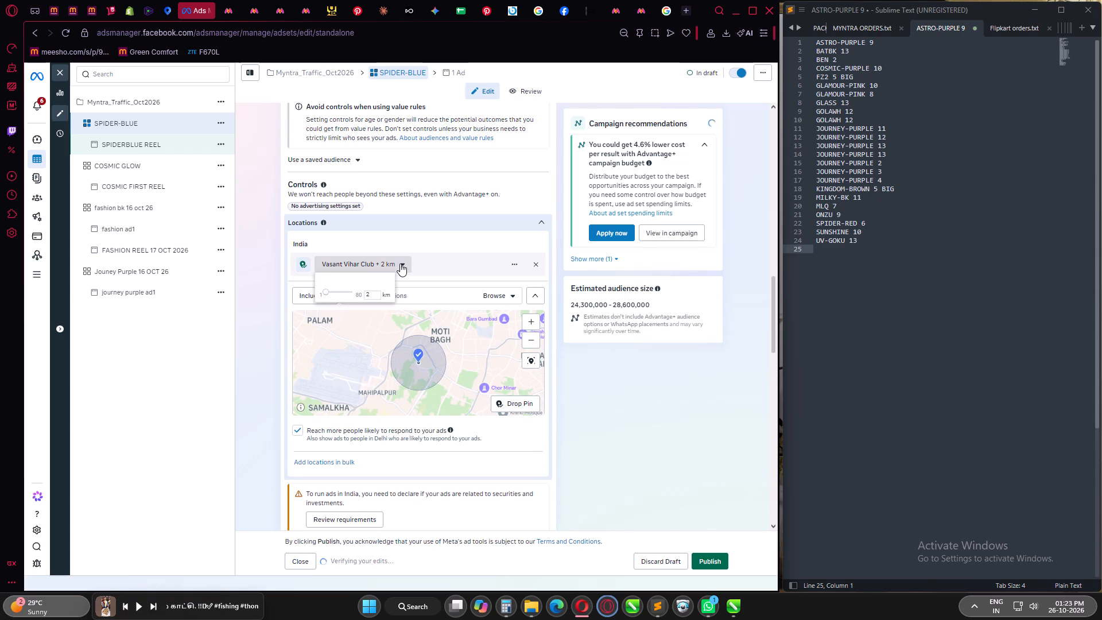
{"action": "left_click", "coordinate": [323, 292]}
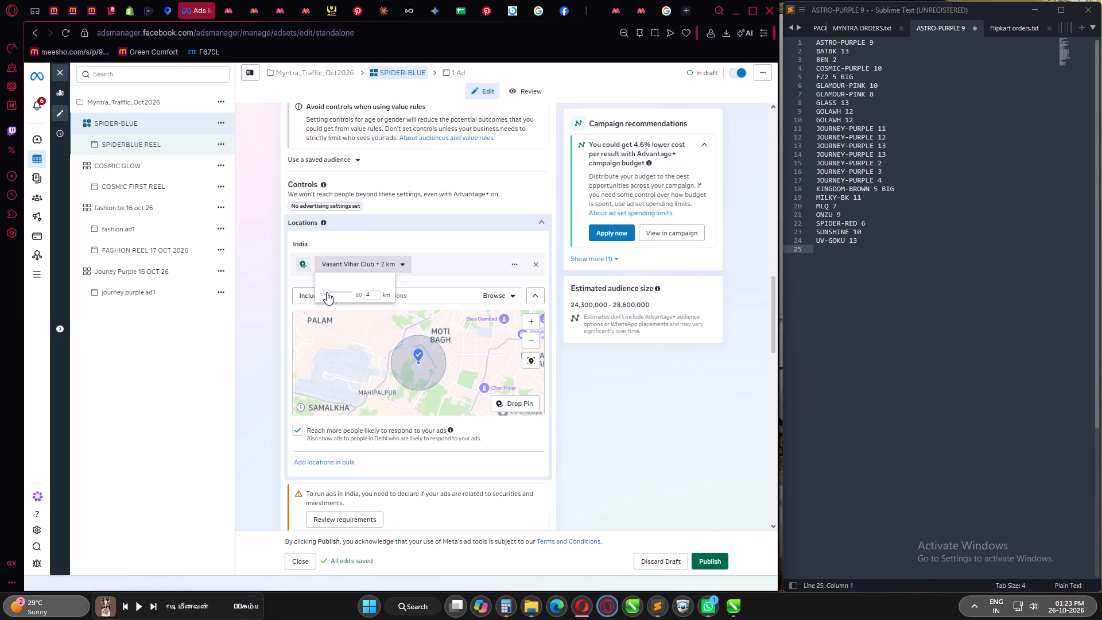
Add the Greater Kailash neighborhood in Delhi to the included locations.
{"action": "left_click", "coordinate": [399, 300]}
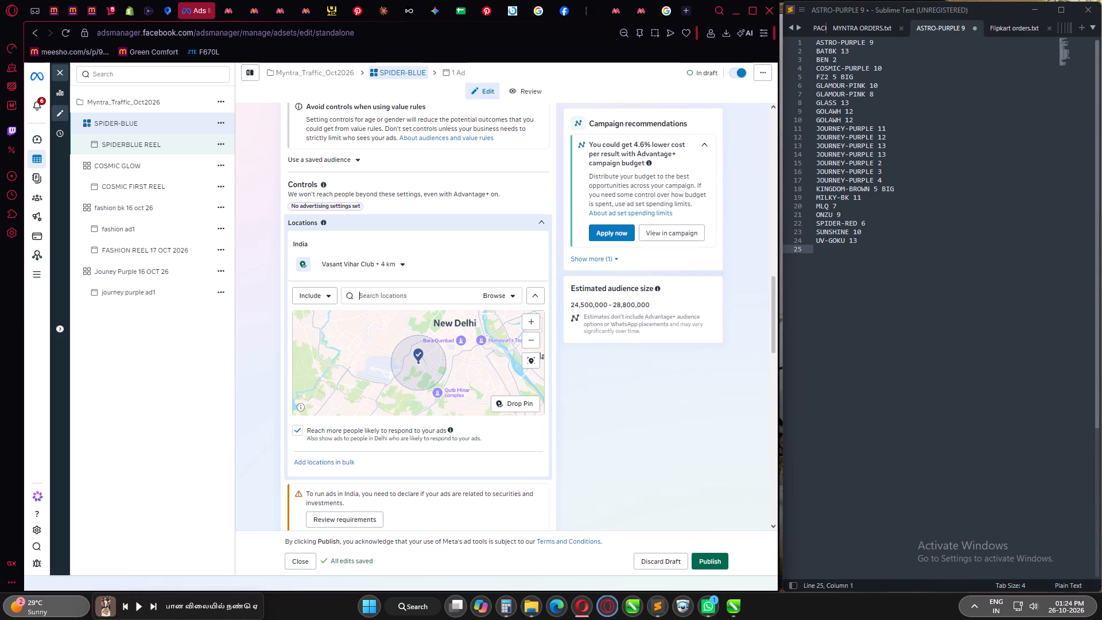
{"action": "type", "text": "GREATER"}
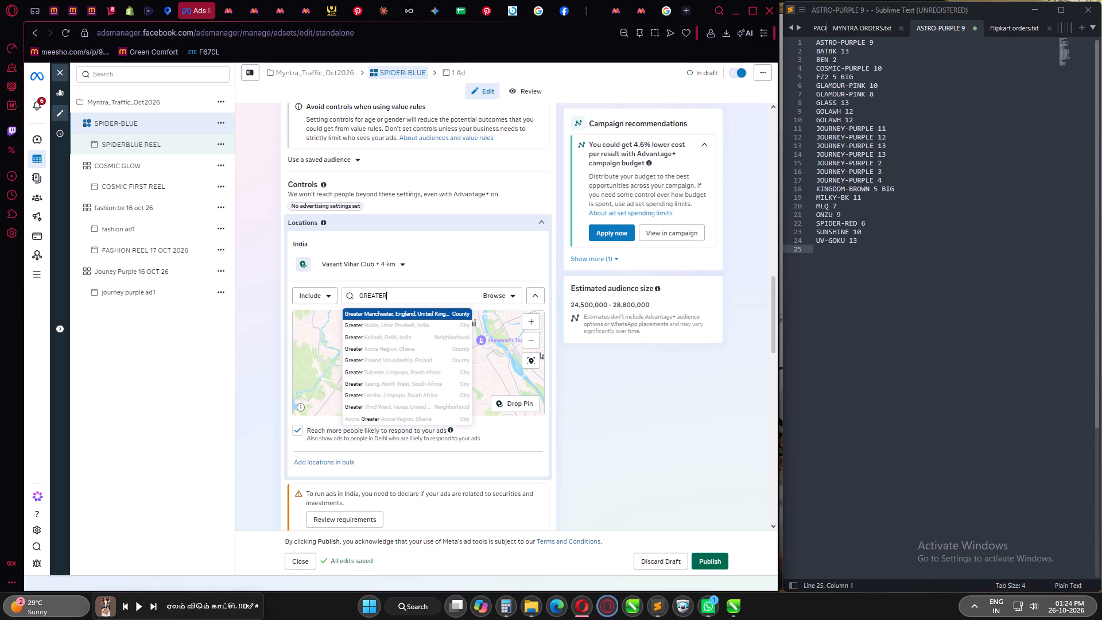
{"action": "left_click", "coordinate": [394, 336]}
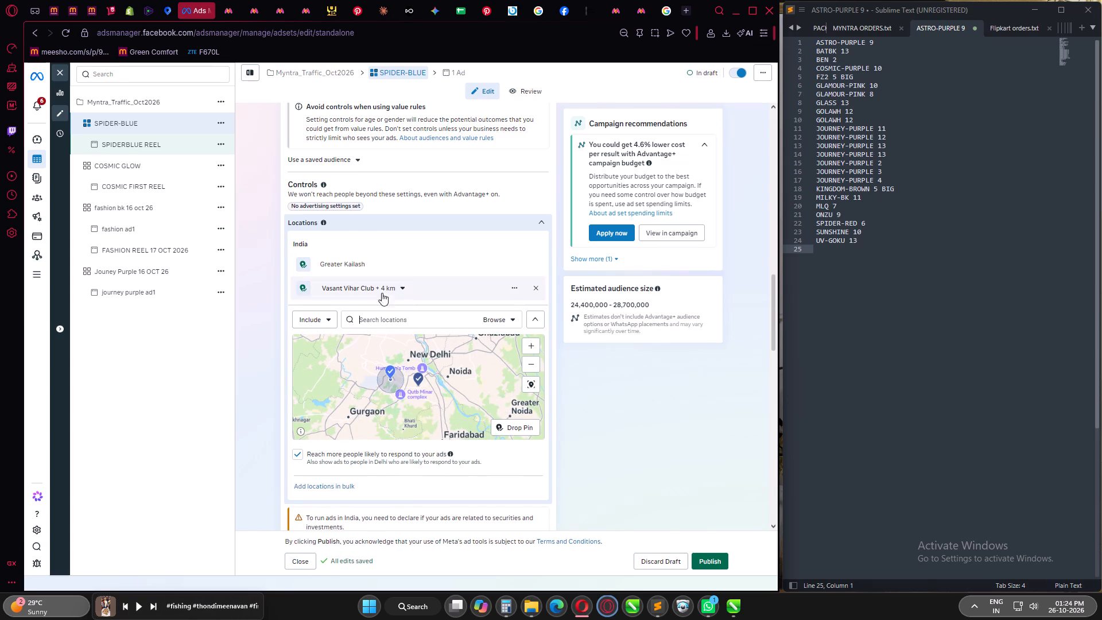
Search for Defence Colony in Delhi and include Defence Colony, New Delhi, in the audience locations.
{"action": "left_click", "coordinate": [385, 321]}
{"action": "type", "text": "DEFENCE COLO"}
{"action": "type", "text": "NY"}
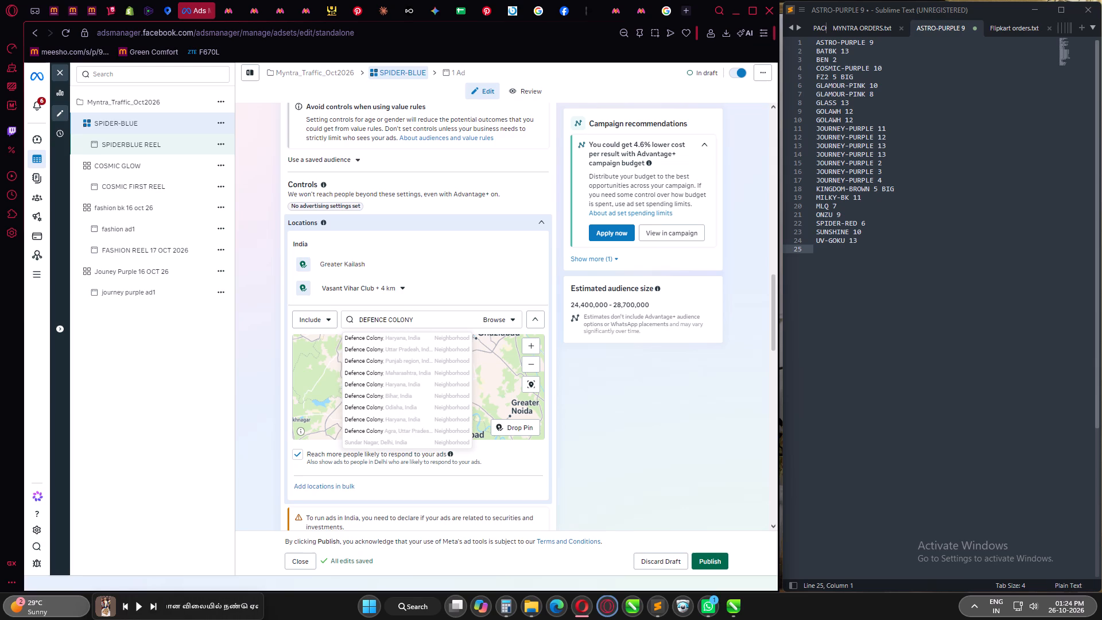
{"action": "key", "text": "space"}
{"action": "type", "text": "DEL"}
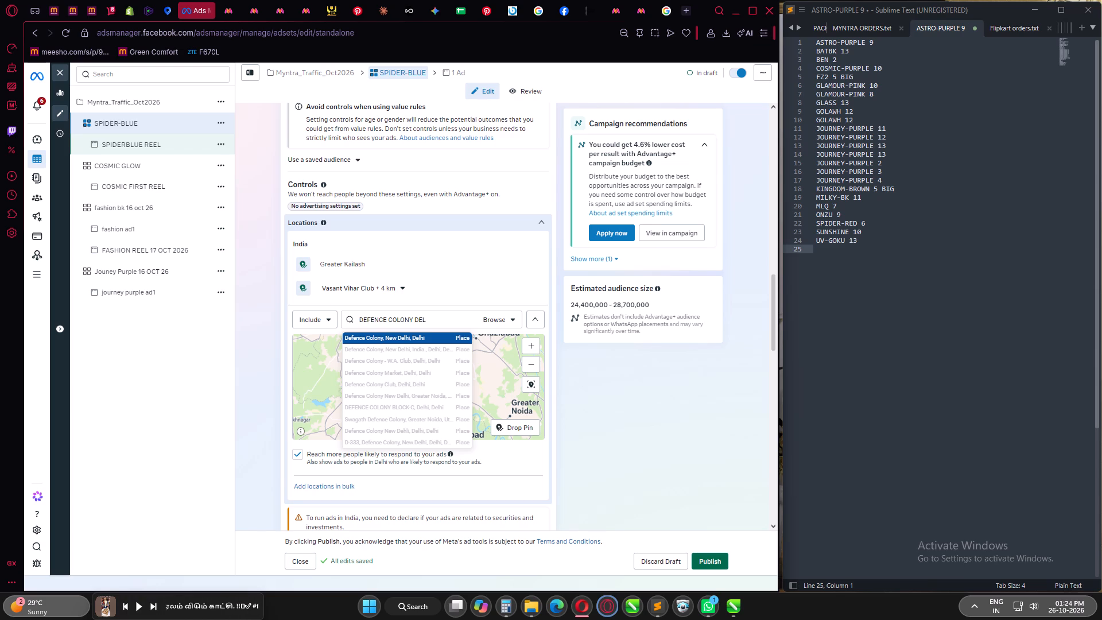
{"action": "left_click", "coordinate": [408, 334]}
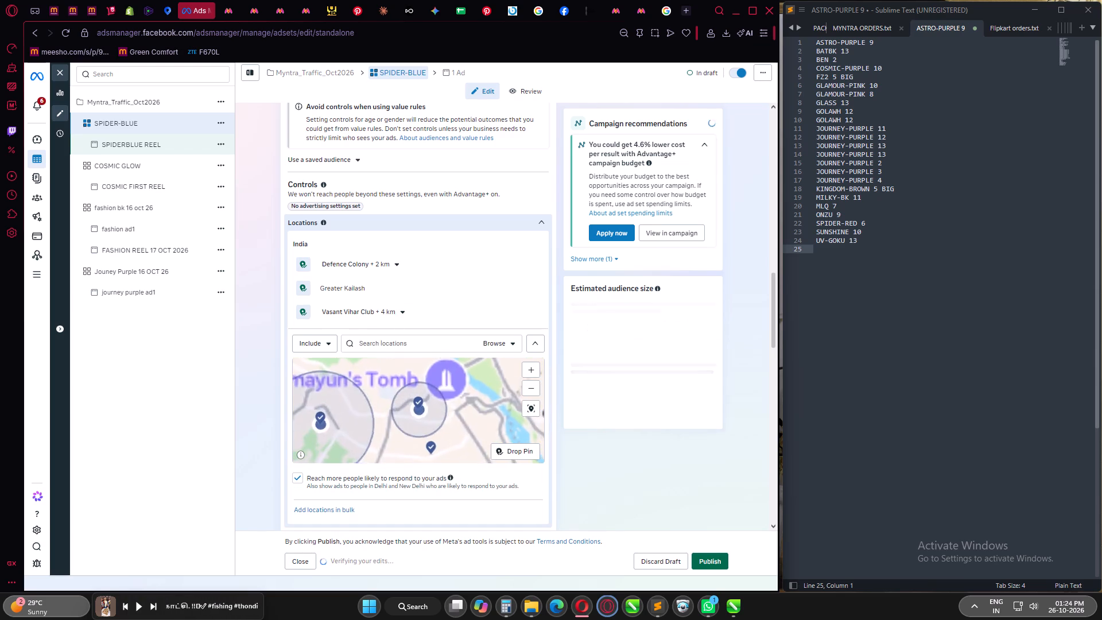
Search for Chanakyapuri and include the place in Delhi in the audience locations.
{"action": "left_click", "coordinate": [420, 342]}
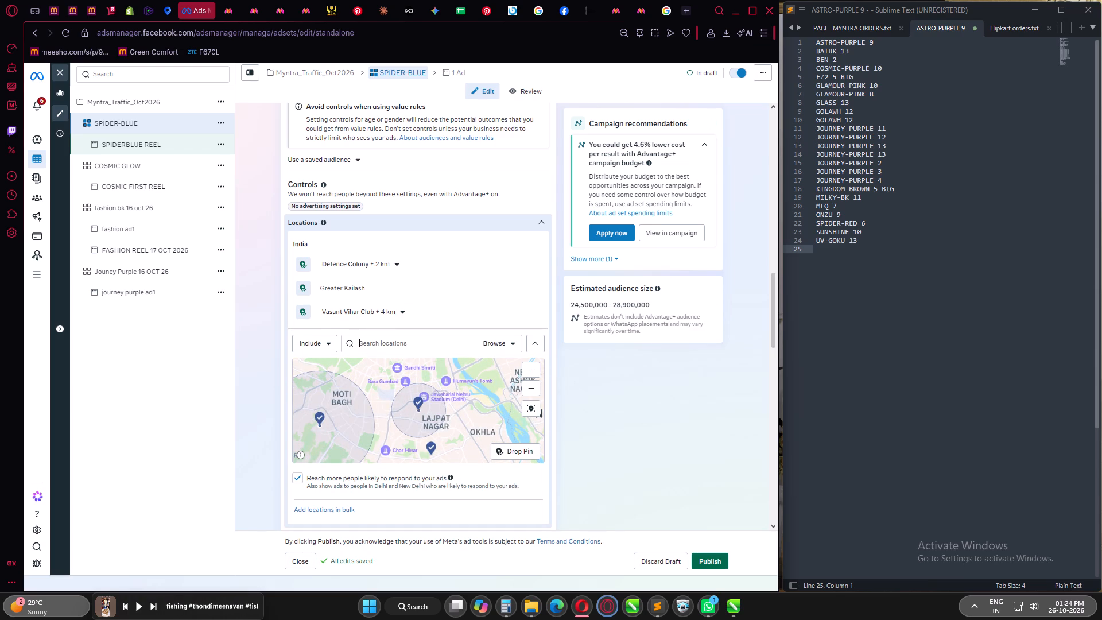
{"action": "type", "text": "CH"}
{"action": "type", "text": "ANAK"}
{"action": "type", "text": "YA"}
{"action": "key", "text": "p"}
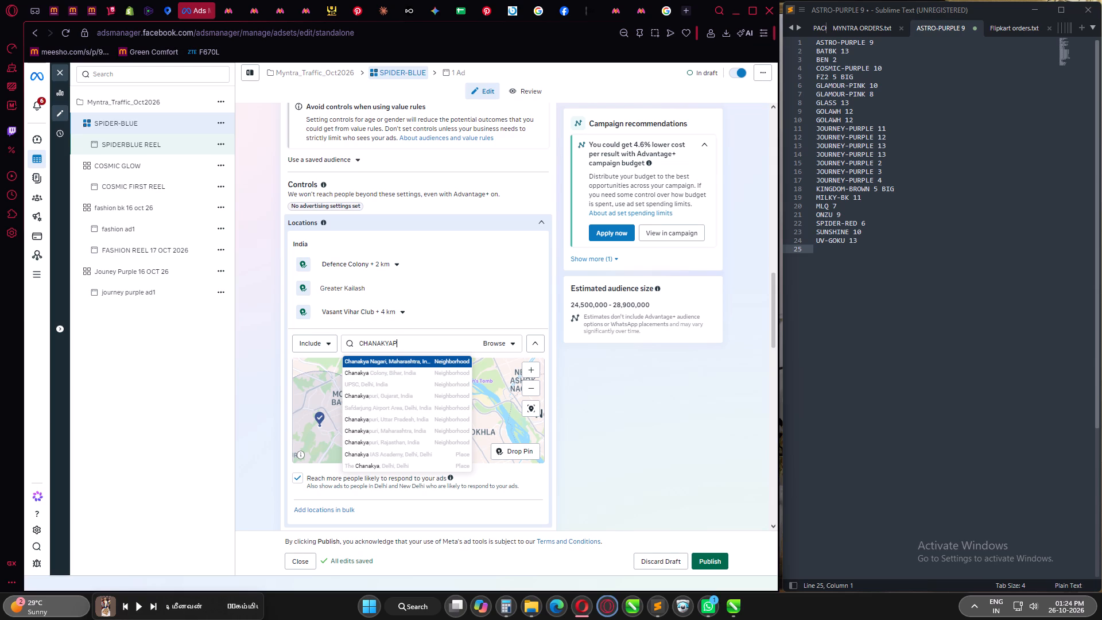
{"action": "type", "text": "URI"}
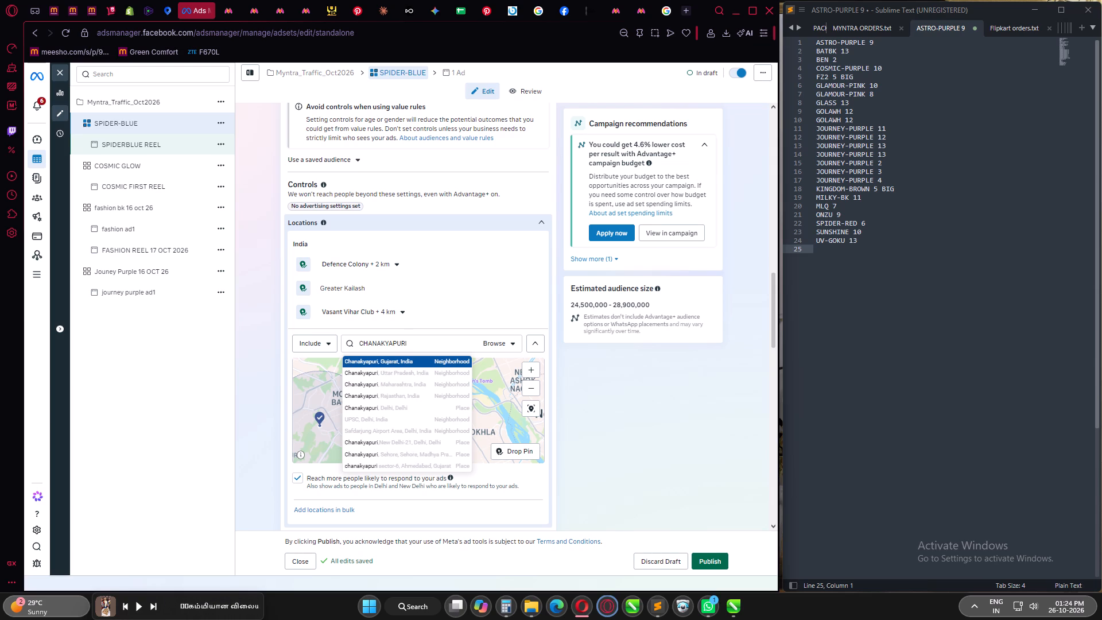
{"action": "left_click", "coordinate": [395, 407]}
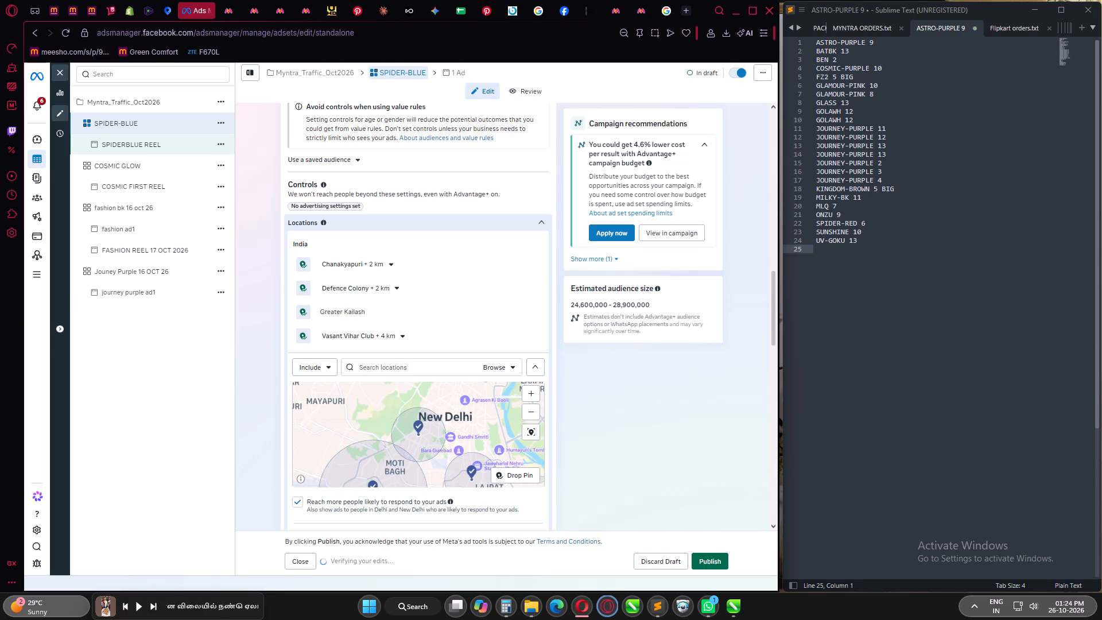
Search for Golf Links and include Golf Links, New Delhi, in the audience locations.
{"action": "left_click", "coordinate": [417, 366]}
{"action": "type", "text": "GOLF"}
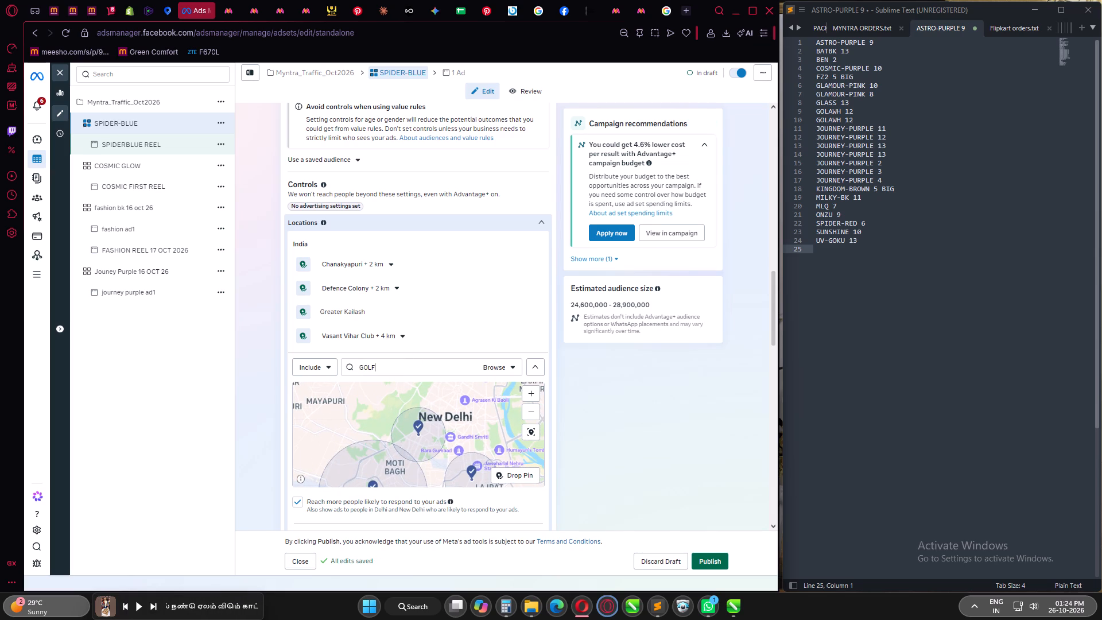
{"action": "key", "text": "space"}
{"action": "type", "text": "LINKS"}
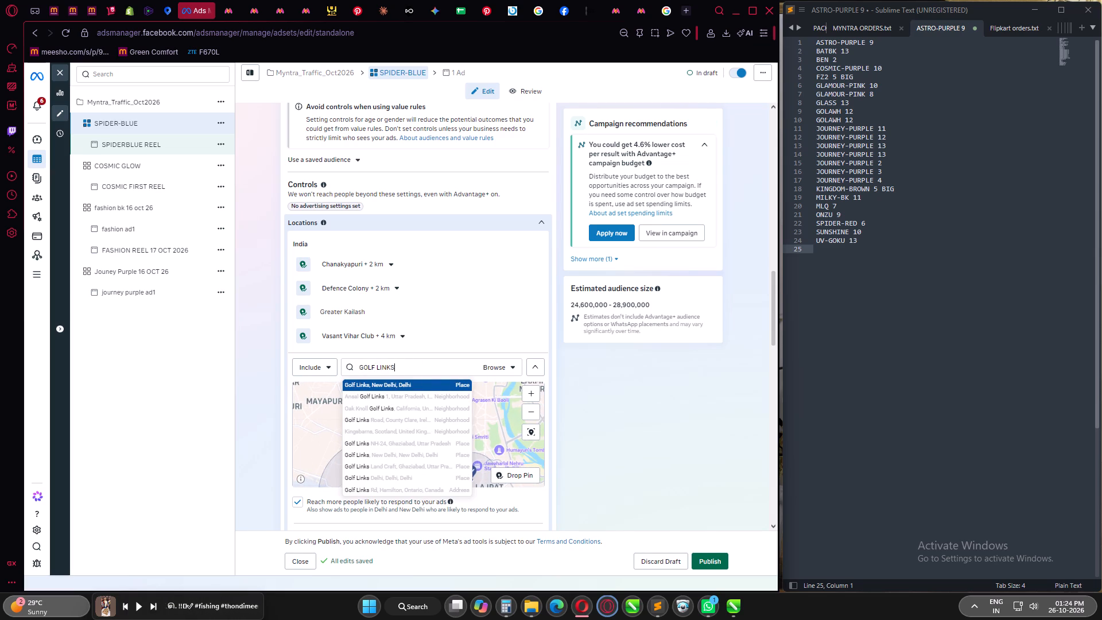
{"action": "left_click", "coordinate": [416, 387]}
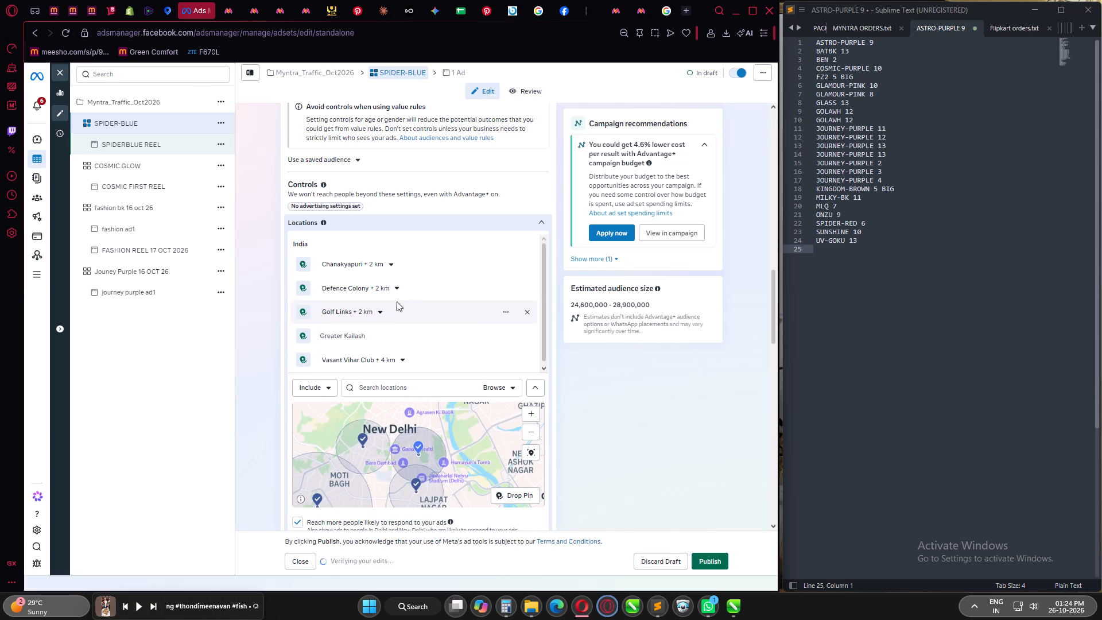
Set the targeting radius of Chanakyapuri, Defence Colony and Golf Links to 4 km each.
{"action": "left_click", "coordinate": [384, 265]}
{"action": "left_click_drag", "start_coordinate": [372, 294], "coordinate": [359, 295]}
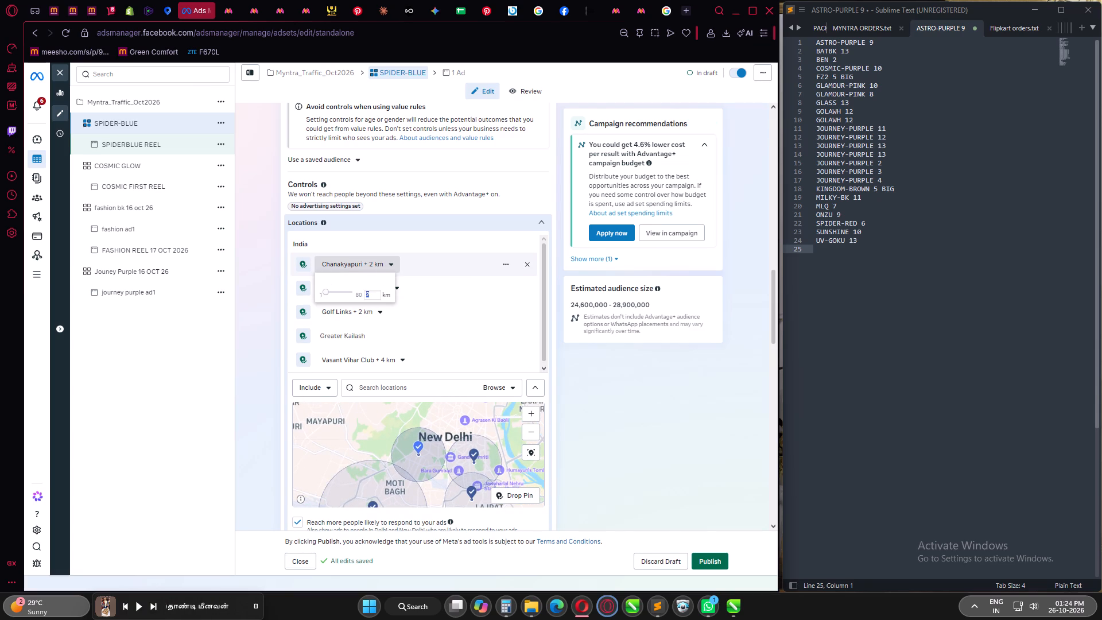
{"action": "key", "text": "4"}
{"action": "left_click", "coordinate": [392, 268]}
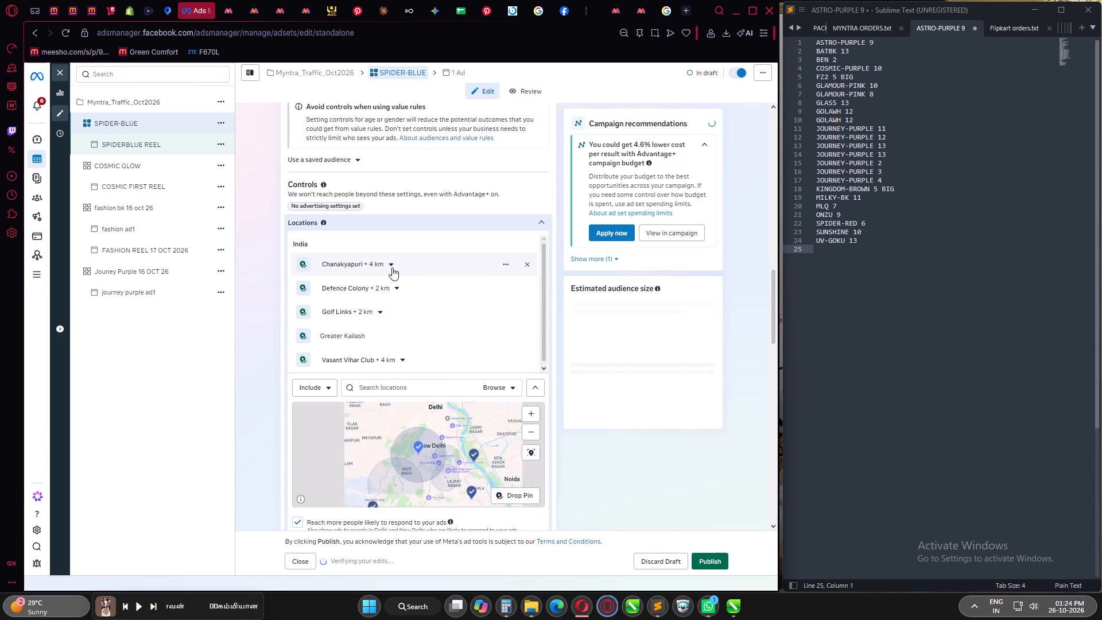
{"action": "left_click", "coordinate": [394, 286]}
{"action": "left_click_drag", "start_coordinate": [377, 321], "coordinate": [342, 320]}
{"action": "key", "text": "4"}
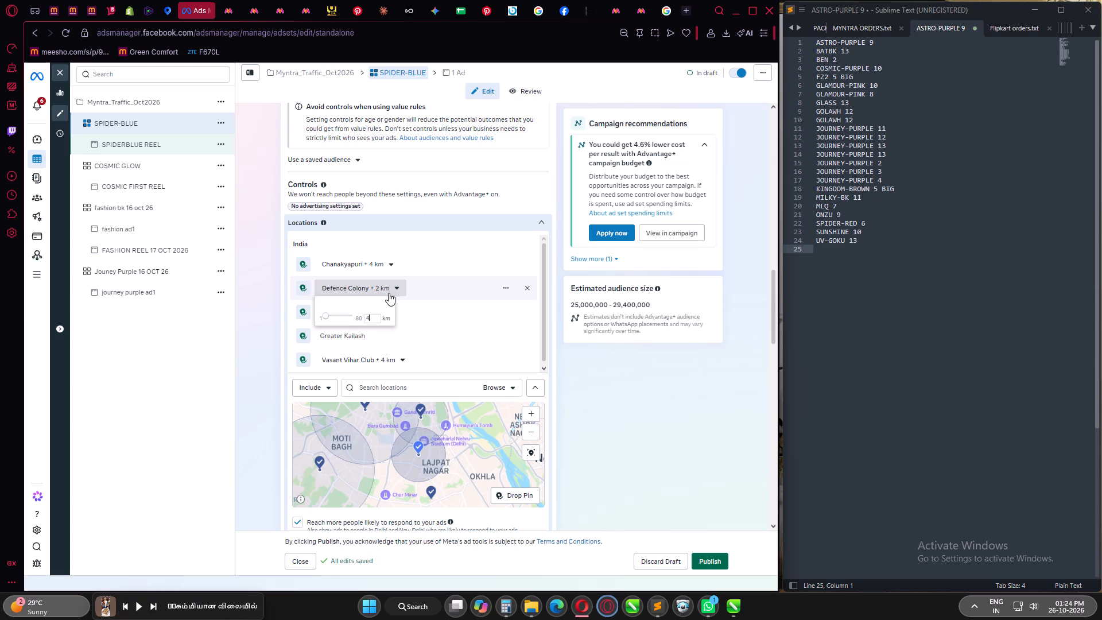
{"action": "left_click", "coordinate": [390, 292]}
{"action": "left_click", "coordinate": [383, 311]}
{"action": "left_click_drag", "start_coordinate": [373, 342], "coordinate": [348, 343]}
{"action": "key", "text": "4"}
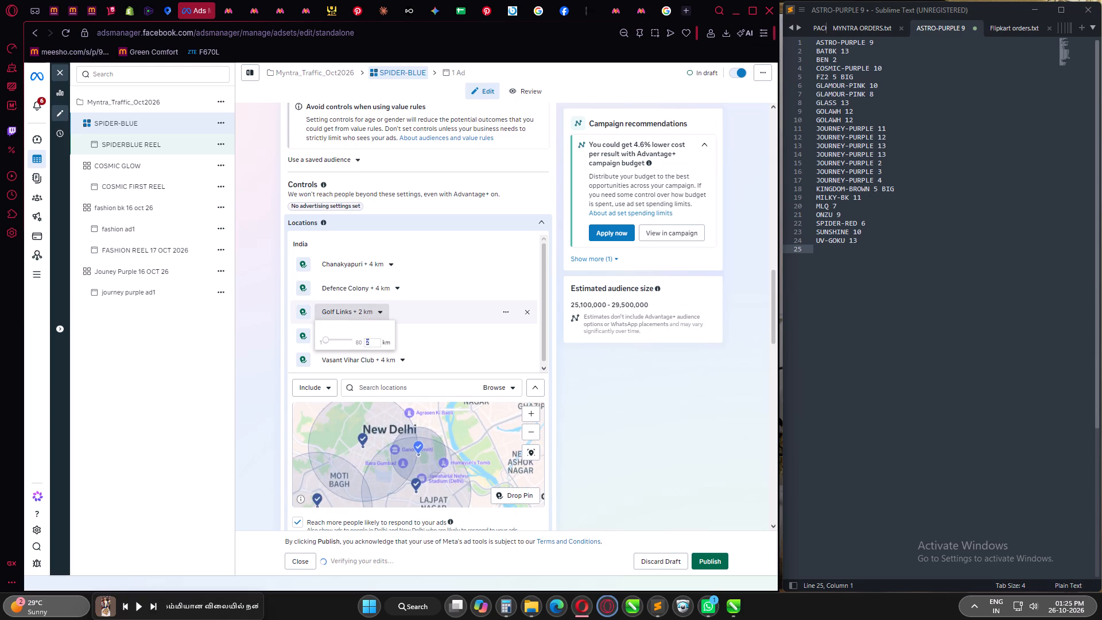
{"action": "left_click", "coordinate": [377, 313]}
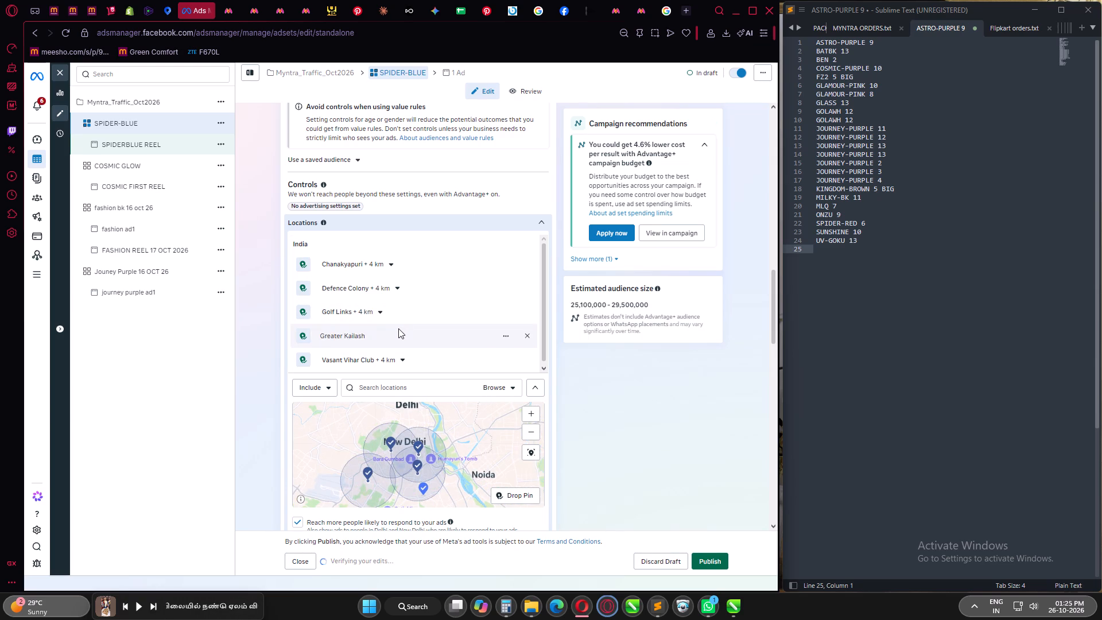
Review the included locations in the list and on the map, and open the include/exclude choice for the location search.
{"action": "scroll", "coordinate": [398, 328], "scroll_direction": "down", "scroll_amount": 3}
{"action": "scroll", "coordinate": [412, 317], "scroll_direction": "up", "scroll_amount": 7}
{"action": "scroll", "coordinate": [412, 317], "scroll_direction": "down", "scroll_amount": 8}
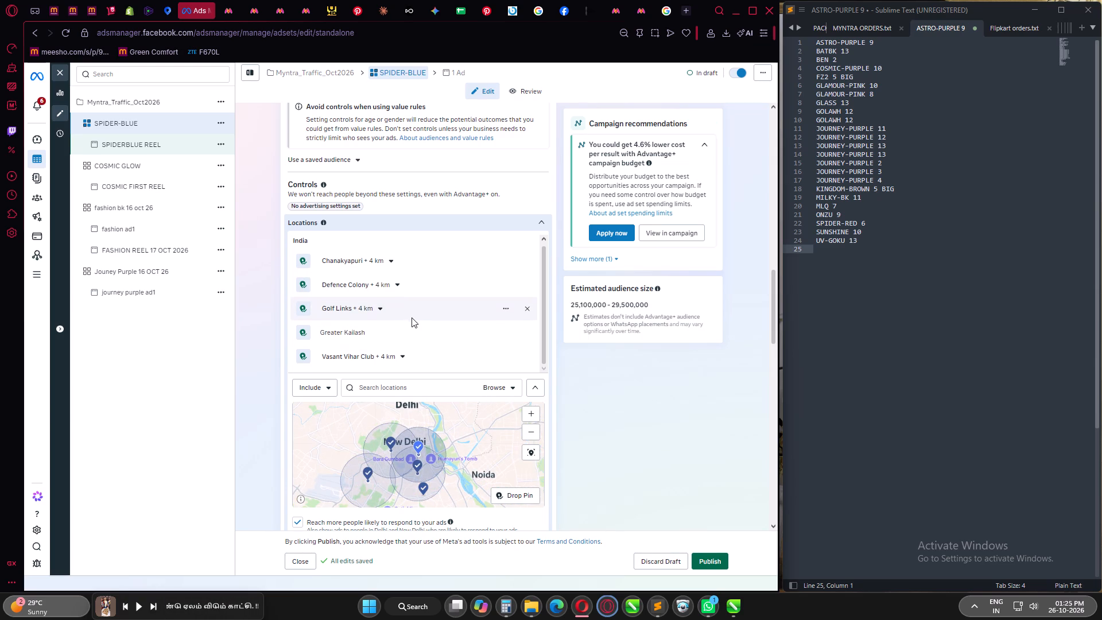
{"action": "scroll", "coordinate": [389, 459], "scroll_direction": "down", "scroll_amount": 2}
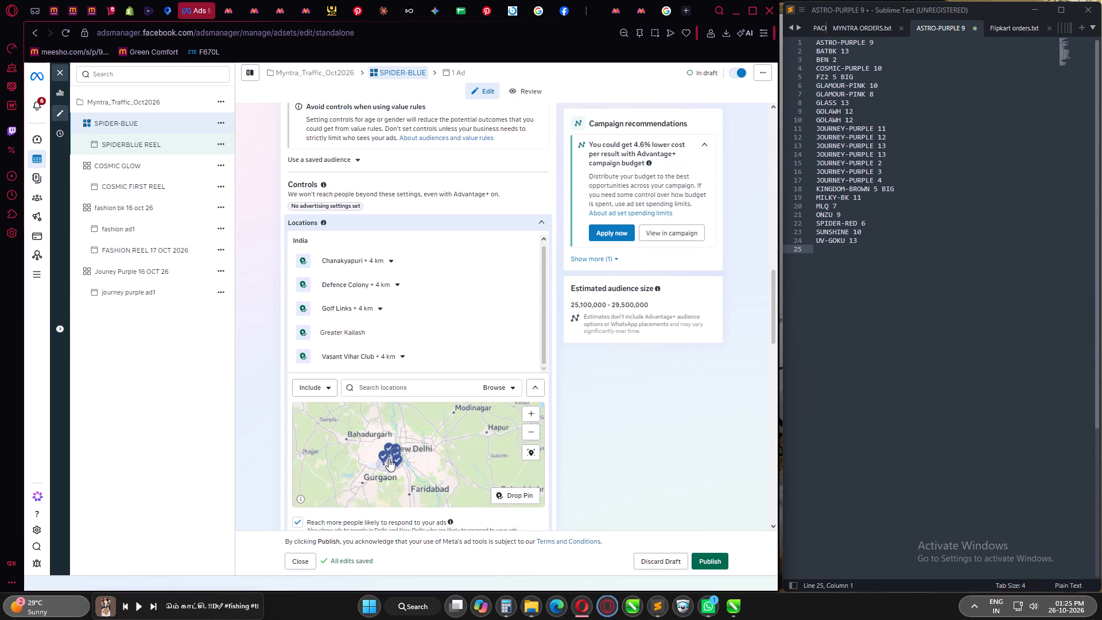
{"action": "left_click", "coordinate": [315, 391]}
{"action": "left_click", "coordinate": [316, 426]}
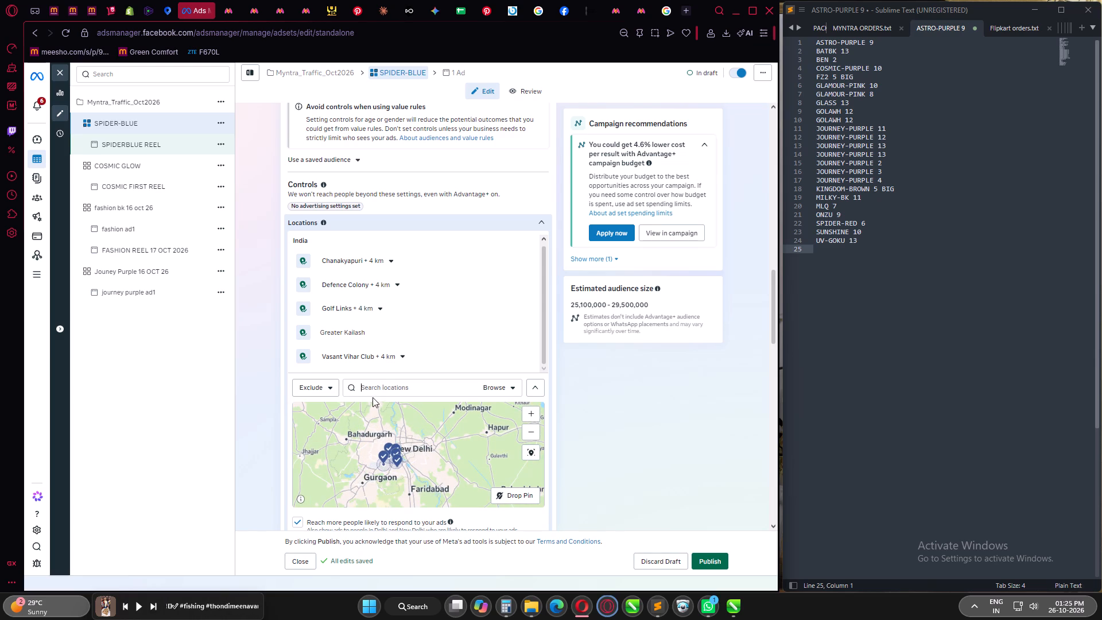
Review the SPIDER-BLUE ad set's audience controls below the locations, including minimum age, excluded custom audiences and languages.
{"action": "left_click", "coordinate": [375, 390]}
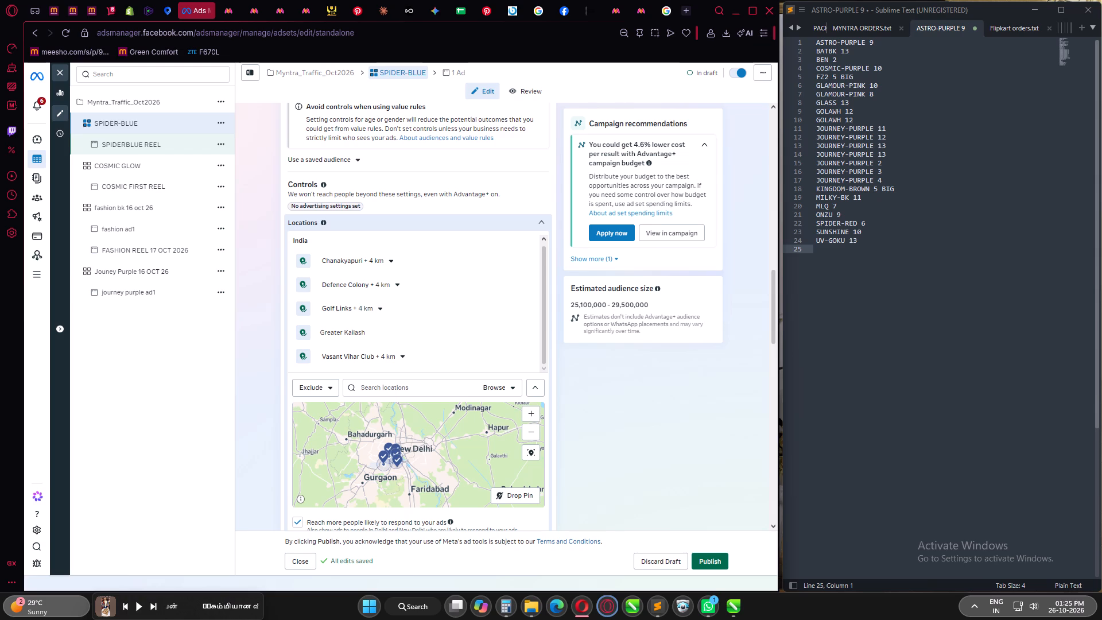
{"action": "scroll", "coordinate": [379, 388], "scroll_direction": "down", "scroll_amount": 2}
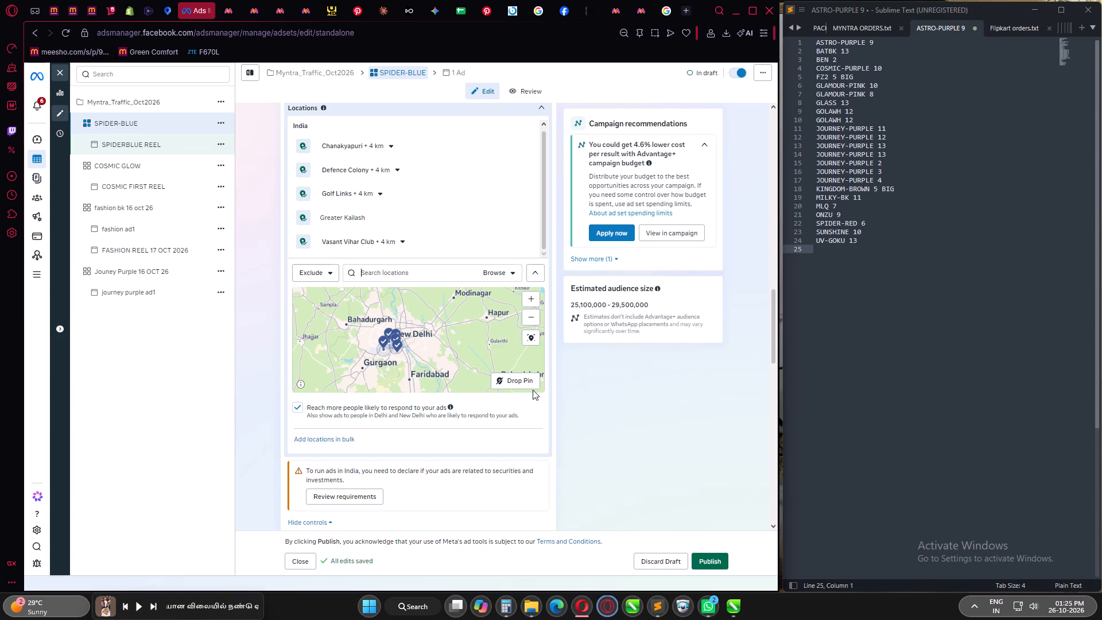
{"action": "scroll", "coordinate": [576, 420], "scroll_direction": "down", "scroll_amount": 1}
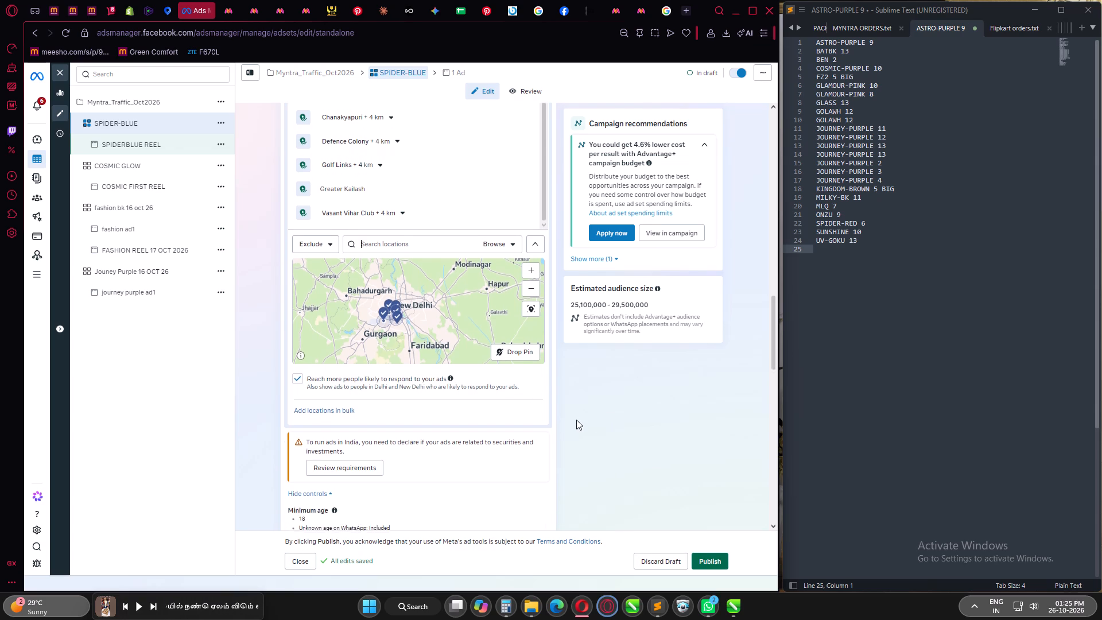
{"action": "scroll", "coordinate": [576, 420], "scroll_direction": "down", "scroll_amount": 2}
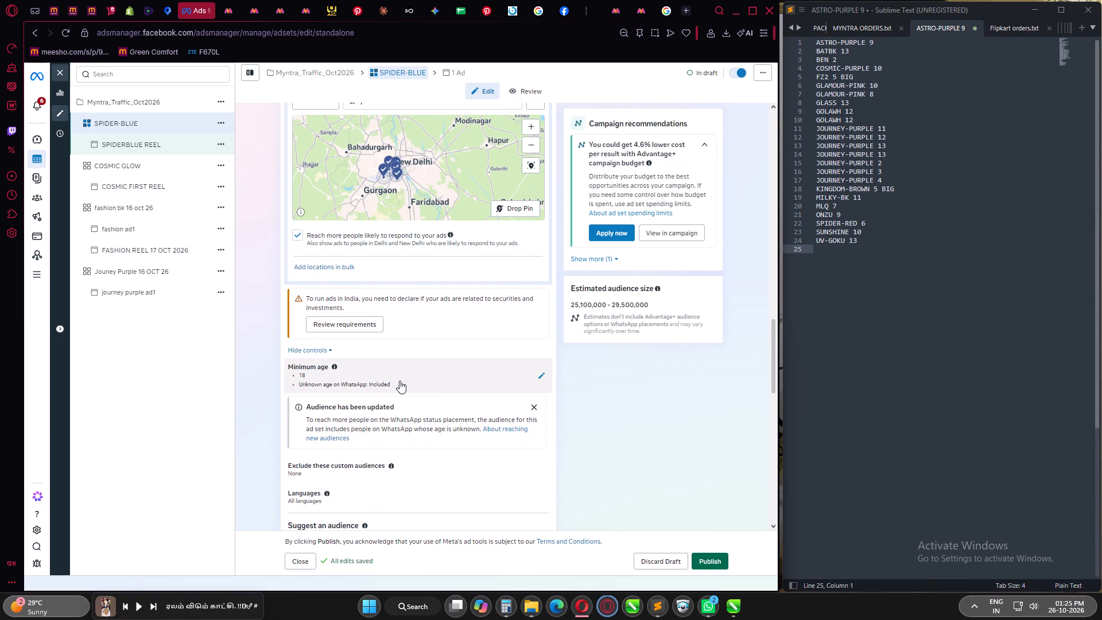
Switch to the Myntra girls' sandals listing and open the product search for a new query.
{"action": "left_click", "coordinate": [623, 9]}
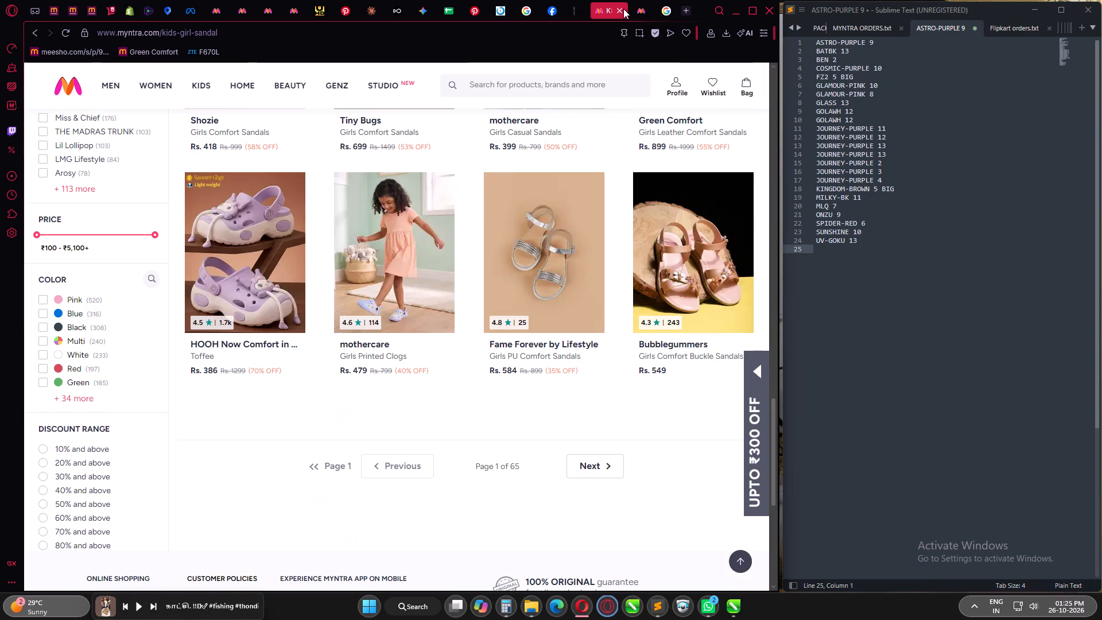
{"action": "scroll", "coordinate": [506, 273], "scroll_direction": "up", "scroll_amount": 9}
{"action": "scroll", "coordinate": [505, 272], "scroll_direction": "up", "scroll_amount": 20}
{"action": "scroll", "coordinate": [505, 272], "scroll_direction": "up", "scroll_amount": 4}
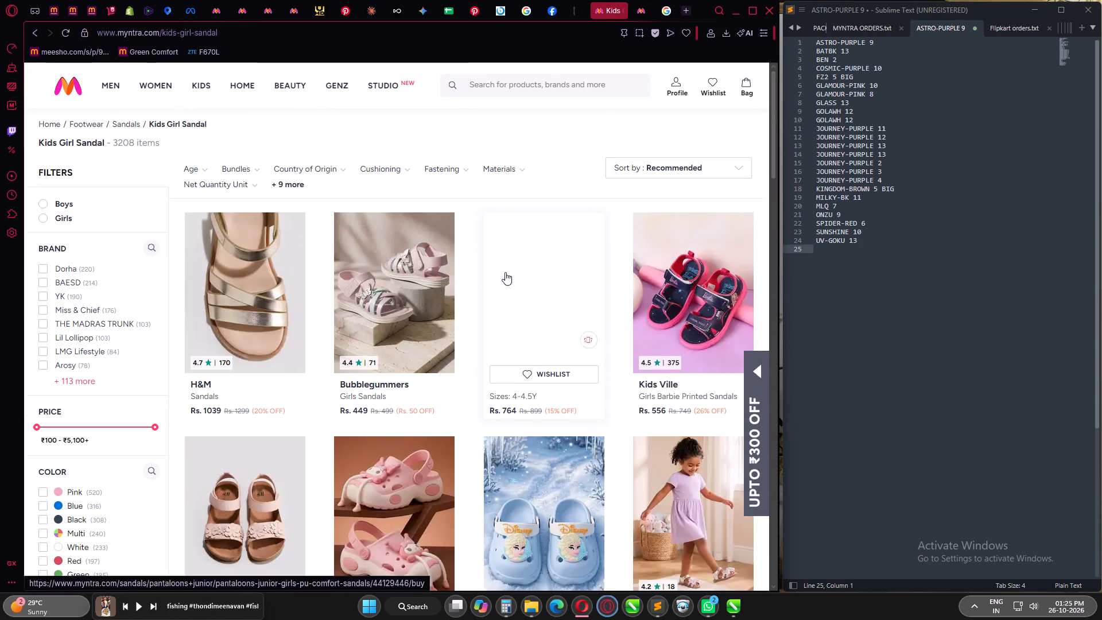
{"action": "scroll", "coordinate": [505, 272], "scroll_direction": "up", "scroll_amount": 9}
{"action": "left_click", "coordinate": [502, 91]}
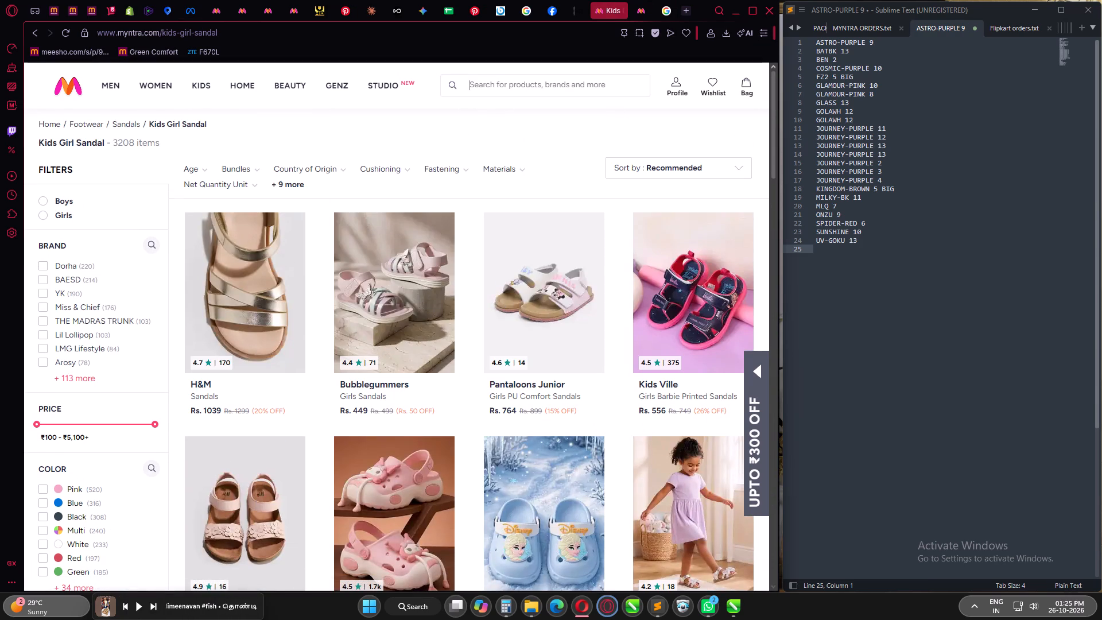
Search Myntra for GREEN COMFORT and look over the first products listed.
{"action": "type", "text": "GREEN COMFORT"}
{"action": "key", "text": "Return"}
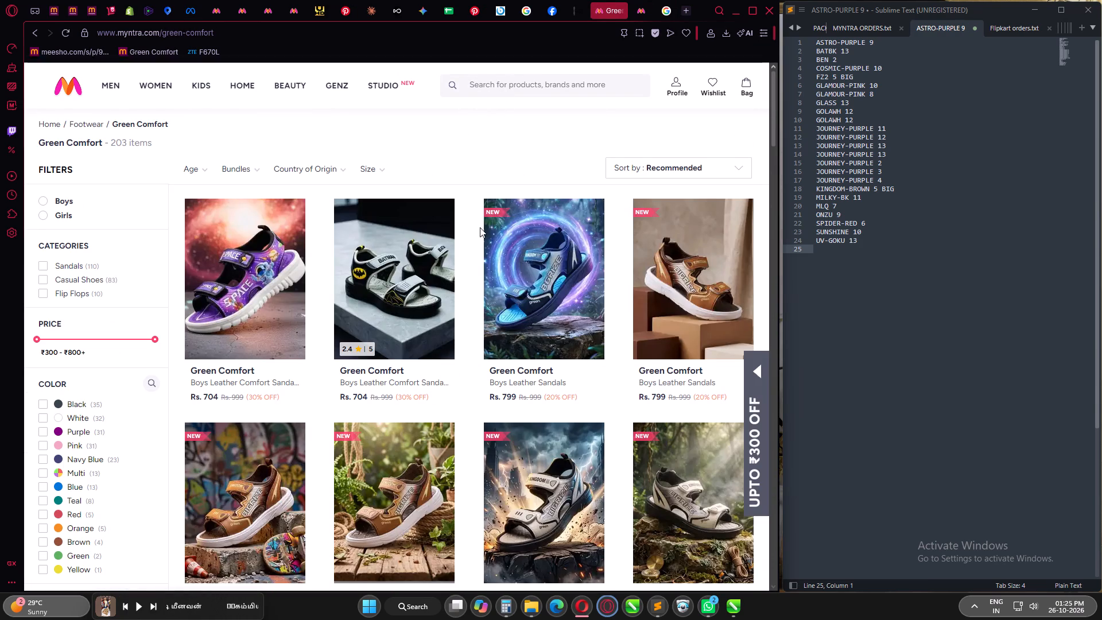
{"action": "scroll", "coordinate": [482, 230], "scroll_direction": "down", "scroll_amount": 1}
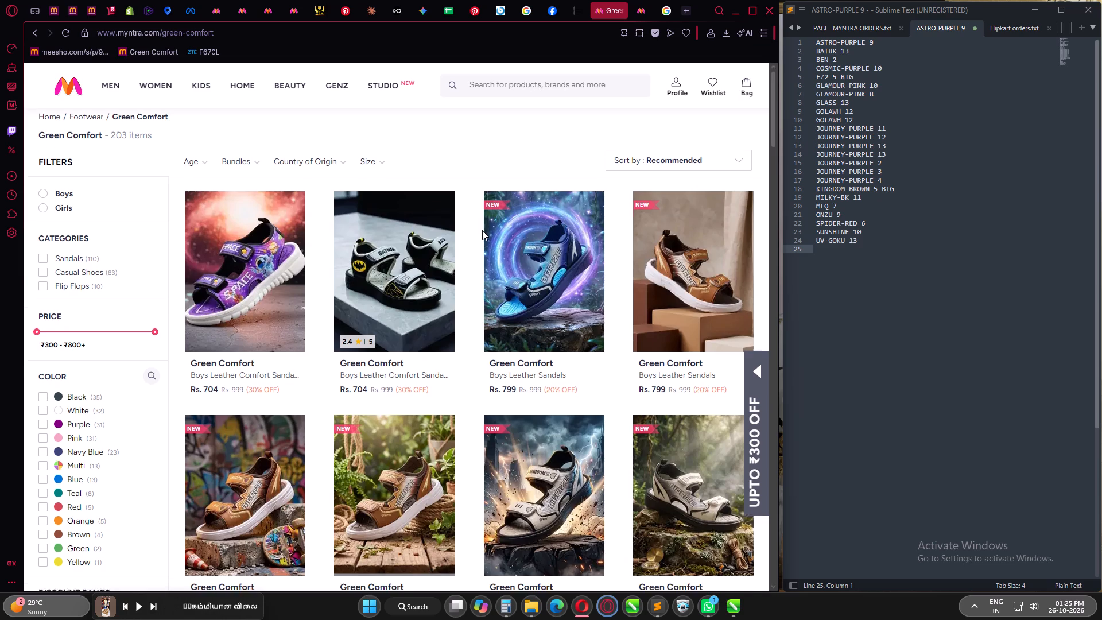
{"action": "scroll", "coordinate": [482, 230], "scroll_direction": "down", "scroll_amount": 3}
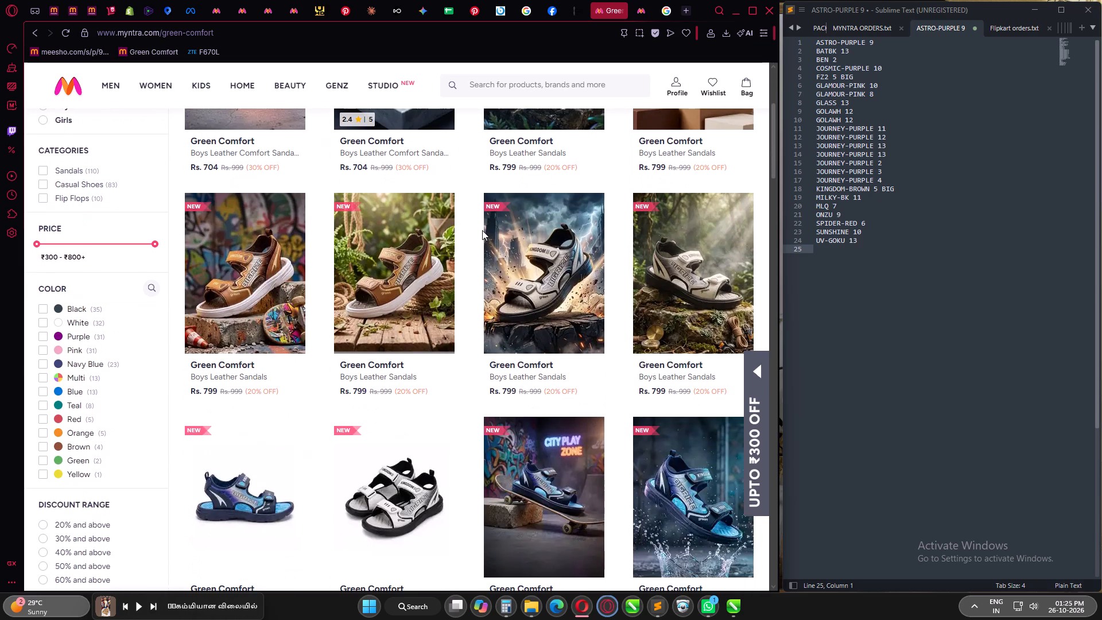
{"action": "scroll", "coordinate": [482, 230], "scroll_direction": "up", "scroll_amount": 3}
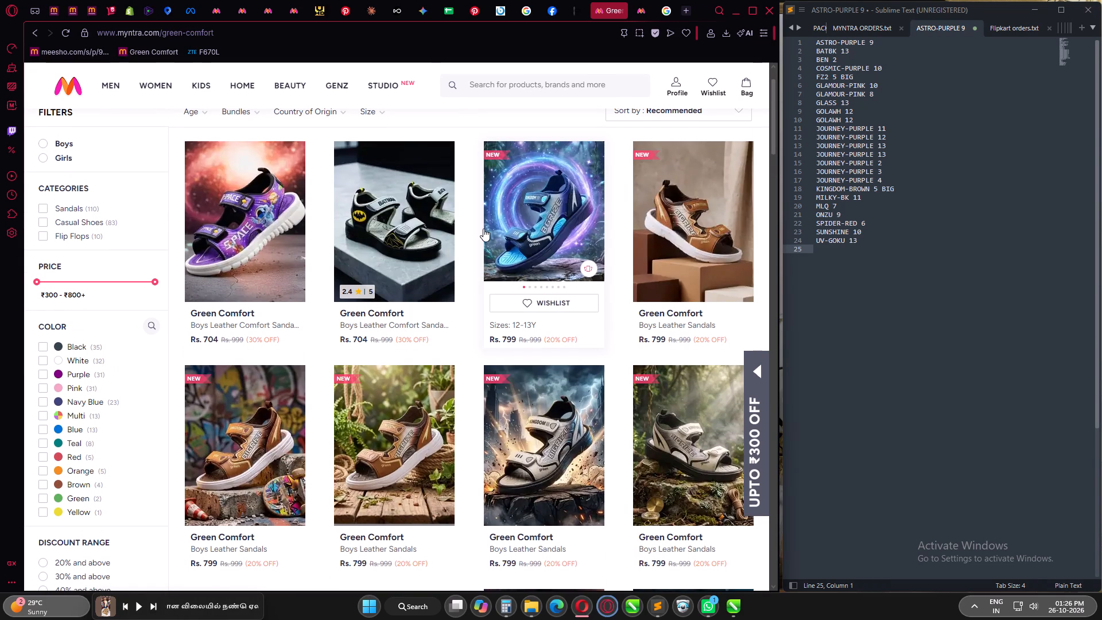
{"action": "scroll", "coordinate": [483, 228], "scroll_direction": "up", "scroll_amount": 3}
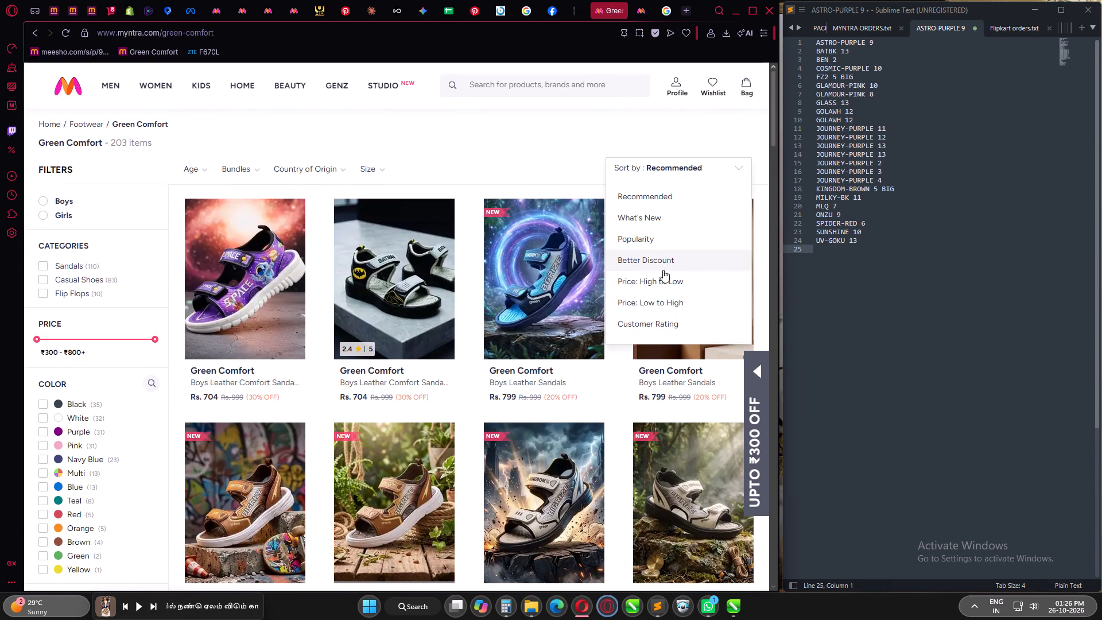
Sort the Green Comfort products by Customer Rating and open the boys' Spider-Man leather comfort sandals priced Rs. 699.
{"action": "left_click", "coordinate": [656, 320]}
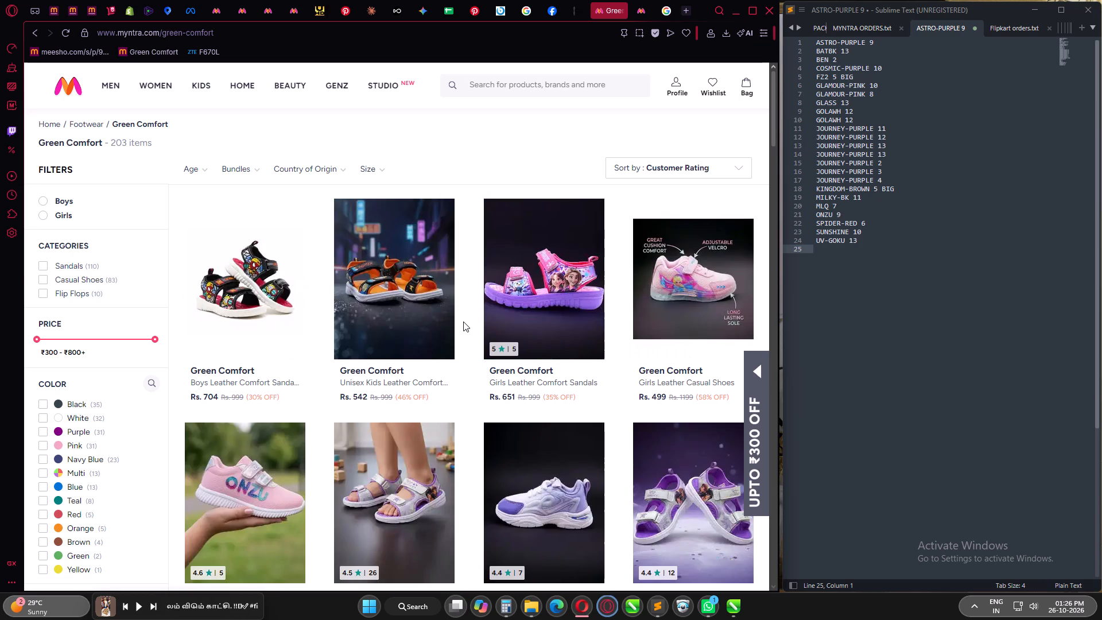
{"action": "scroll", "coordinate": [465, 323], "scroll_direction": "down", "scroll_amount": 1}
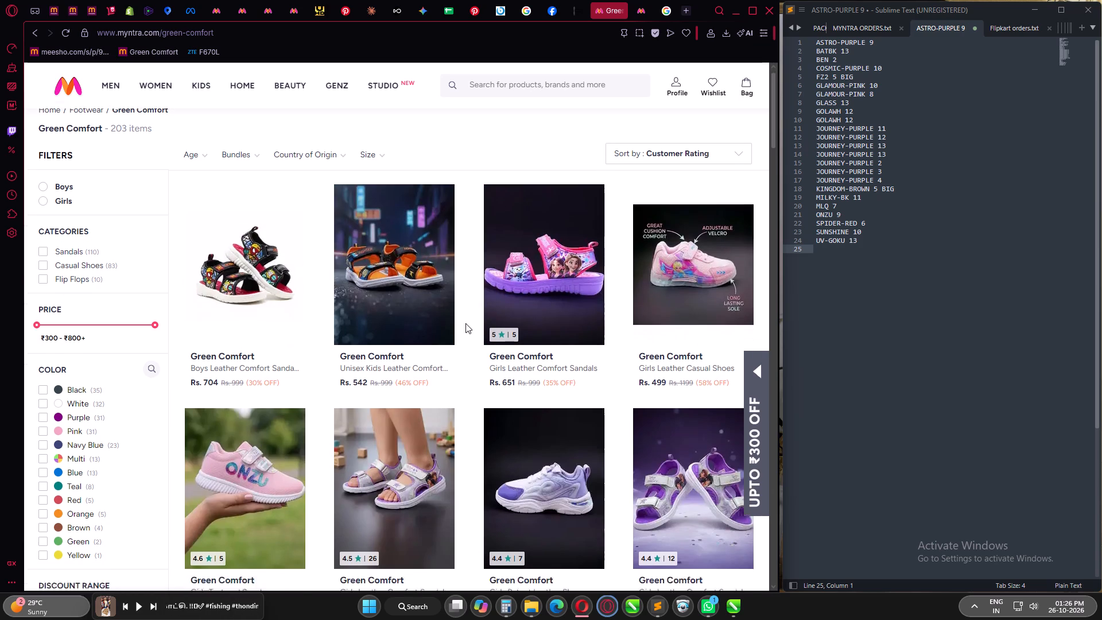
{"action": "scroll", "coordinate": [465, 323], "scroll_direction": "down", "scroll_amount": 1}
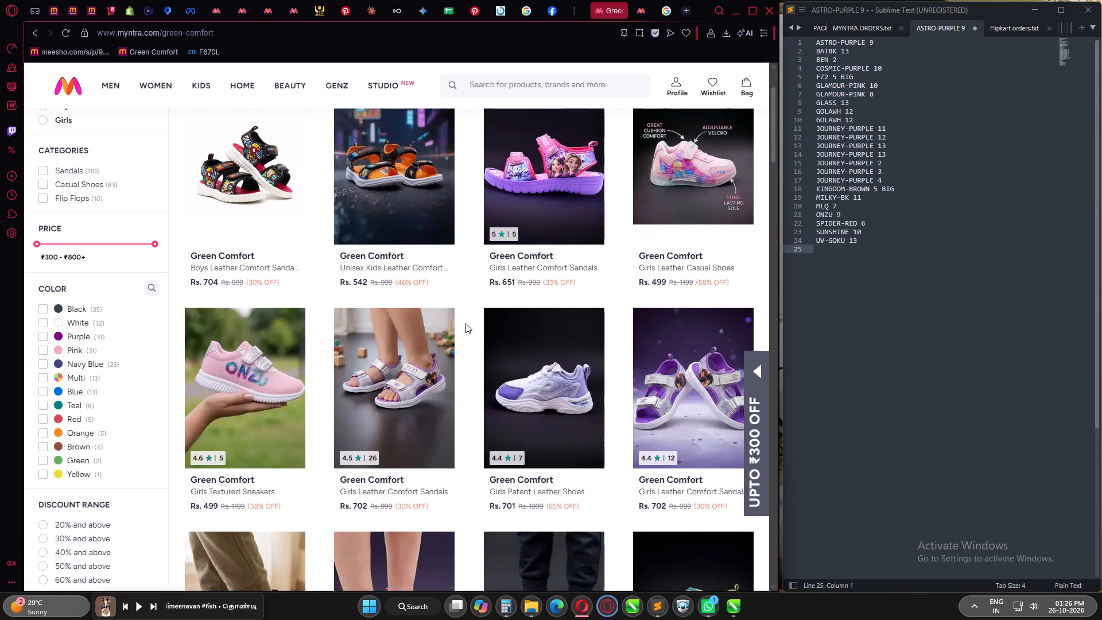
{"action": "scroll", "coordinate": [465, 323], "scroll_direction": "down", "scroll_amount": 4}
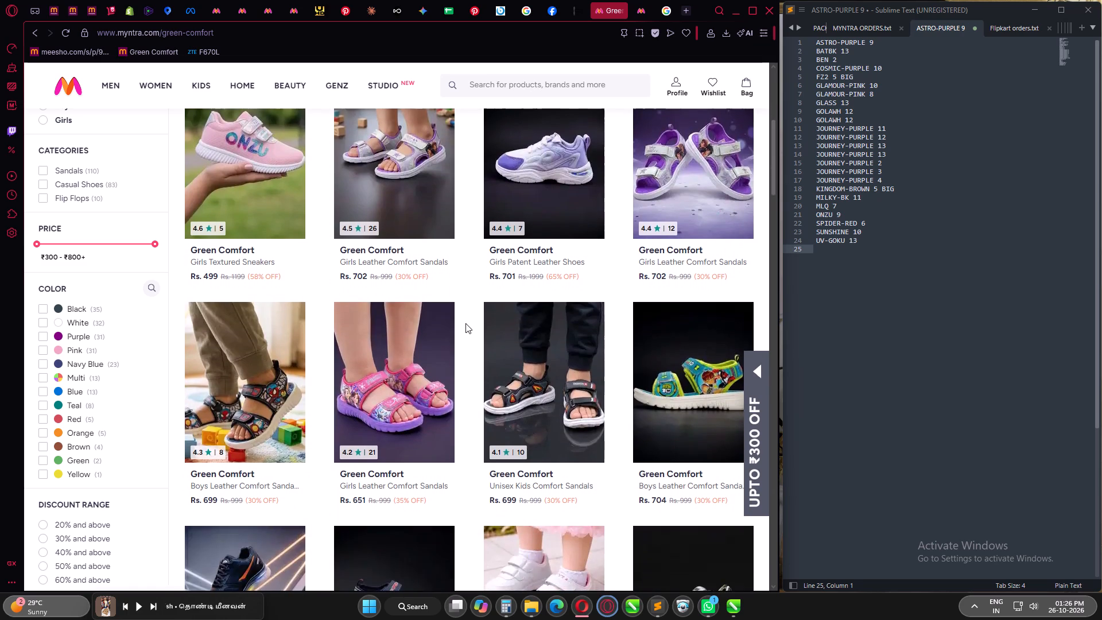
{"action": "scroll", "coordinate": [465, 323], "scroll_direction": "down", "scroll_amount": 2}
{"action": "left_click", "coordinate": [245, 249]}
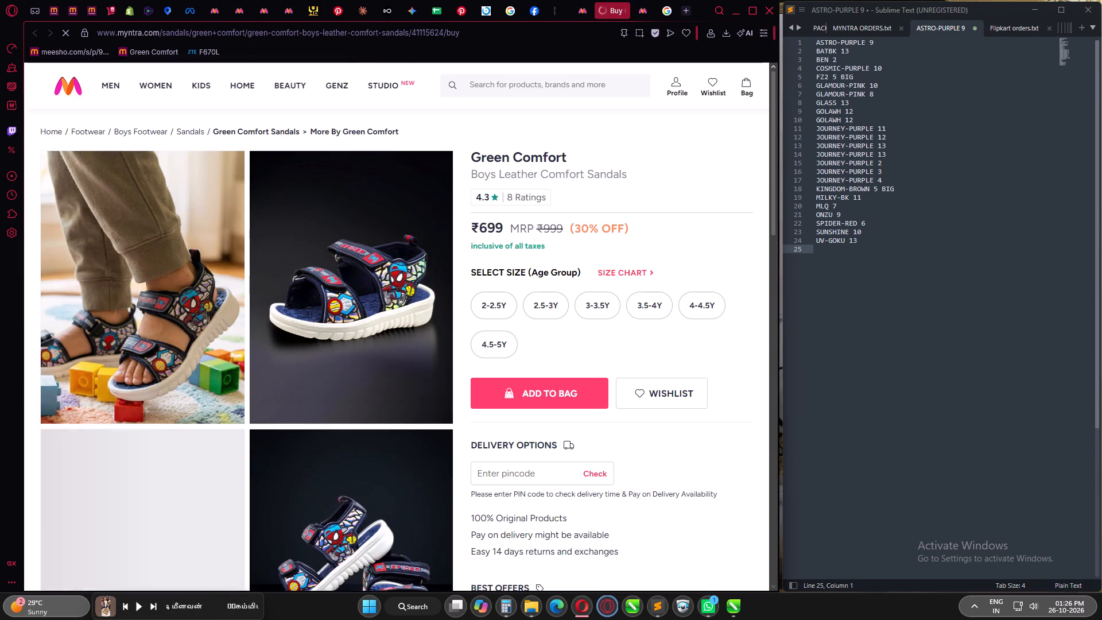
Copy the web address of the boys' Spider-Man sandals product page and load it in a new browser tab.
{"action": "left_click", "coordinate": [501, 32]}
{"action": "key", "text": "ctrl+c"}
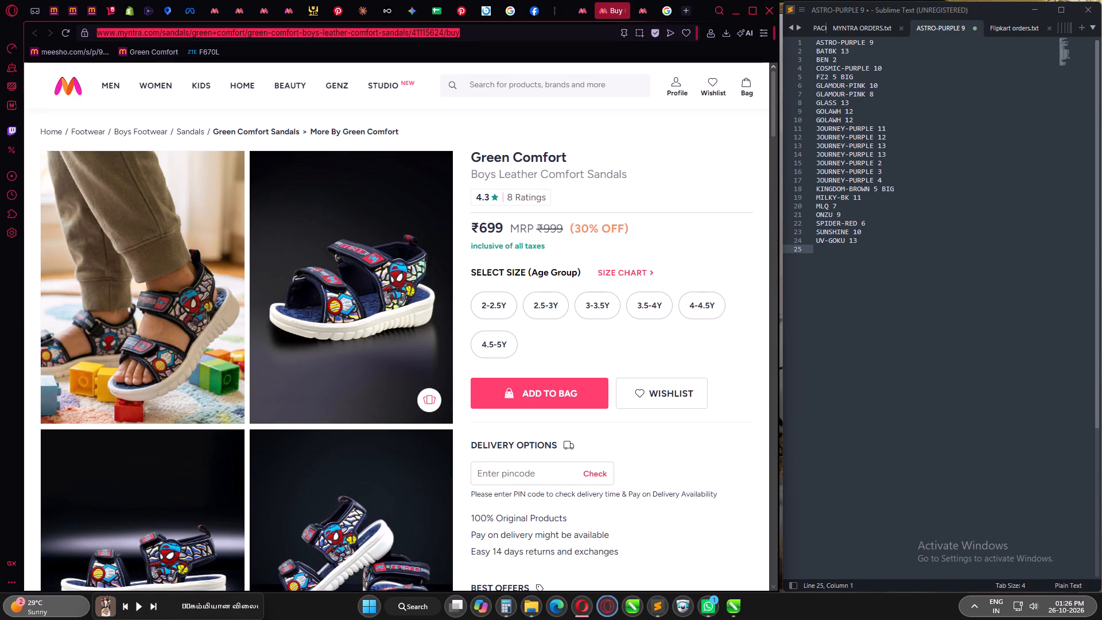
{"action": "left_click", "coordinate": [697, 7]}
{"action": "left_click", "coordinate": [685, 11]}
{"action": "left_click", "coordinate": [631, 34]}
{"action": "key", "text": "ctrl+v"}
{"action": "key", "text": "Return"}
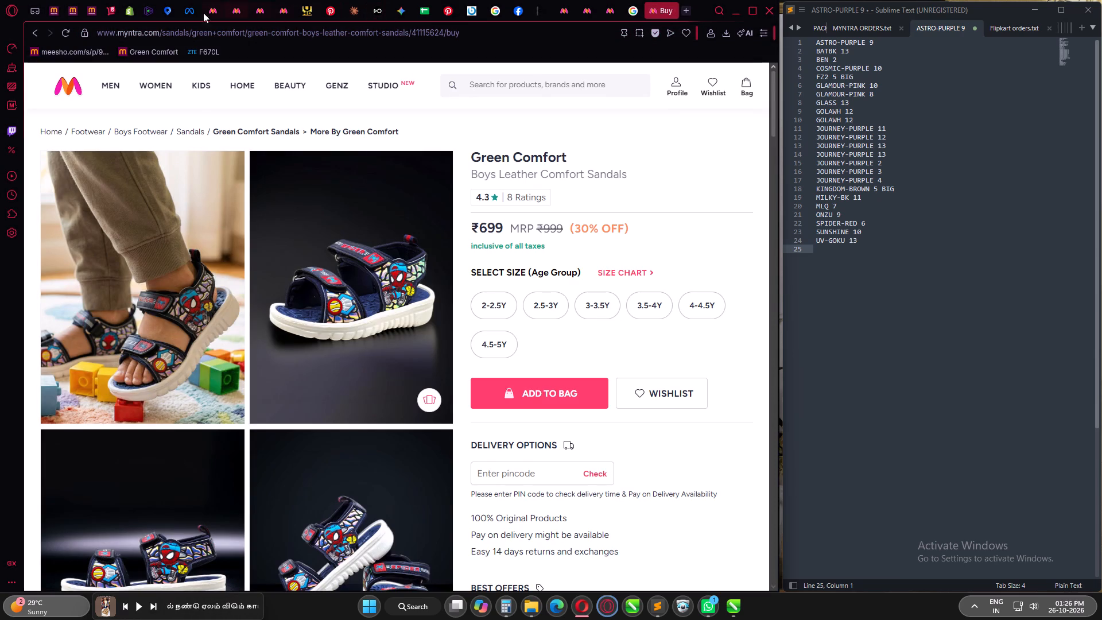
Return to Ads Manager and set the suggested audience age range of the SPIDER-BLUE ad set to 28–45.
{"action": "left_click", "coordinate": [187, 13]}
{"action": "scroll", "coordinate": [387, 350], "scroll_direction": "down", "scroll_amount": 2}
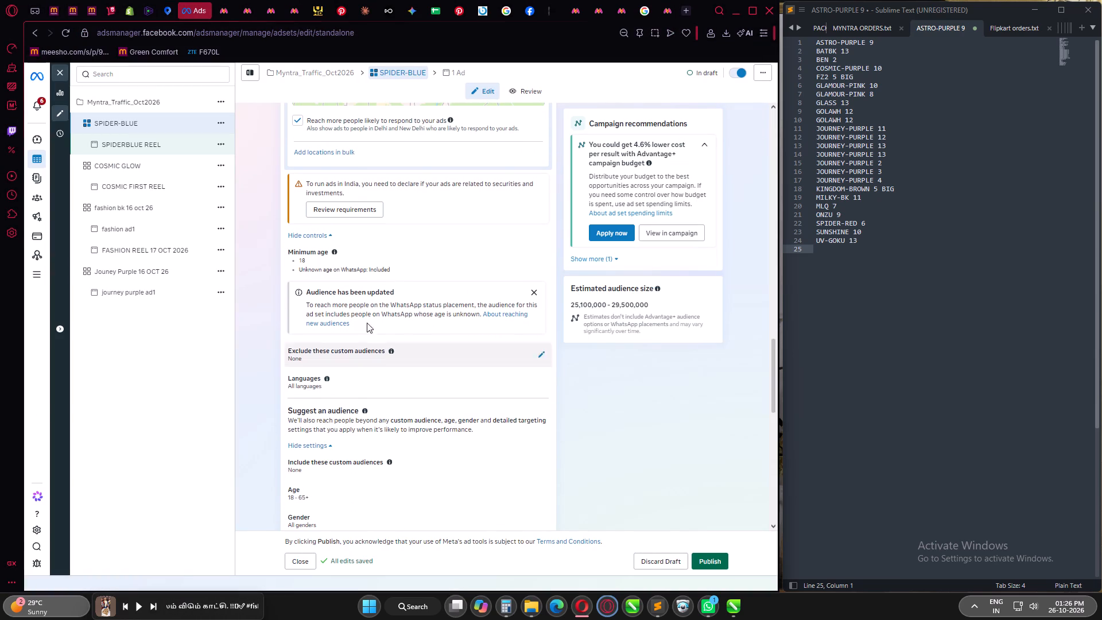
{"action": "left_click", "coordinate": [544, 261]}
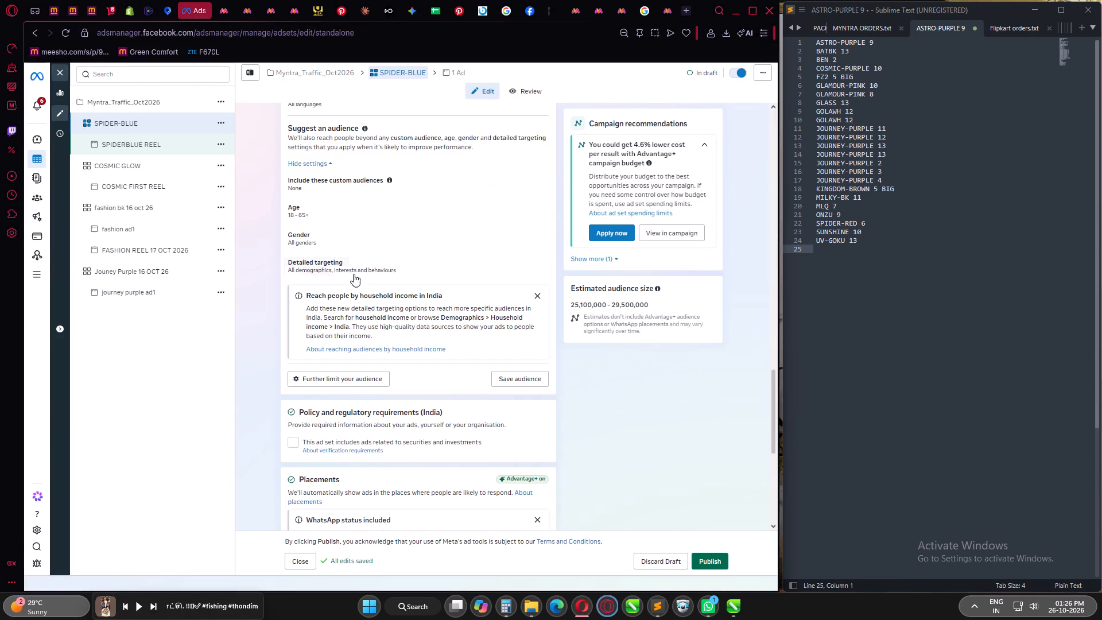
{"action": "left_click", "coordinate": [544, 208]}
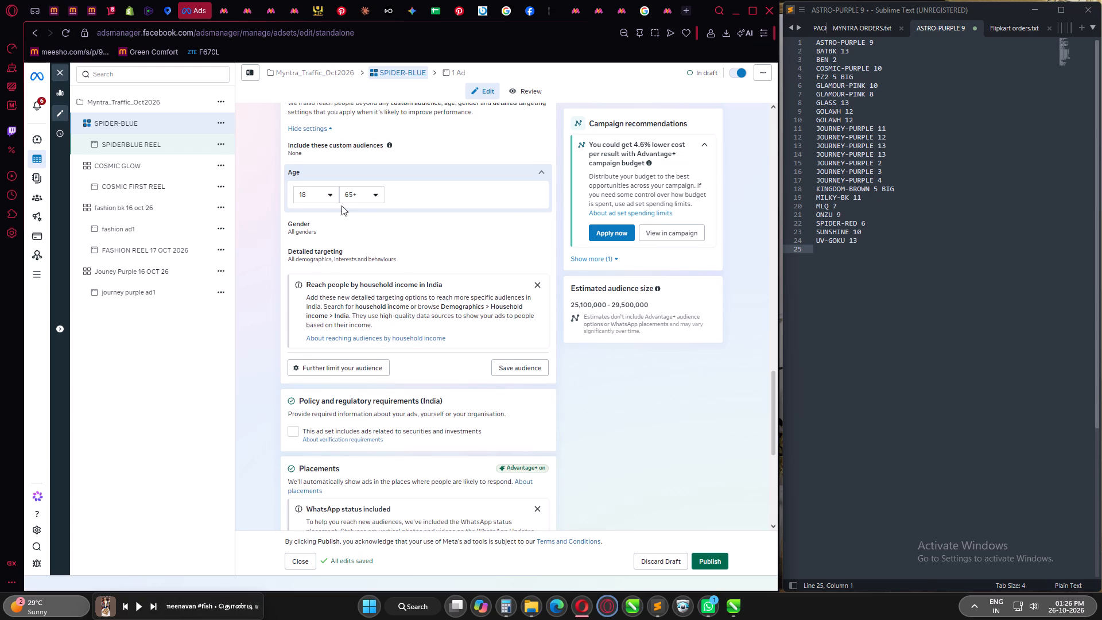
{"action": "left_click", "coordinate": [315, 192]}
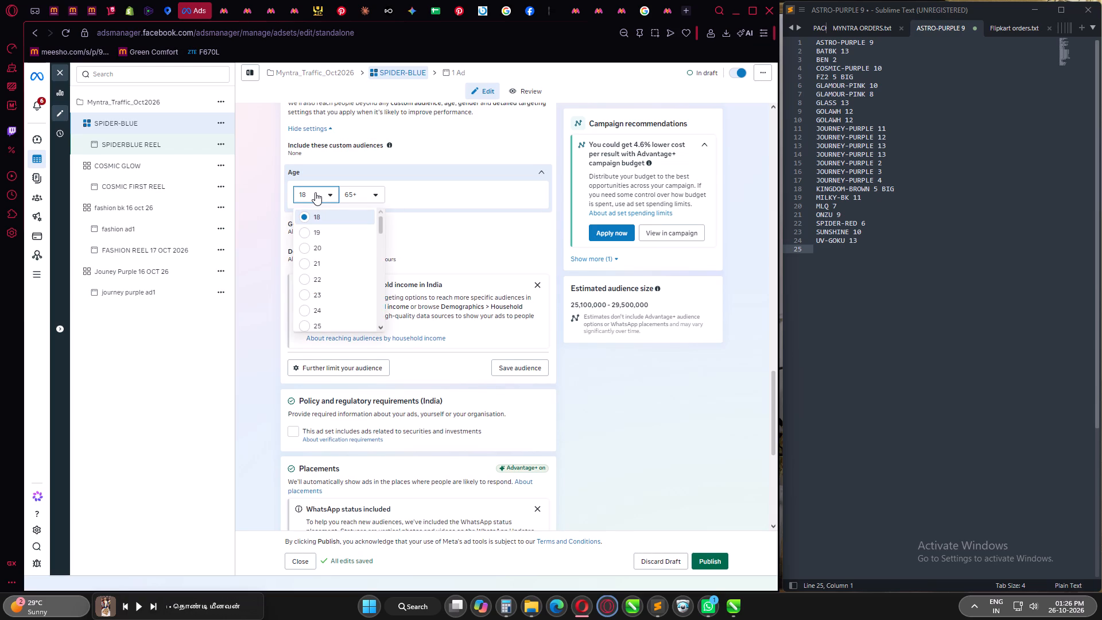
{"action": "scroll", "coordinate": [329, 290], "scroll_direction": "down", "scroll_amount": 1}
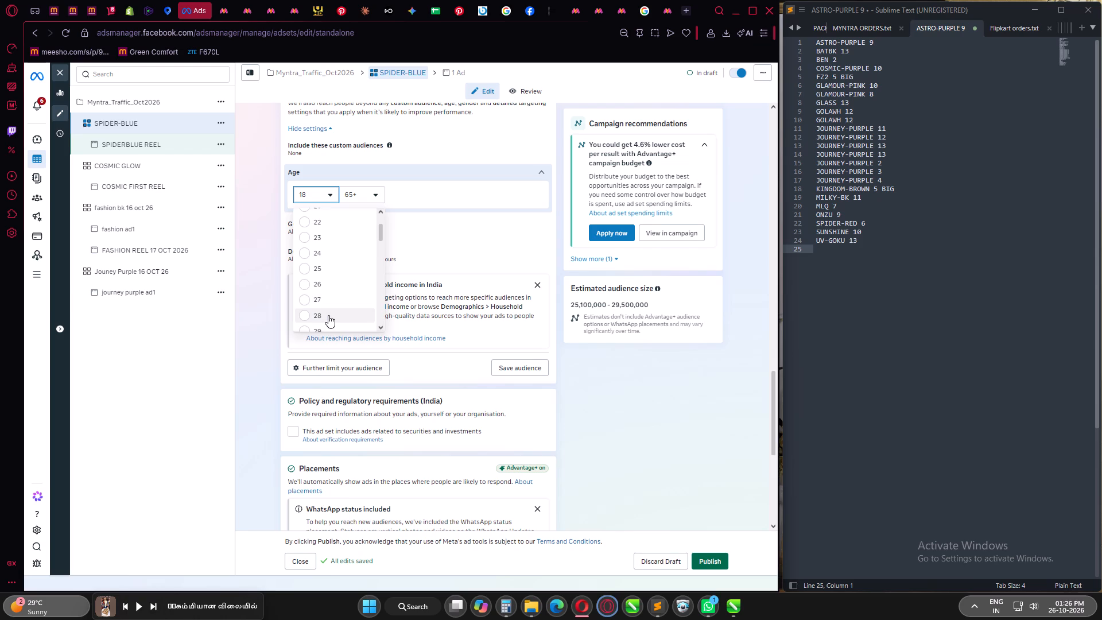
{"action": "left_click", "coordinate": [328, 315]}
{"action": "left_click", "coordinate": [365, 142]}
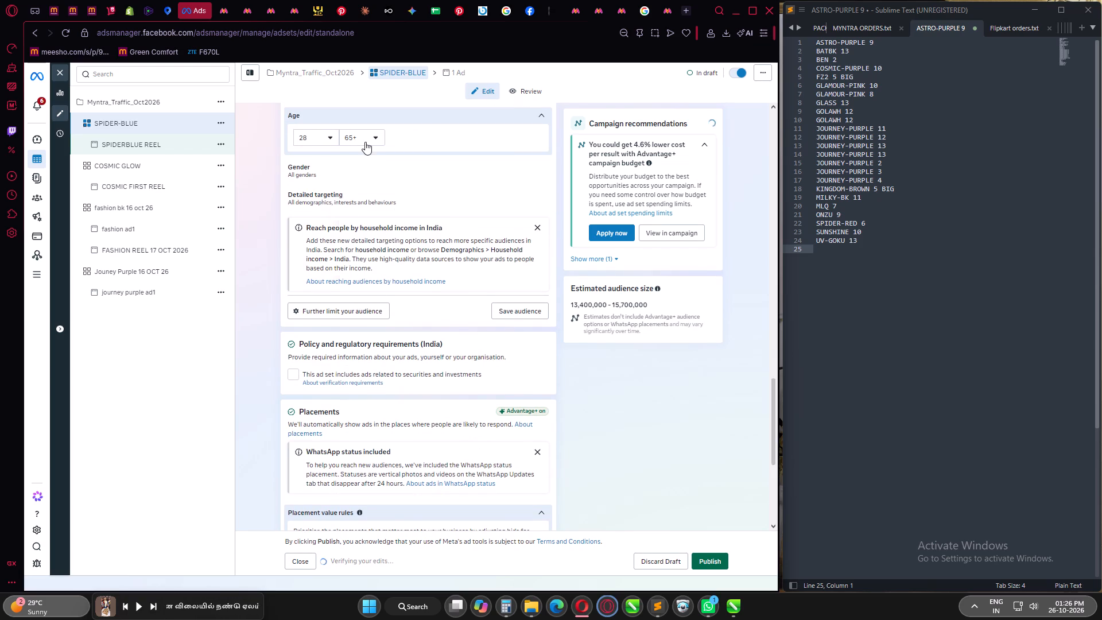
{"action": "scroll", "coordinate": [381, 226], "scroll_direction": "up", "scroll_amount": 3}
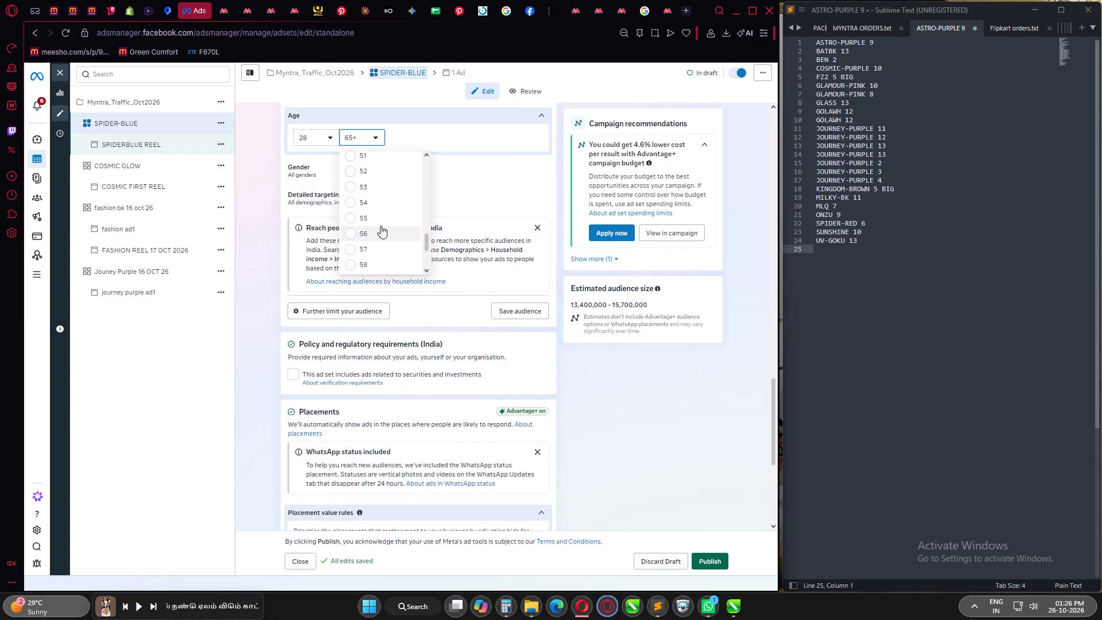
{"action": "scroll", "coordinate": [381, 226], "scroll_direction": "up", "scroll_amount": 1}
{"action": "left_click", "coordinate": [370, 171]}
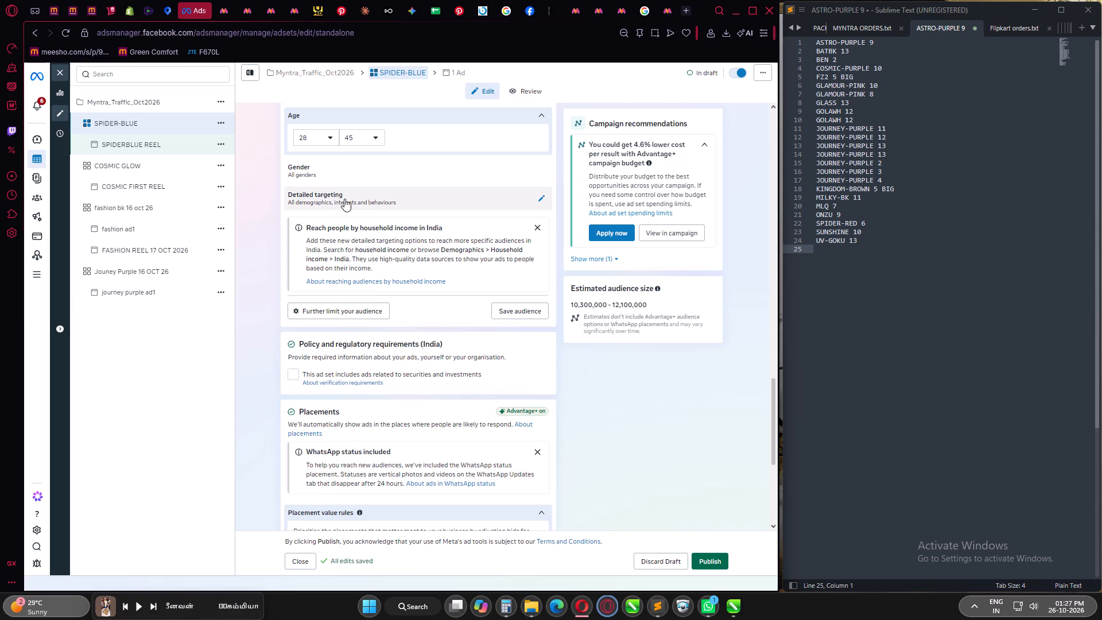
Add Engaged shoppers, Online shopping (retail), Footwear (clothing) and Sandal (footwear) to the detailed targeting of the SPIDER-BLUE ad set.
{"action": "left_click", "coordinate": [542, 195]}
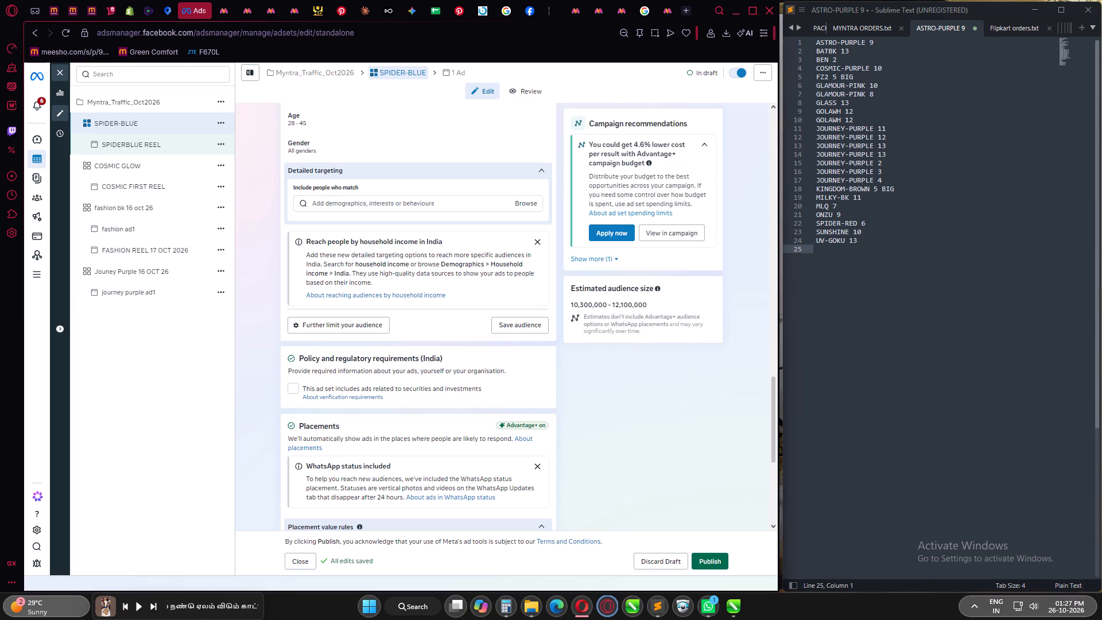
{"action": "left_click", "coordinate": [389, 205]}
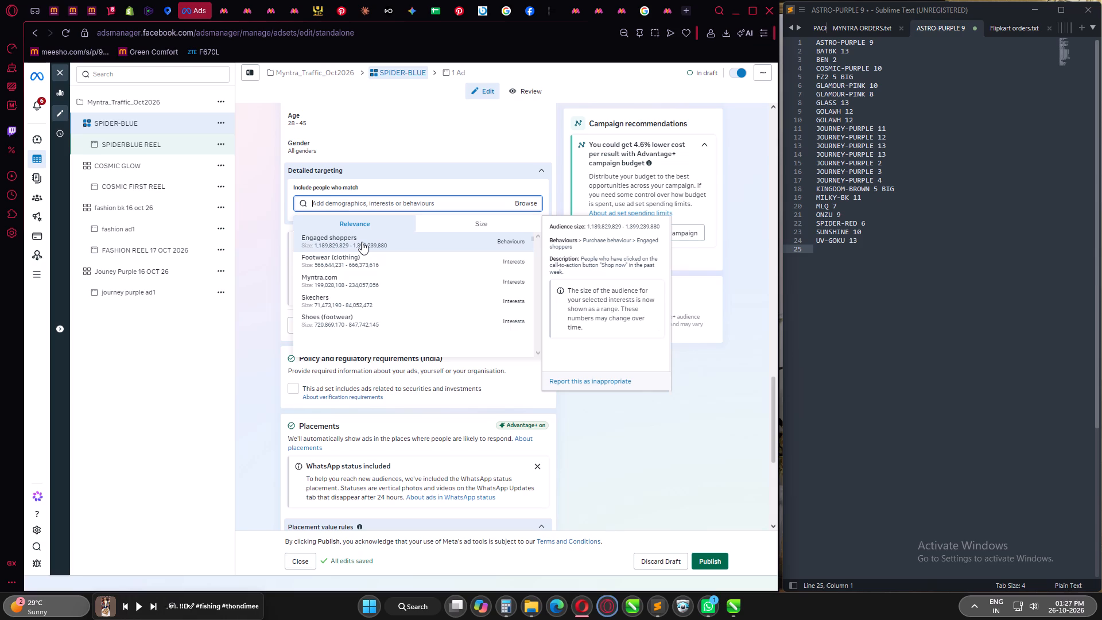
{"action": "left_click", "coordinate": [362, 242]}
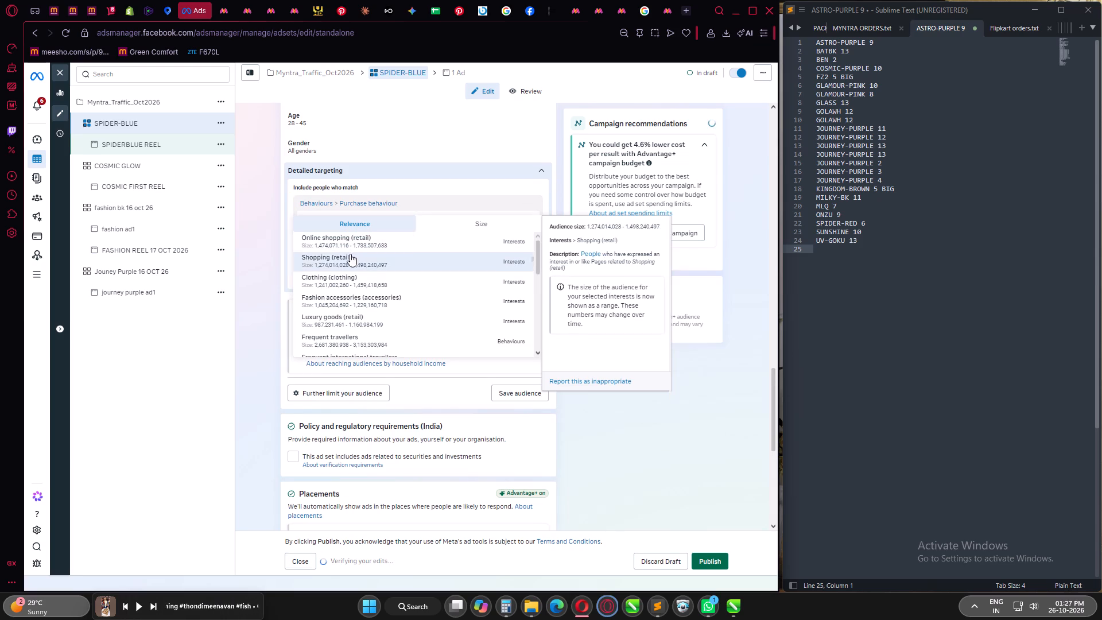
{"action": "left_click", "coordinate": [360, 241]}
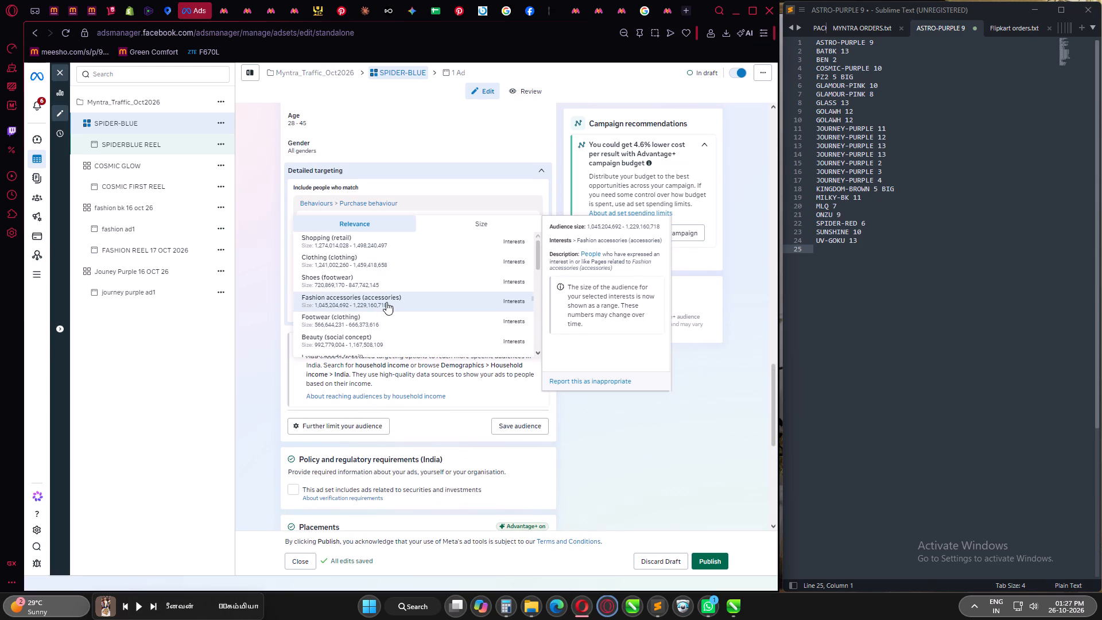
{"action": "left_click", "coordinate": [383, 321]}
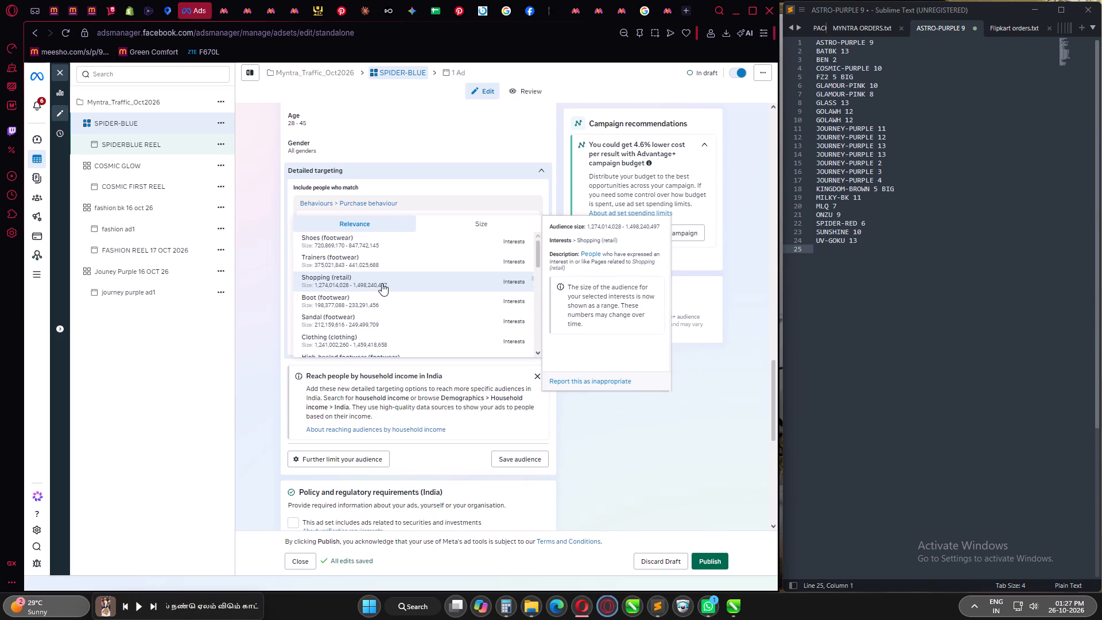
{"action": "left_click", "coordinate": [368, 323]}
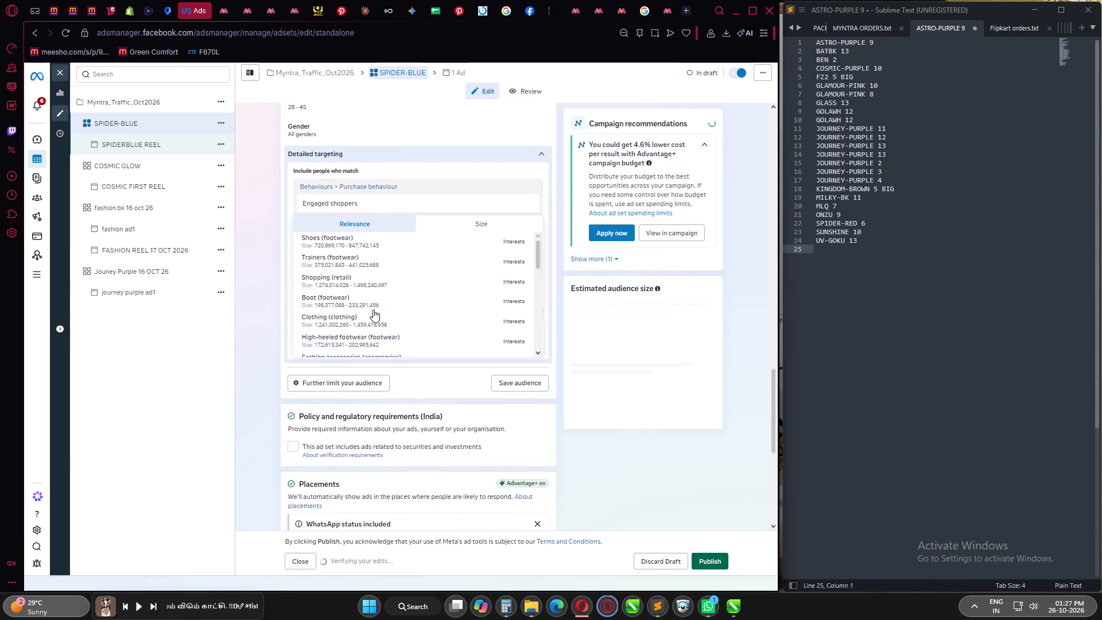
Browse the remaining detailed targeting suggestions, add the interest Shoes (footwear), and close the suggestion list.
{"action": "scroll", "coordinate": [374, 301], "scroll_direction": "down", "scroll_amount": 2}
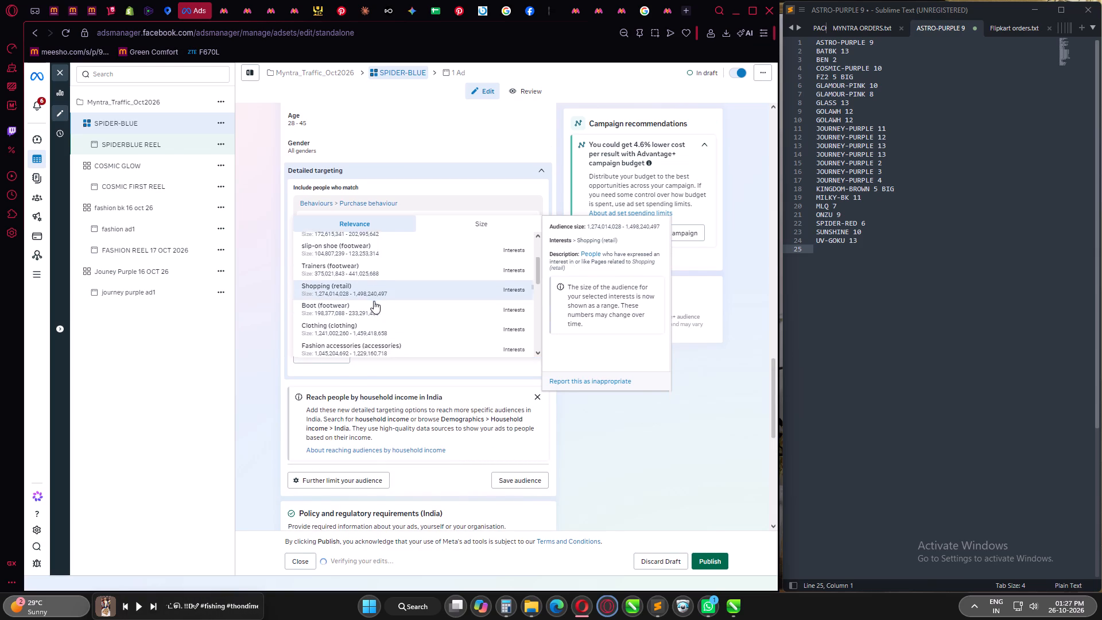
{"action": "scroll", "coordinate": [370, 321], "scroll_direction": "down", "scroll_amount": 1}
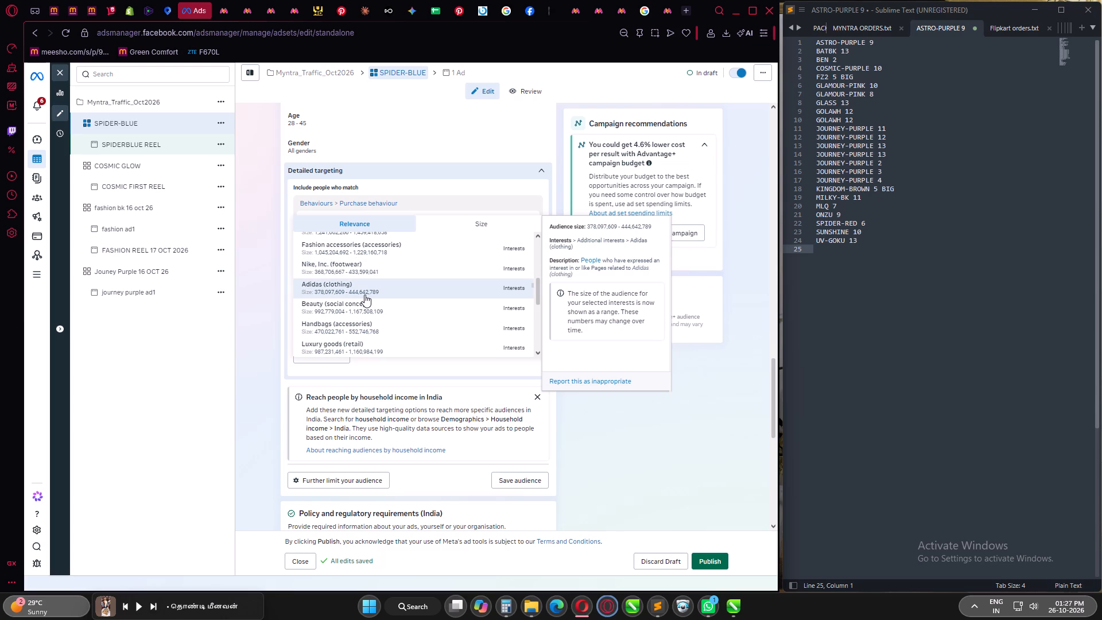
{"action": "scroll", "coordinate": [364, 294], "scroll_direction": "down", "scroll_amount": 1}
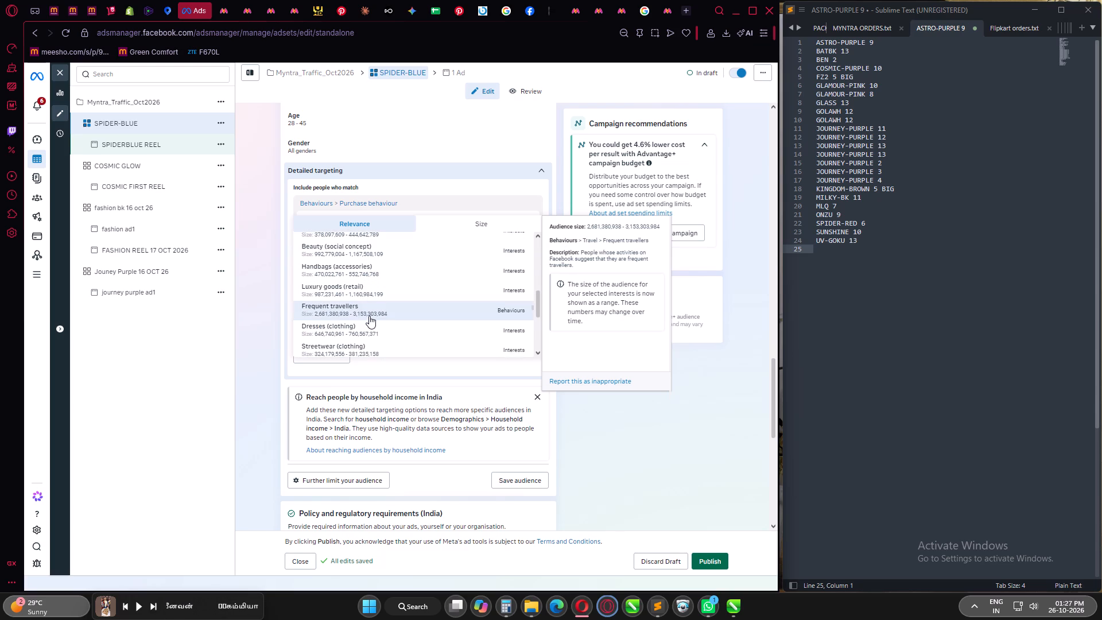
{"action": "scroll", "coordinate": [370, 322], "scroll_direction": "down", "scroll_amount": 1}
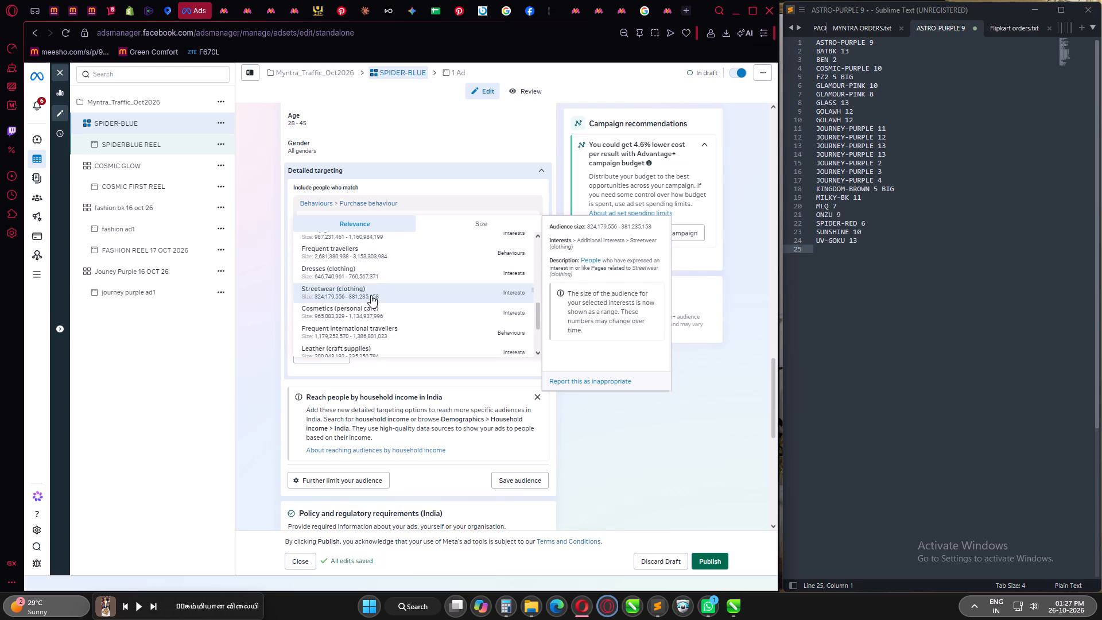
{"action": "scroll", "coordinate": [378, 337], "scroll_direction": "down", "scroll_amount": 1}
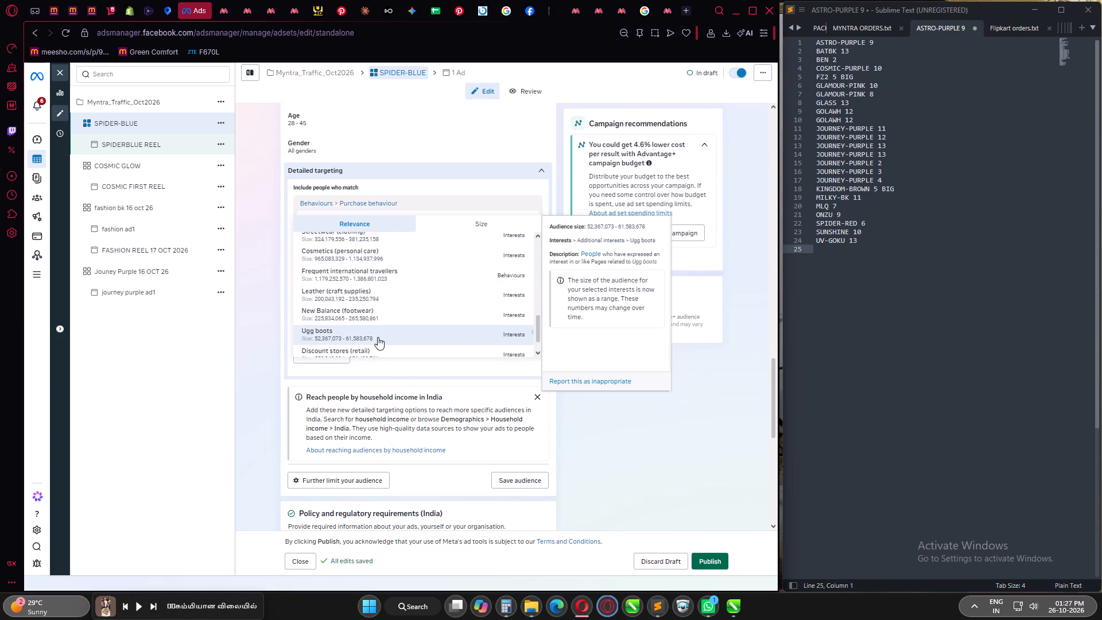
{"action": "scroll", "coordinate": [378, 337], "scroll_direction": "down", "scroll_amount": 2}
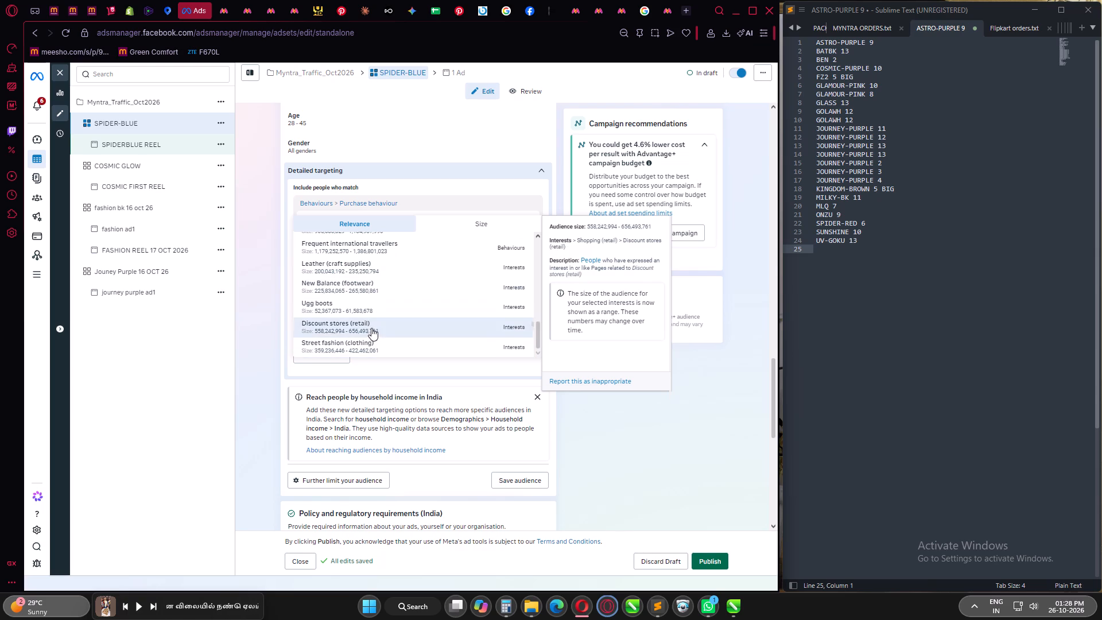
{"action": "scroll", "coordinate": [371, 339], "scroll_direction": "up", "scroll_amount": 19}
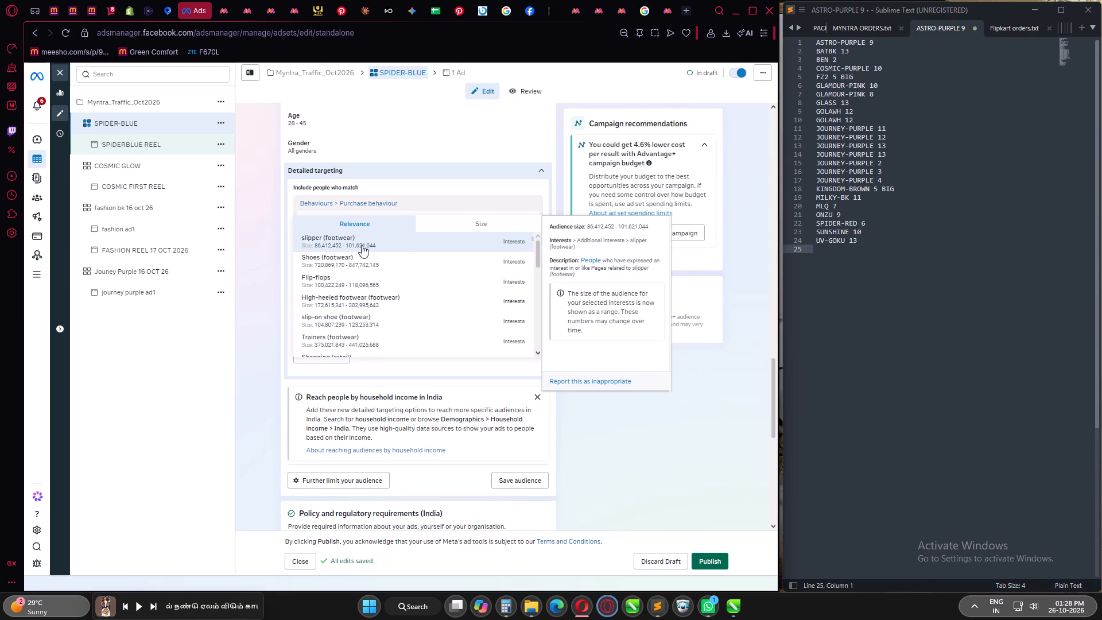
{"action": "left_click", "coordinate": [369, 260]}
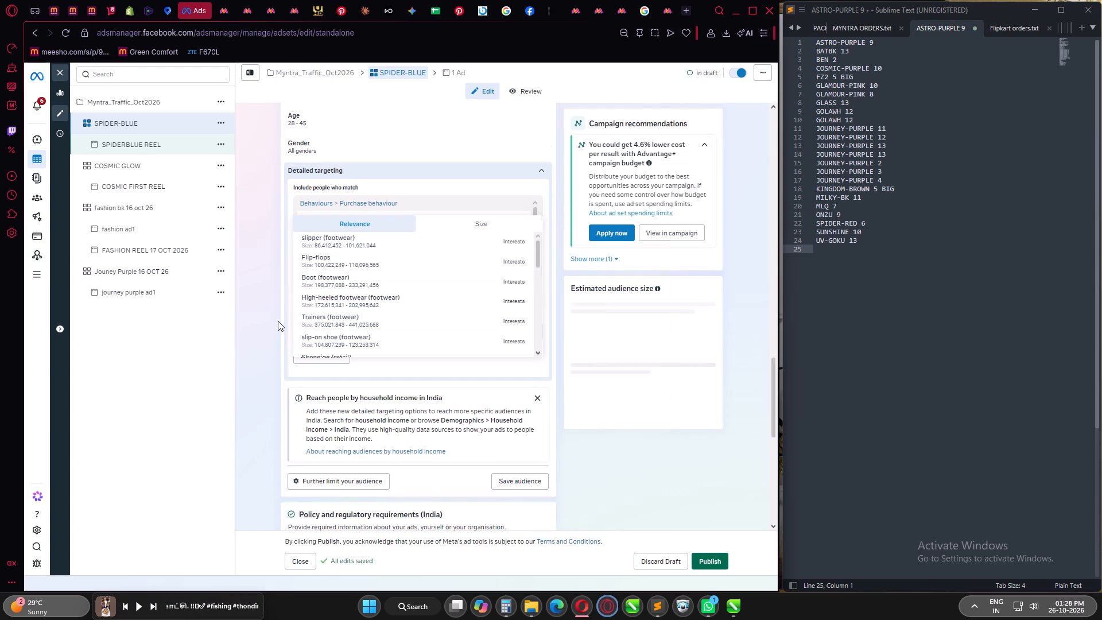
{"action": "left_click", "coordinate": [254, 268]}
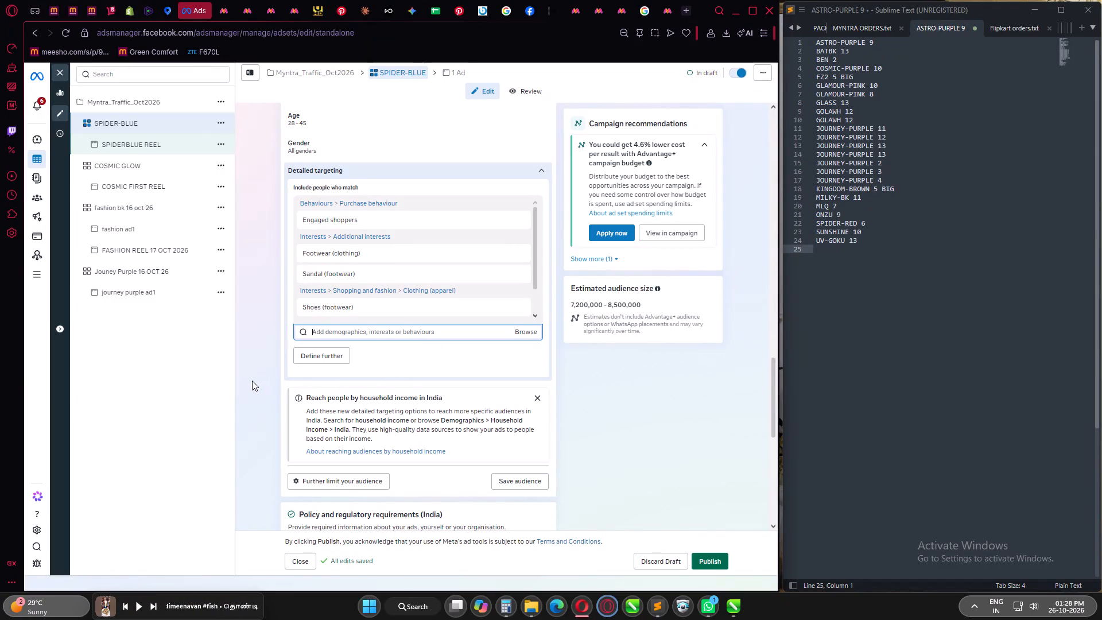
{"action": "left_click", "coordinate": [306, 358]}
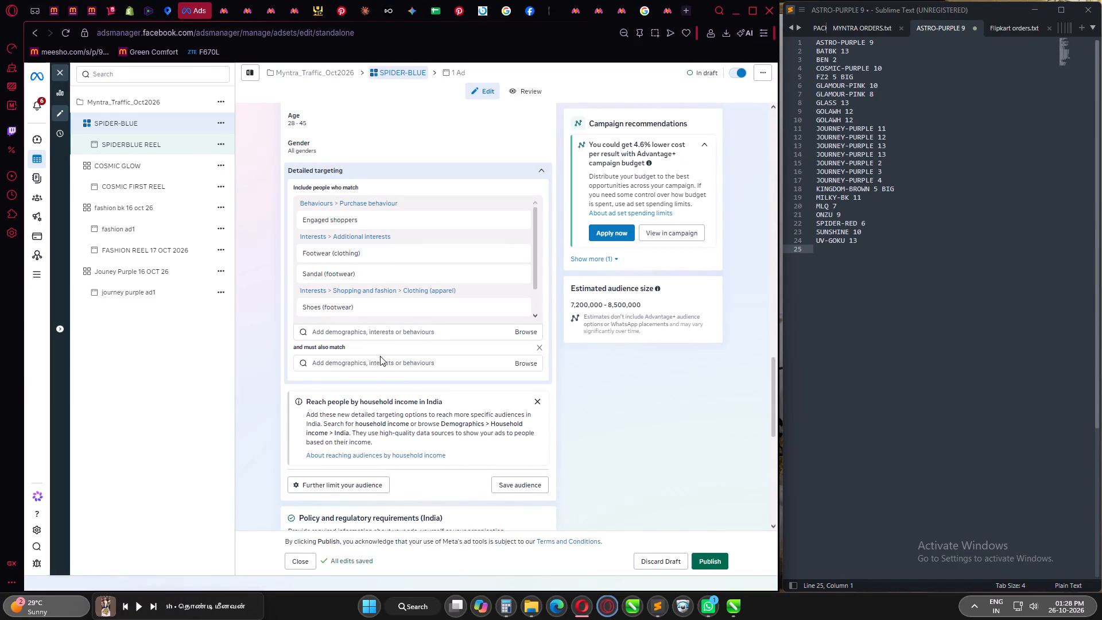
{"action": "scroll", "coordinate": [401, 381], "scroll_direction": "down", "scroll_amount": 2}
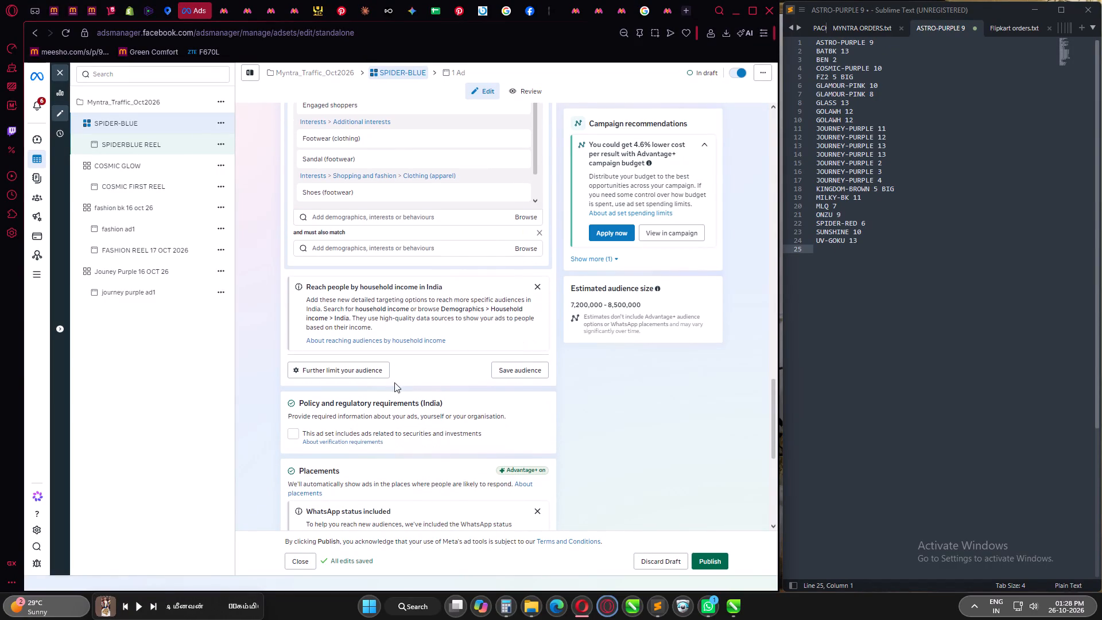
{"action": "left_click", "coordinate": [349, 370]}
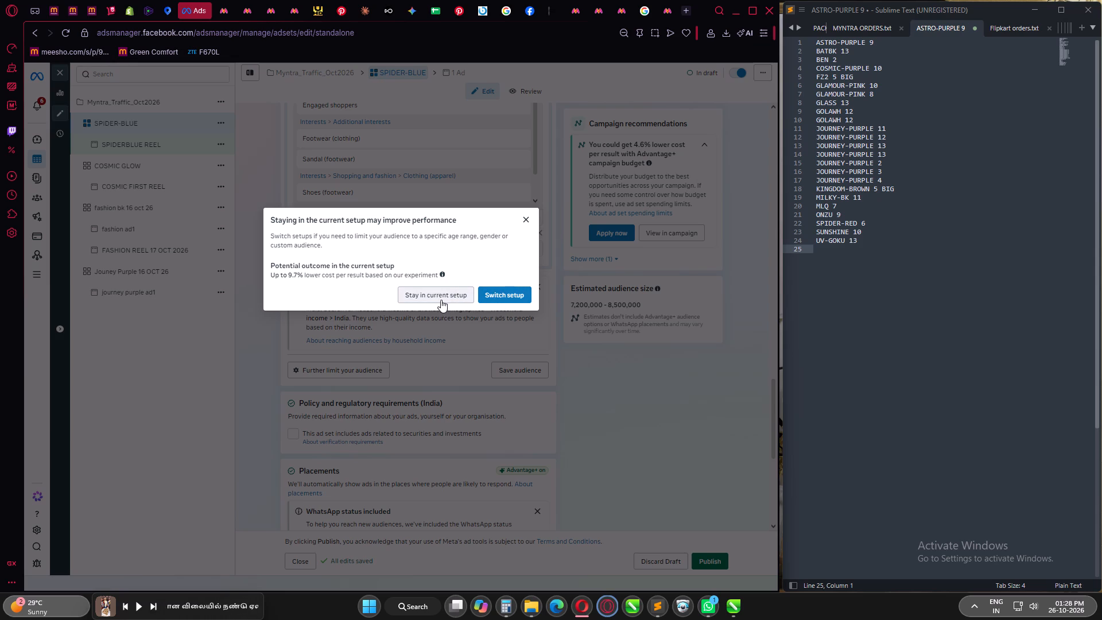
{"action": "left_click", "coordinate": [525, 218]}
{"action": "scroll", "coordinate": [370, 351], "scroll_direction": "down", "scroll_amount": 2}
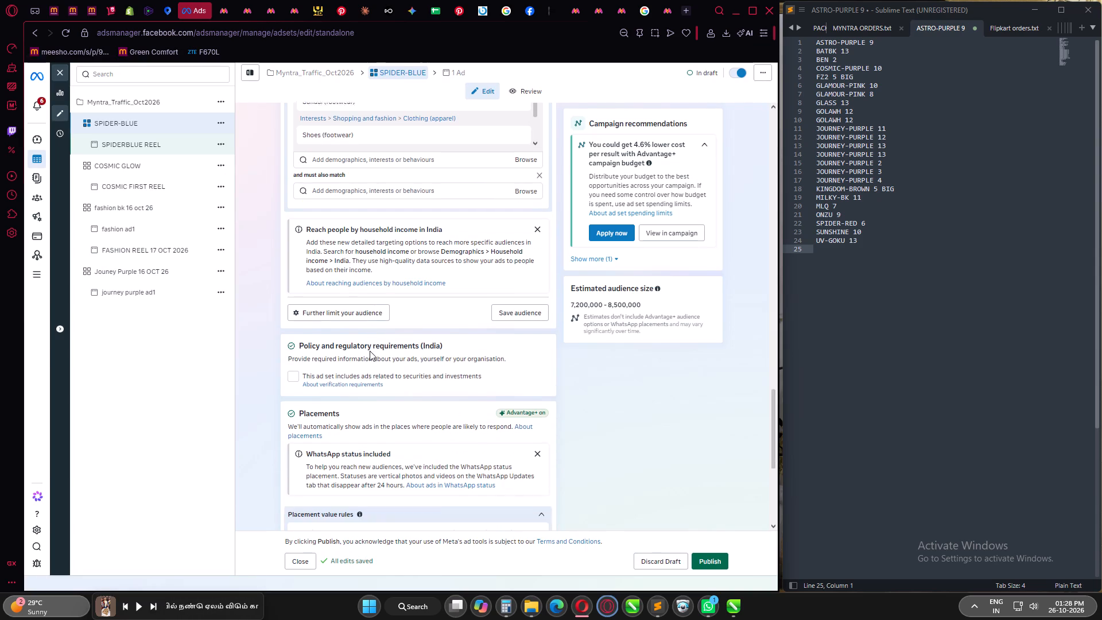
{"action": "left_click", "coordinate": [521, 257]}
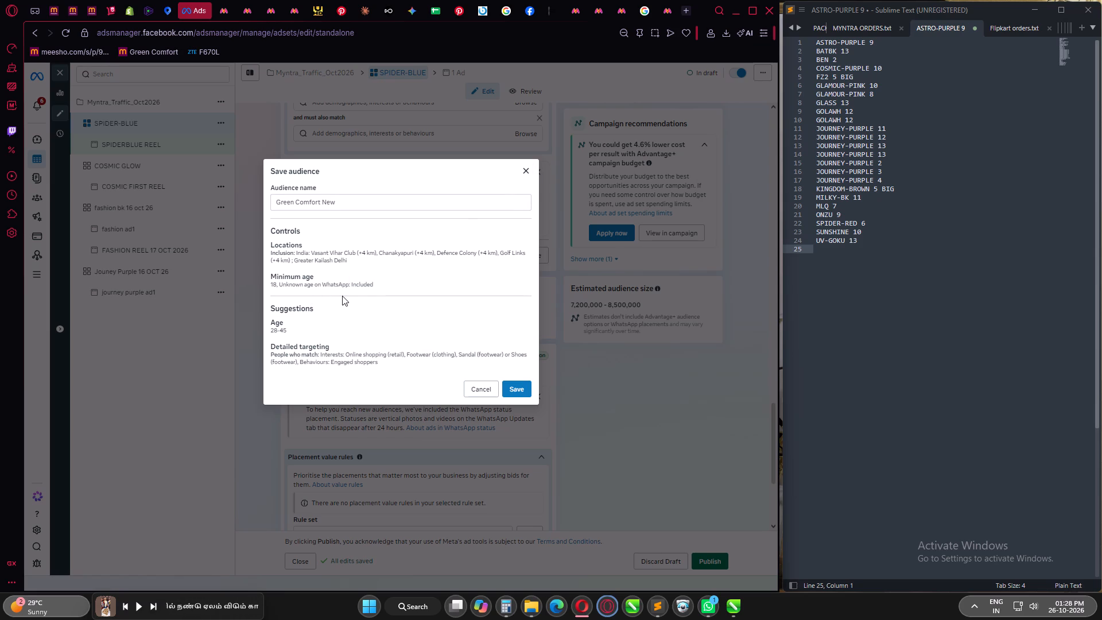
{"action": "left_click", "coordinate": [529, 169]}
Set the minimum age in the SPIDER-BLUE ad set's audience controls to 25.
{"action": "scroll", "coordinate": [417, 258], "scroll_direction": "up", "scroll_amount": 5}
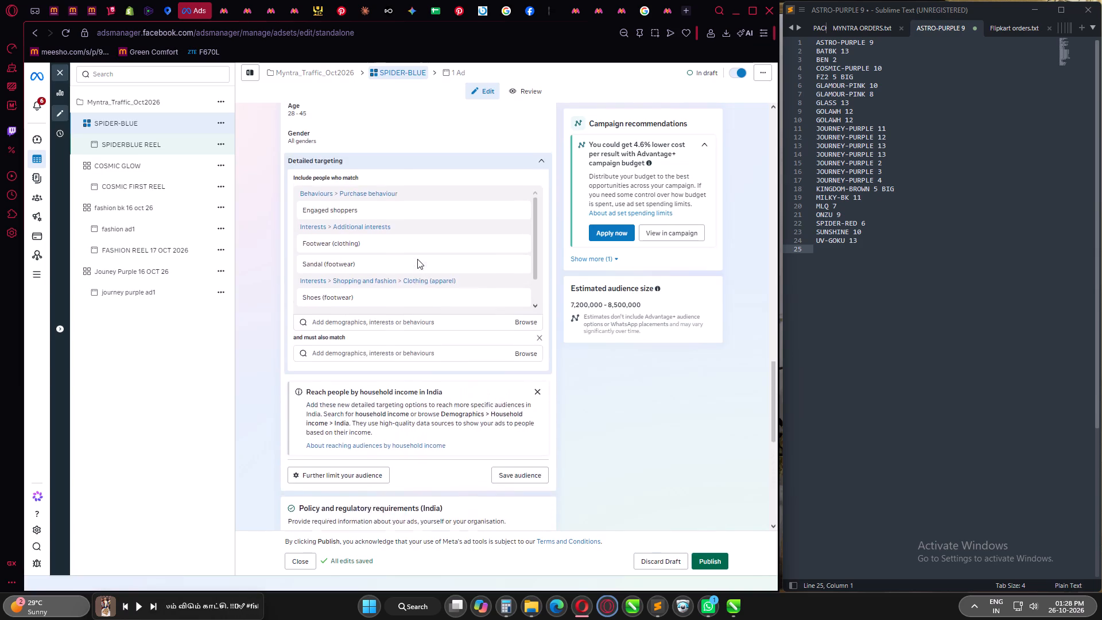
{"action": "scroll", "coordinate": [417, 259], "scroll_direction": "up", "scroll_amount": 2}
{"action": "scroll", "coordinate": [367, 276], "scroll_direction": "up", "scroll_amount": 6}
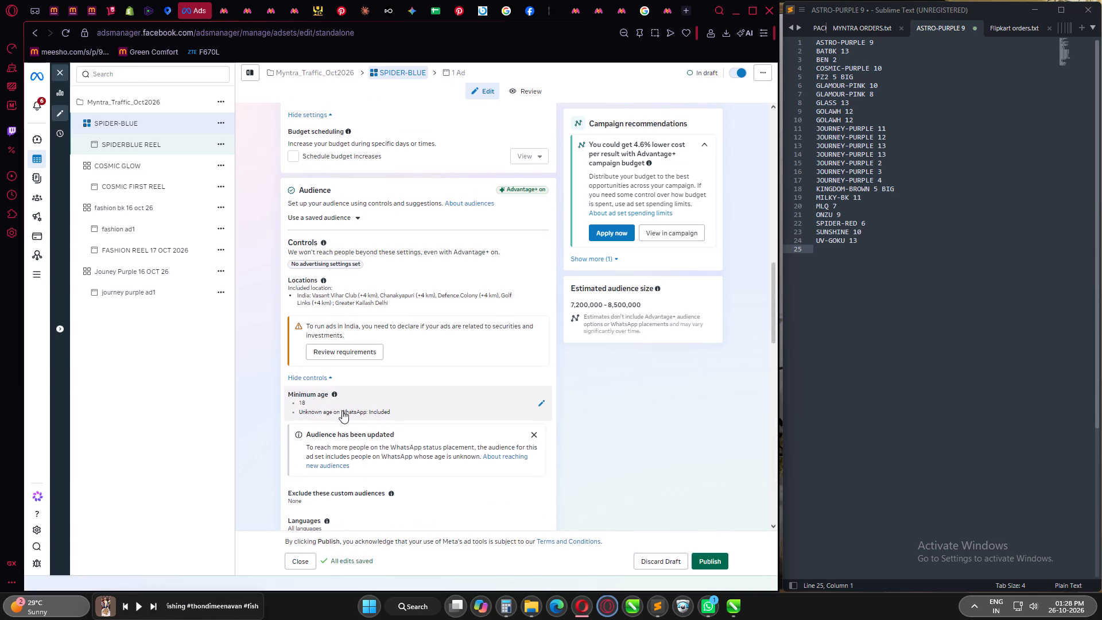
{"action": "left_click", "coordinate": [541, 404]}
{"action": "left_click", "coordinate": [323, 411]}
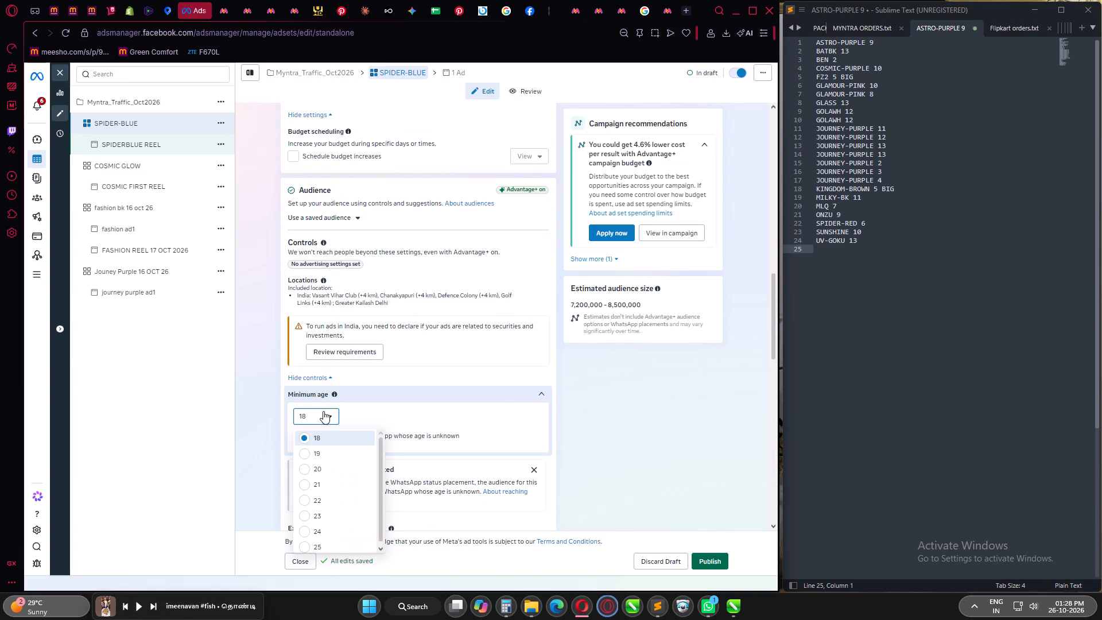
{"action": "scroll", "coordinate": [334, 493], "scroll_direction": "down", "scroll_amount": 2}
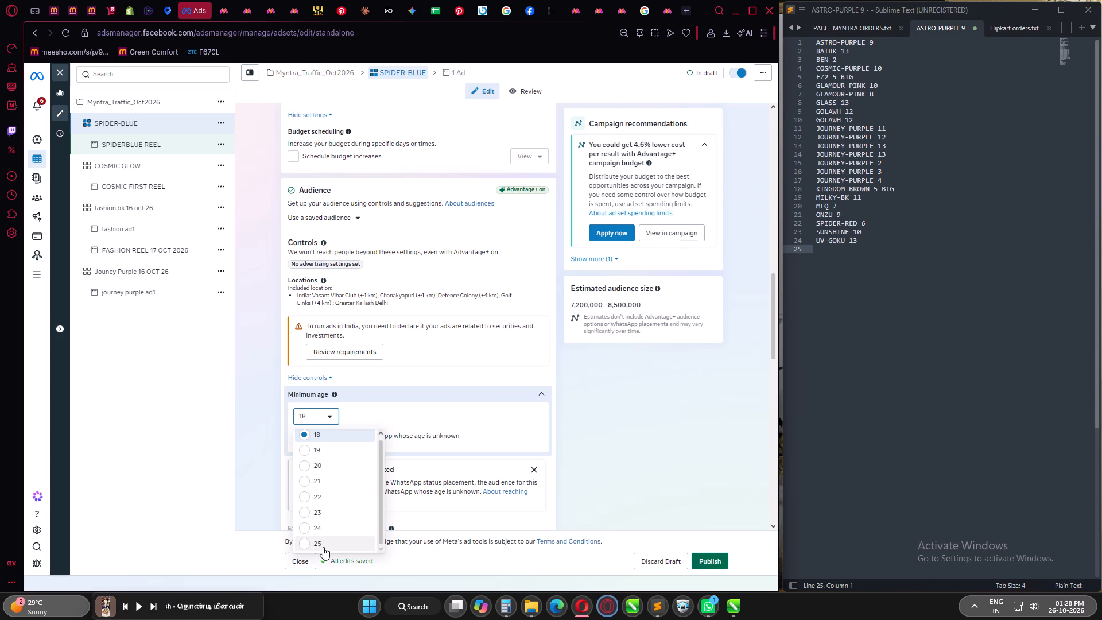
{"action": "scroll", "coordinate": [344, 536], "scroll_direction": "down", "scroll_amount": 3}
{"action": "left_click", "coordinate": [333, 545]}
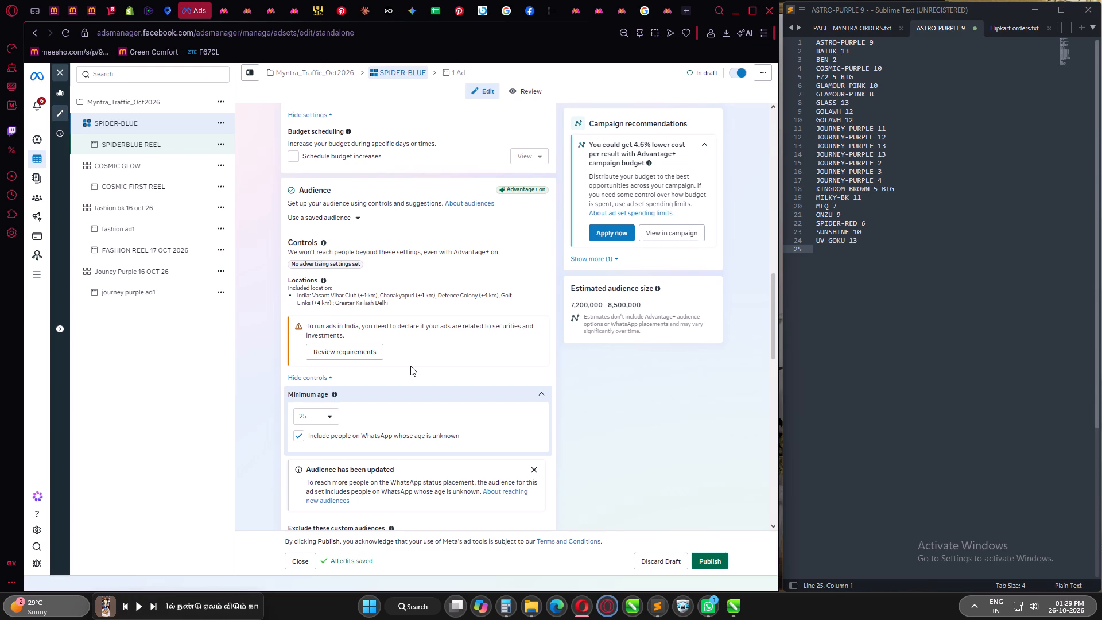
Set the suggested audience gender of the SPIDER-BLUE ad set to Women.
{"action": "scroll", "coordinate": [428, 347], "scroll_direction": "down", "scroll_amount": 5}
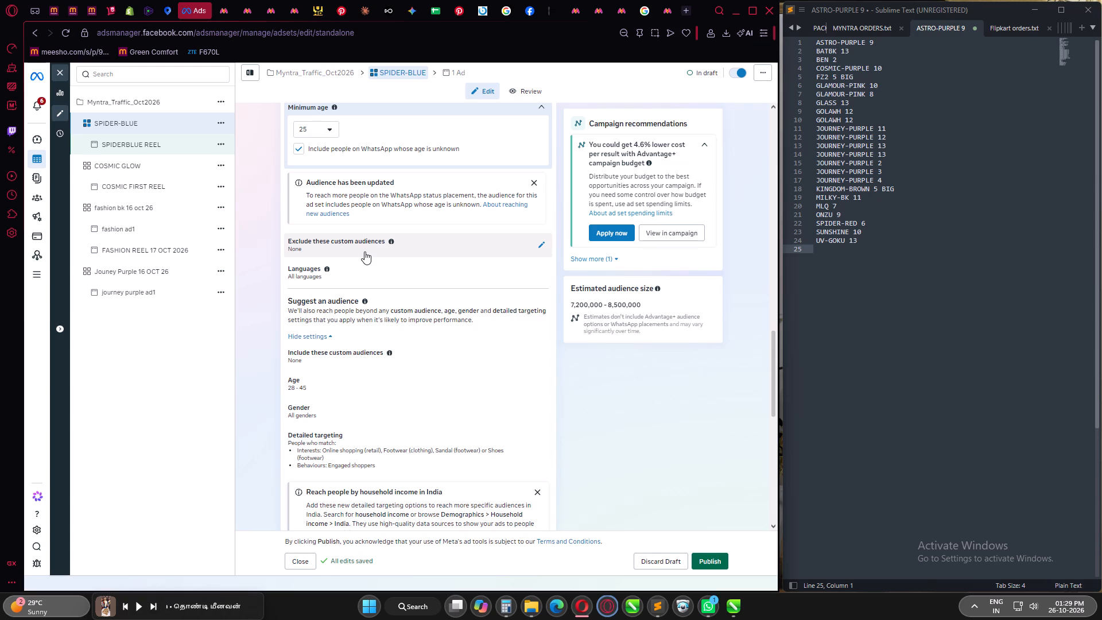
{"action": "scroll", "coordinate": [376, 297], "scroll_direction": "down", "scroll_amount": 3}
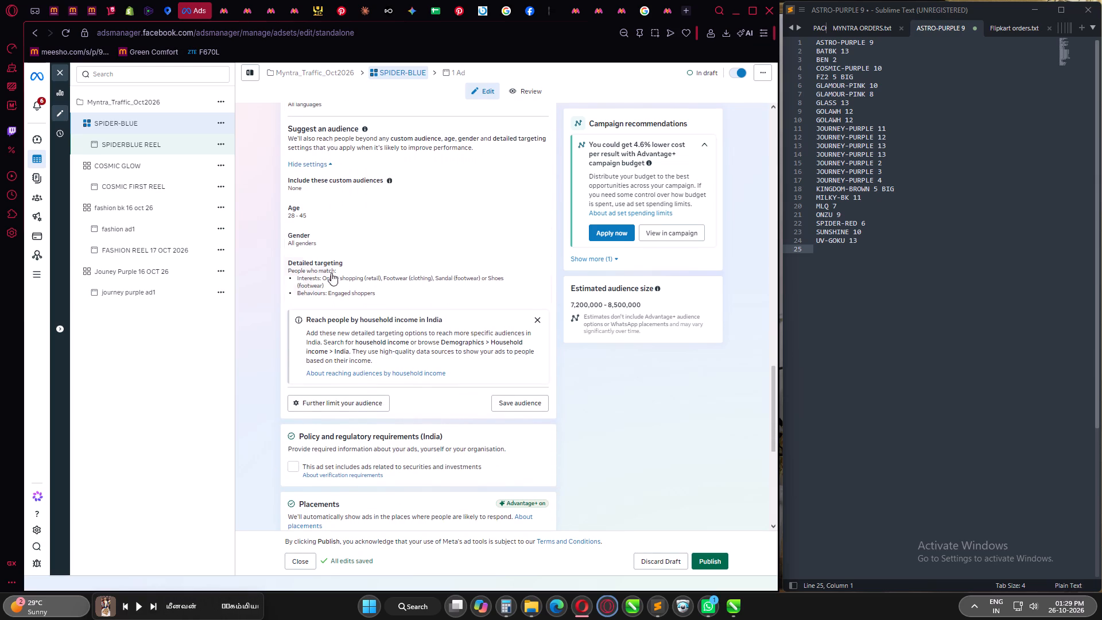
{"action": "left_click", "coordinate": [543, 238]}
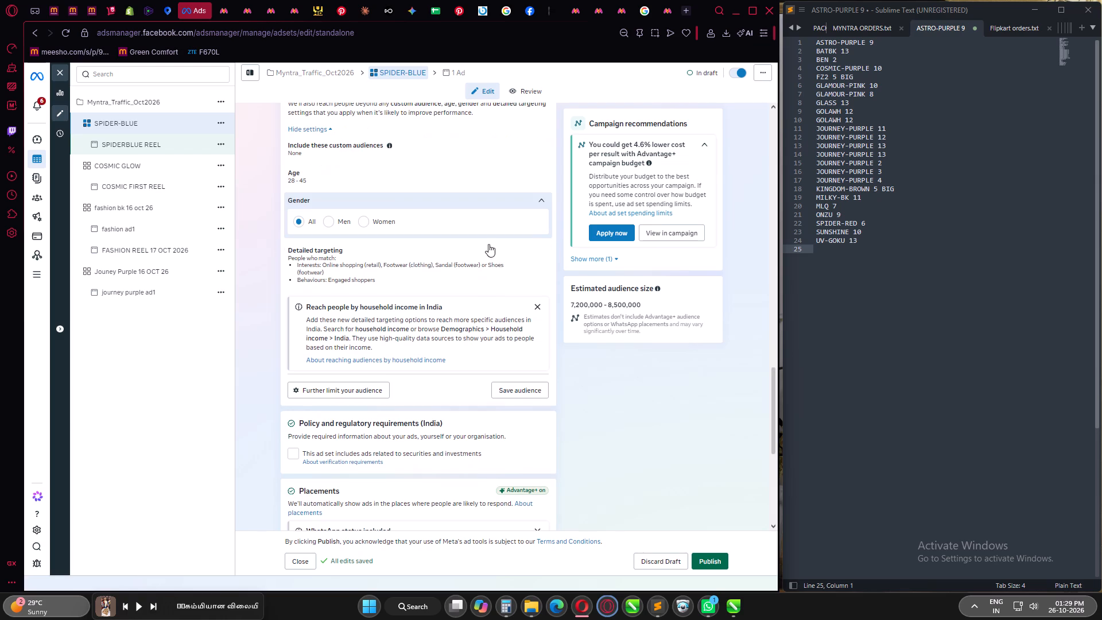
{"action": "left_click", "coordinate": [366, 221]}
Dismiss the WhatsApp status notice in the SPIDER-BLUE ad set's Placements section.
{"action": "scroll", "coordinate": [417, 280], "scroll_direction": "down", "scroll_amount": 2}
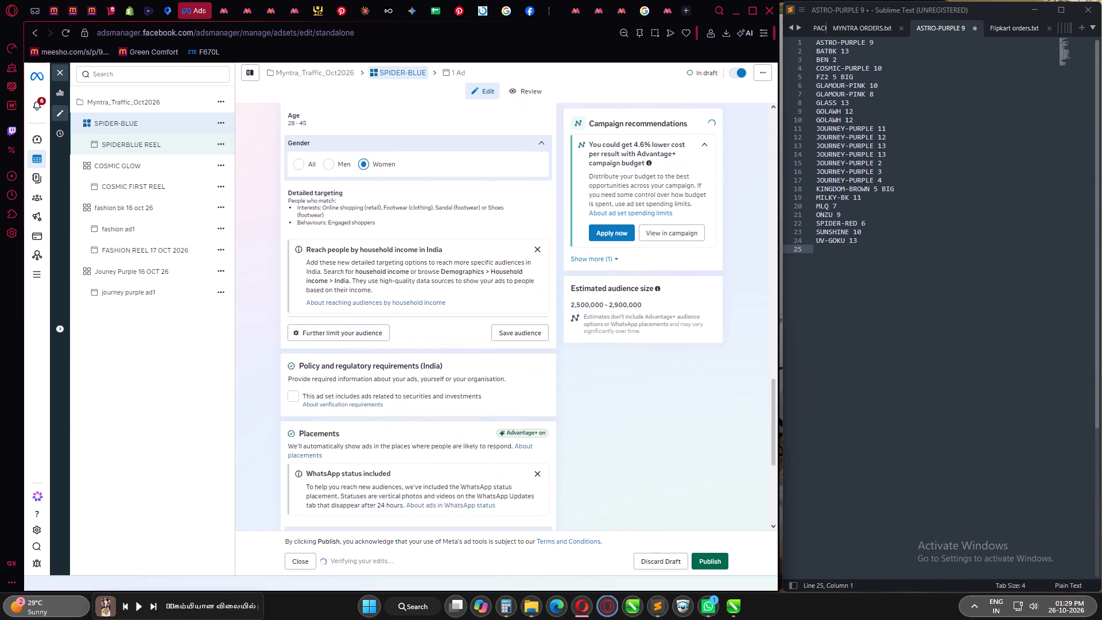
{"action": "scroll", "coordinate": [400, 334], "scroll_direction": "down", "scroll_amount": 2}
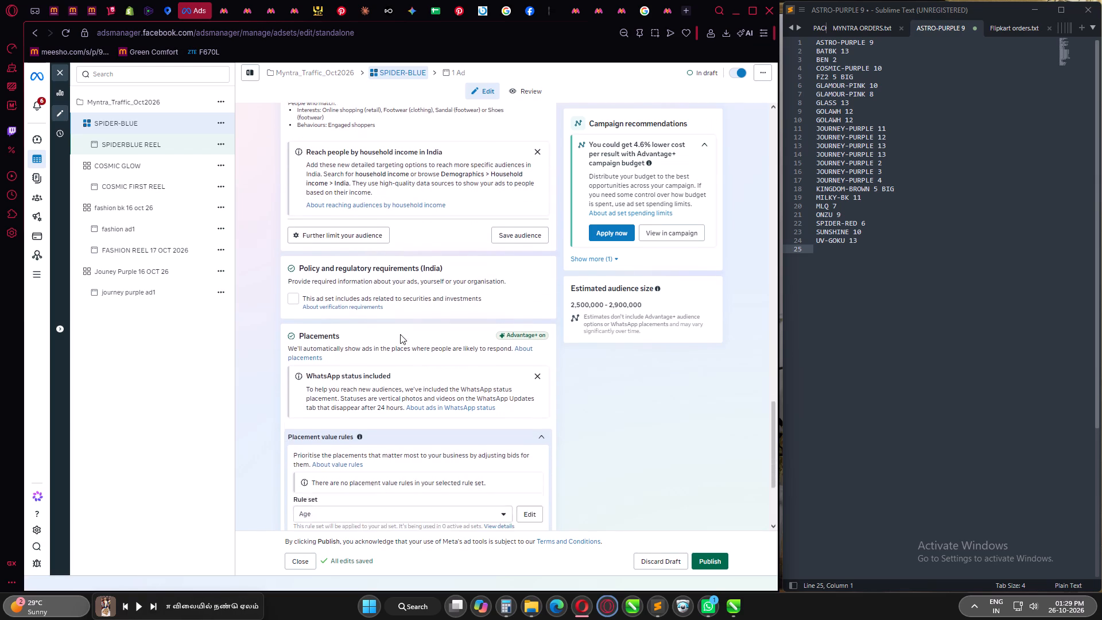
{"action": "scroll", "coordinate": [413, 324], "scroll_direction": "down", "scroll_amount": 1}
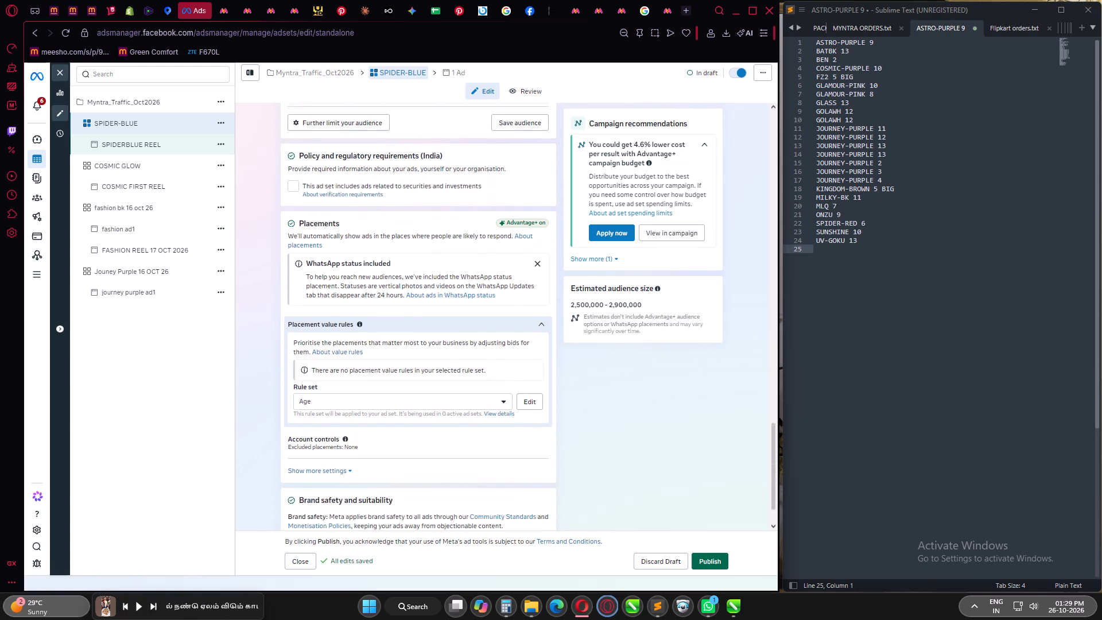
{"action": "scroll", "coordinate": [413, 324], "scroll_direction": "down", "scroll_amount": 1}
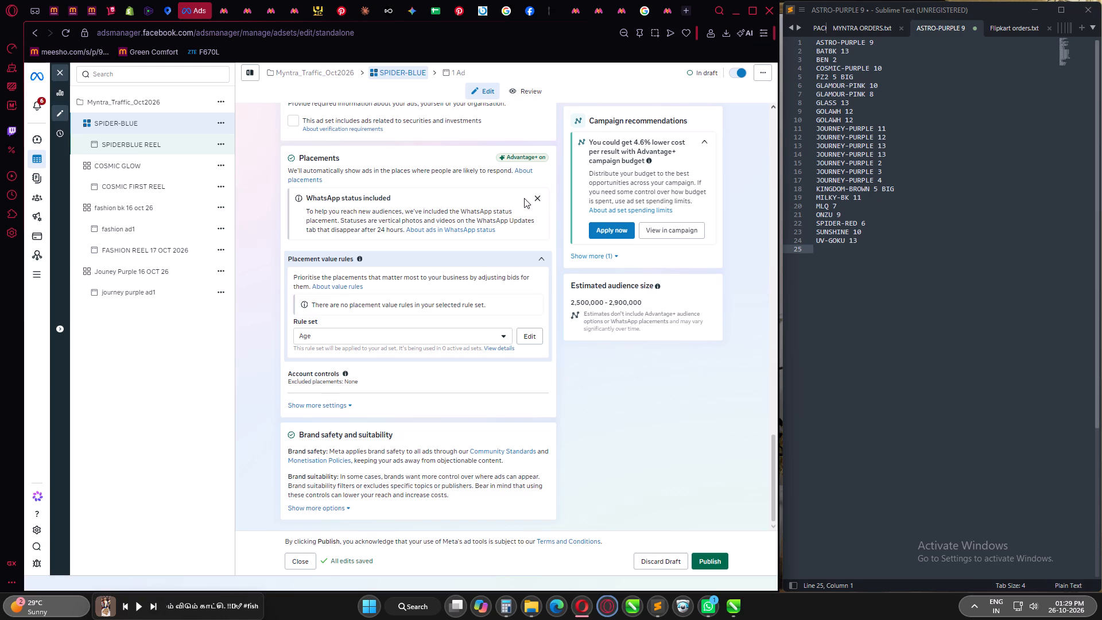
{"action": "left_click", "coordinate": [540, 197]}
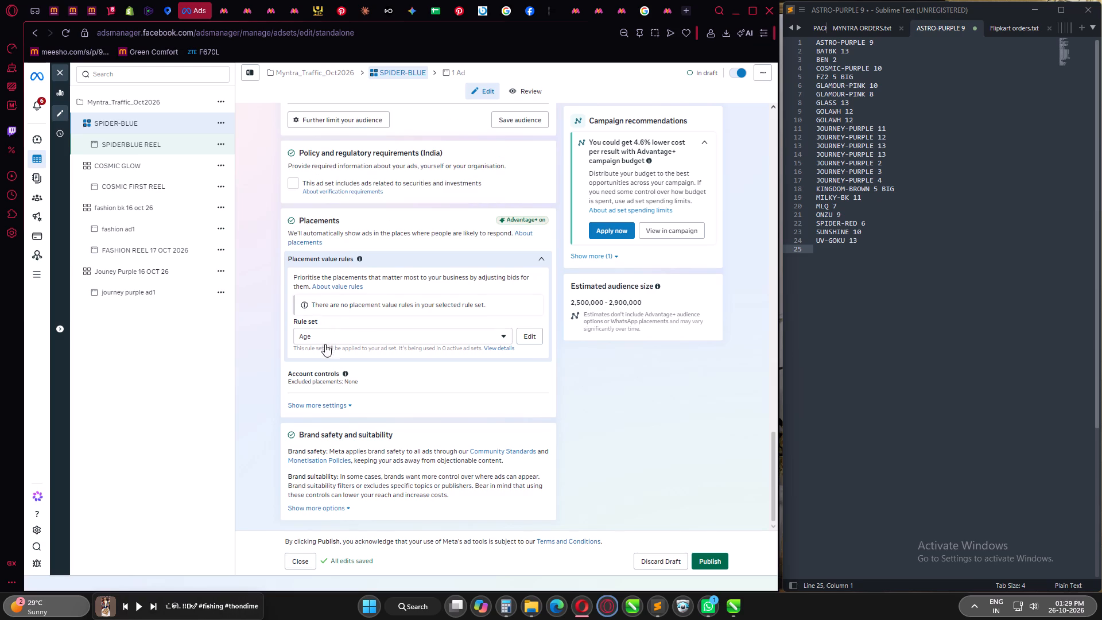
Exclude Facebook profile feed, Facebook right column, Threads feed and Facebook notifications from the Feeds placements, keeping Facebook Feed and Facebook Marketplace included.
{"action": "left_click", "coordinate": [327, 408]}
{"action": "scroll", "coordinate": [391, 391], "scroll_direction": "down", "scroll_amount": 2}
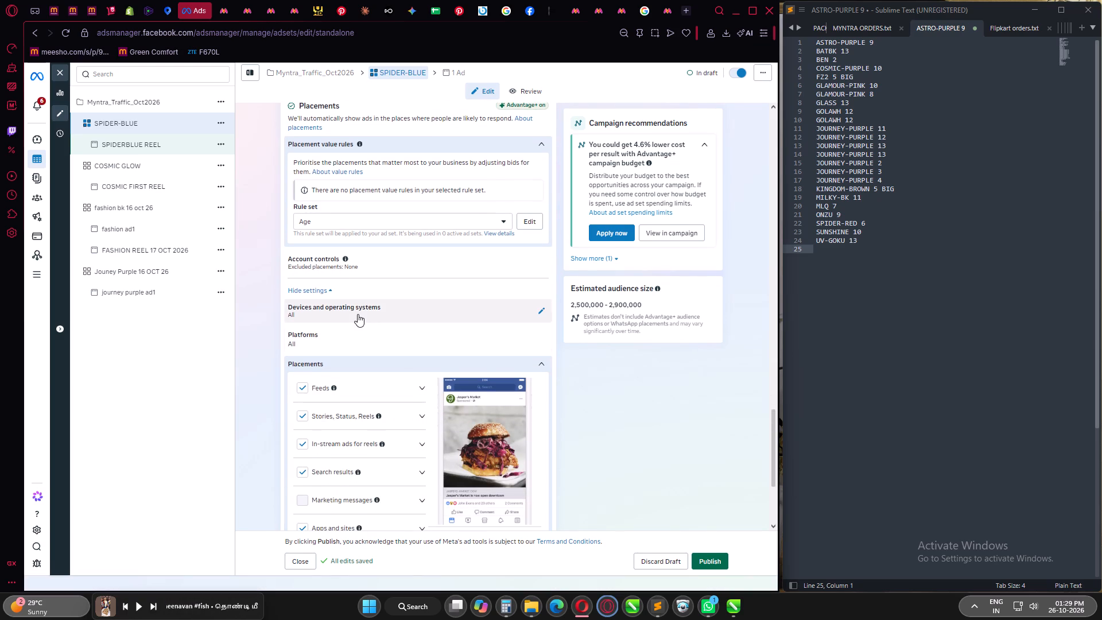
{"action": "scroll", "coordinate": [358, 314], "scroll_direction": "down", "scroll_amount": 2}
{"action": "left_click", "coordinate": [421, 270]}
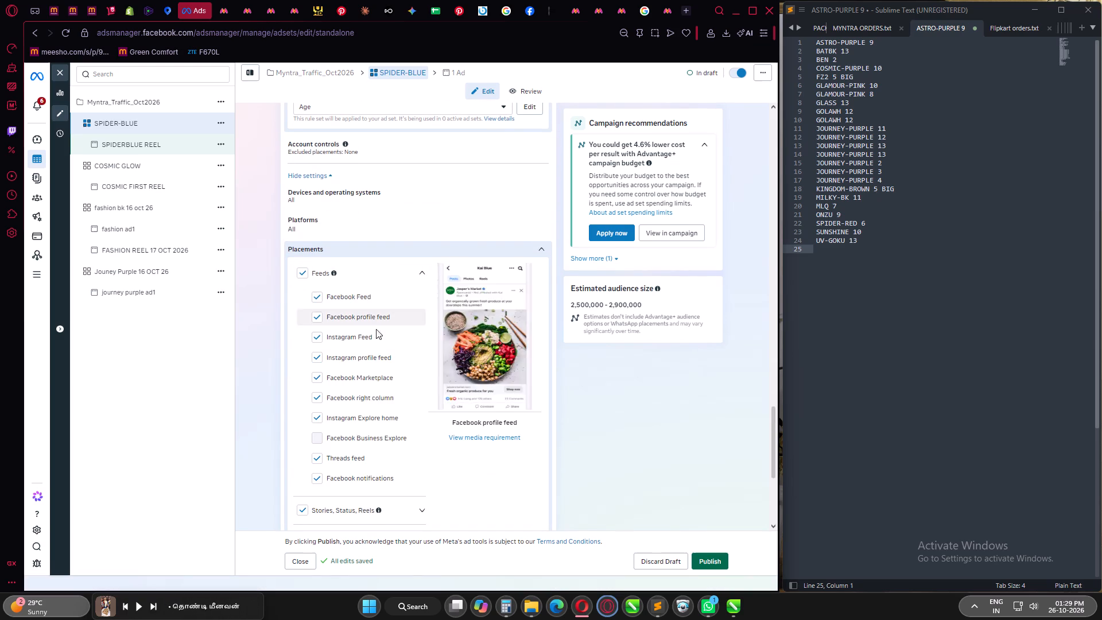
{"action": "left_click", "coordinate": [319, 296]}
{"action": "left_click", "coordinate": [319, 319]}
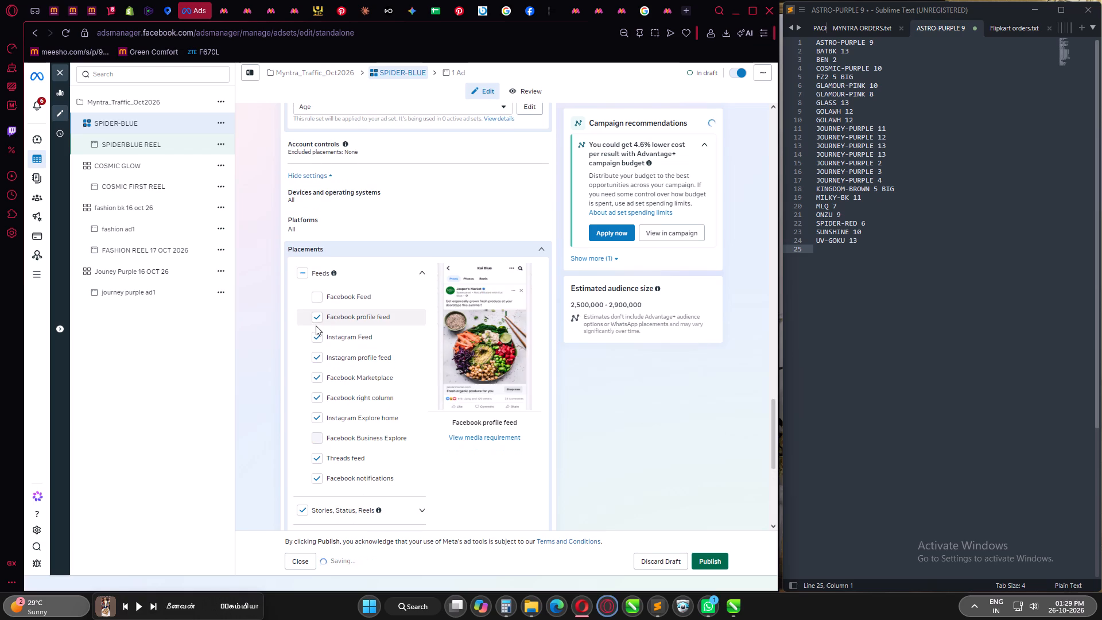
{"action": "left_click", "coordinate": [314, 318]}
{"action": "scroll", "coordinate": [384, 386], "scroll_direction": "down", "scroll_amount": 1}
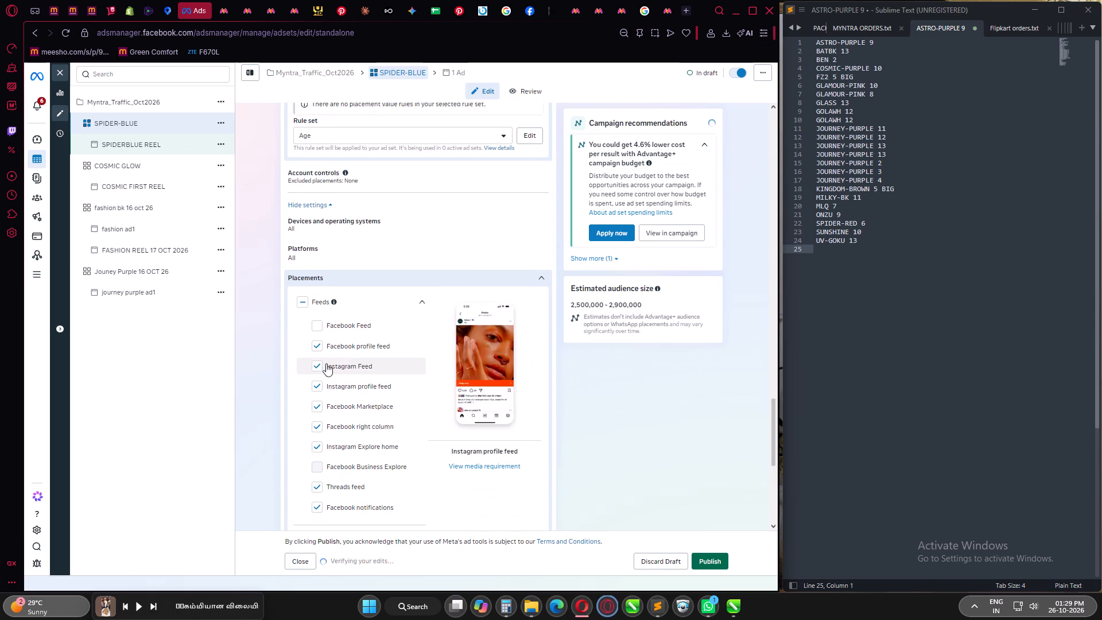
{"action": "left_click", "coordinate": [319, 347]}
{"action": "scroll", "coordinate": [365, 380], "scroll_direction": "down", "scroll_amount": 2}
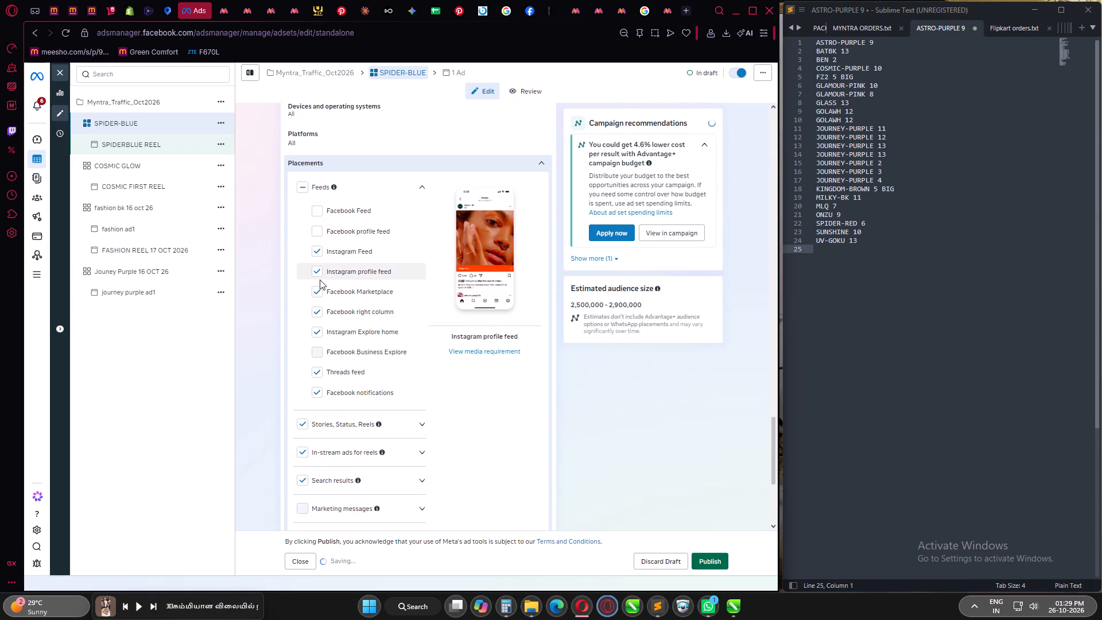
{"action": "left_click", "coordinate": [317, 294]}
{"action": "left_click", "coordinate": [317, 295]}
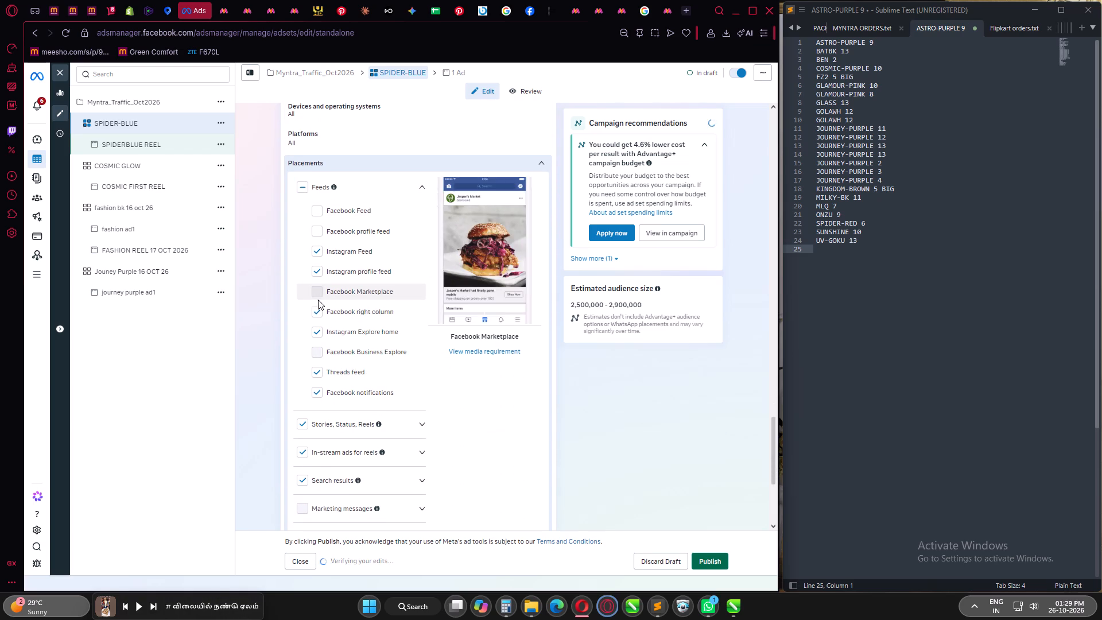
{"action": "left_click", "coordinate": [320, 315]}
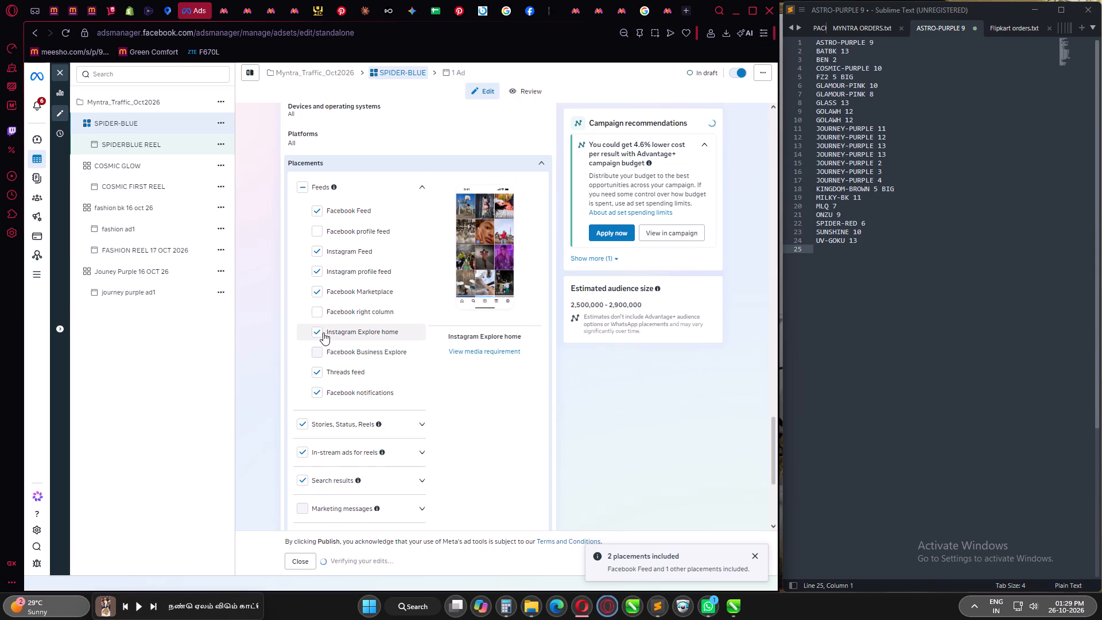
{"action": "left_click", "coordinate": [316, 374]}
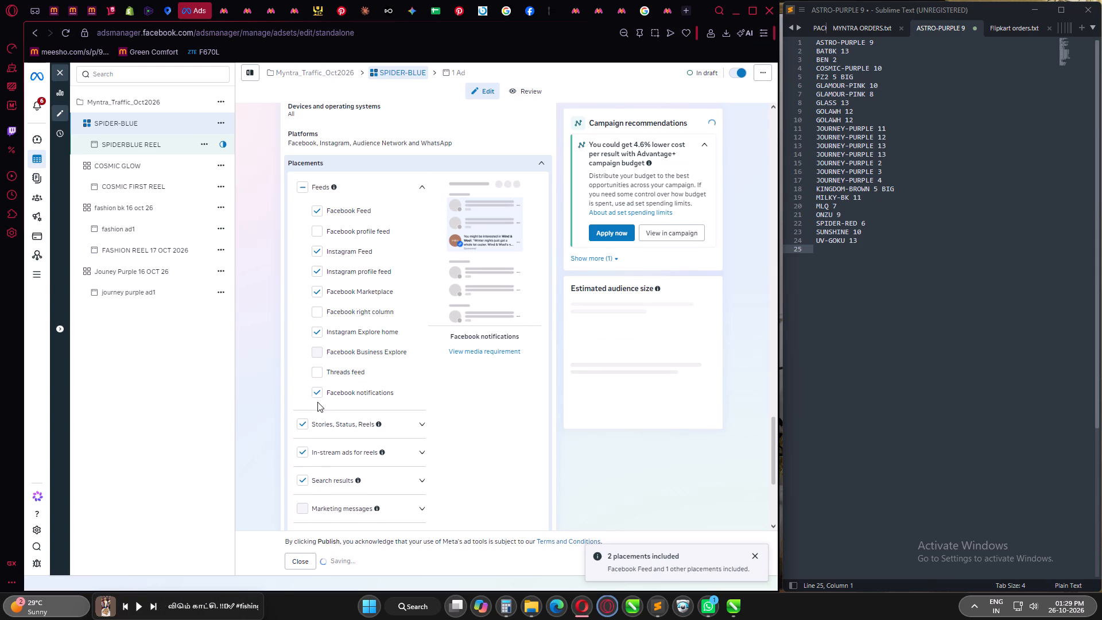
{"action": "left_click", "coordinate": [317, 396]}
Exclude Facebook Stories, Facebook Reels and WhatsApp Status from the Stories, Status, Reels placements.
{"action": "scroll", "coordinate": [366, 386], "scroll_direction": "down", "scroll_amount": 1}
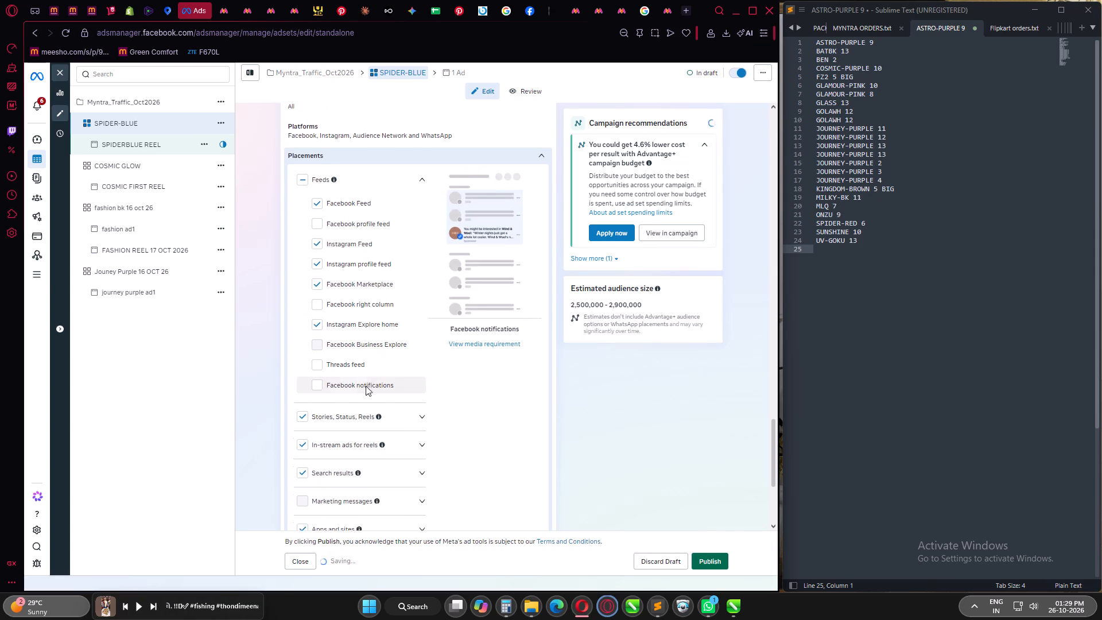
{"action": "left_click", "coordinate": [415, 368]}
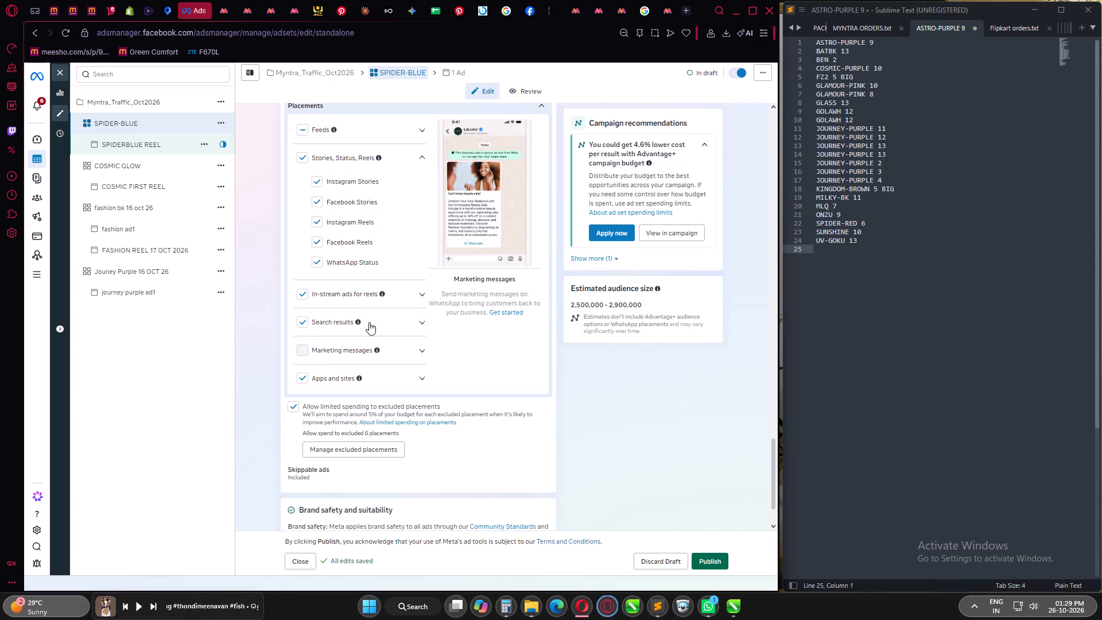
{"action": "left_click", "coordinate": [316, 204]}
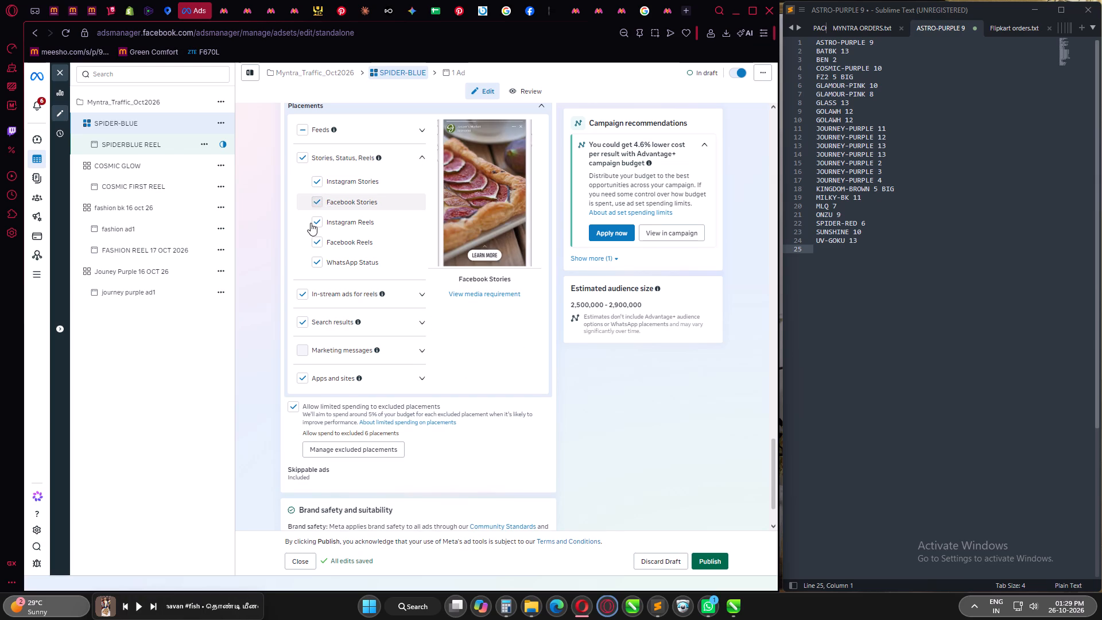
{"action": "left_click", "coordinate": [314, 243]}
{"action": "left_click", "coordinate": [319, 259]}
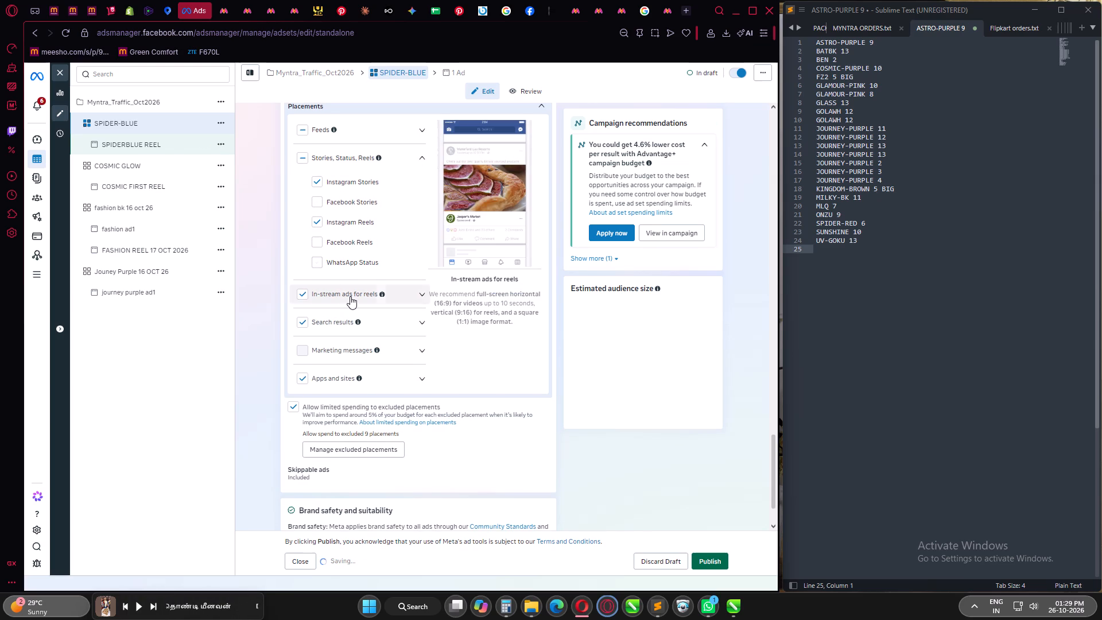
Exclude Facebook in-stream reels and Ads on Facebook Reels from the in-stream ads for reels placements.
{"action": "left_click", "coordinate": [421, 296]}
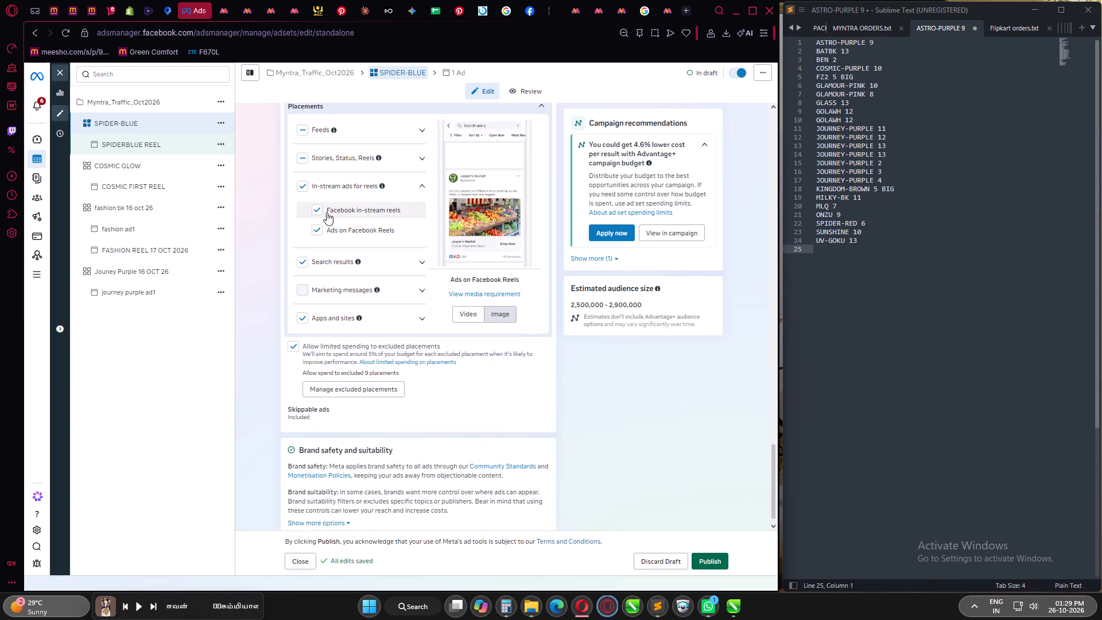
{"action": "left_click", "coordinate": [316, 210]}
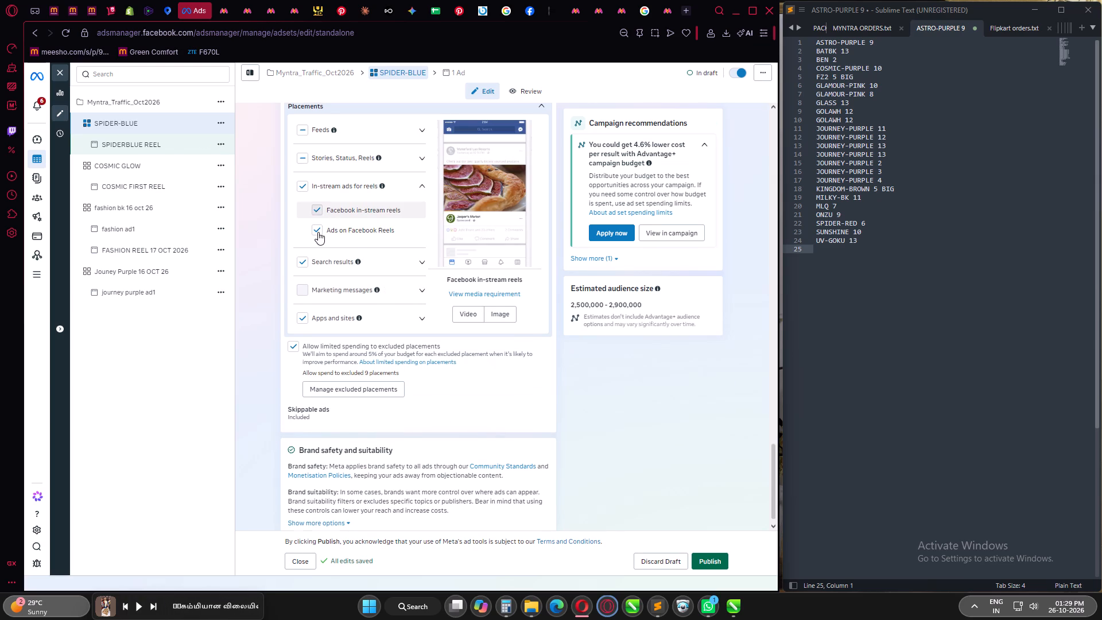
{"action": "left_click", "coordinate": [318, 230]}
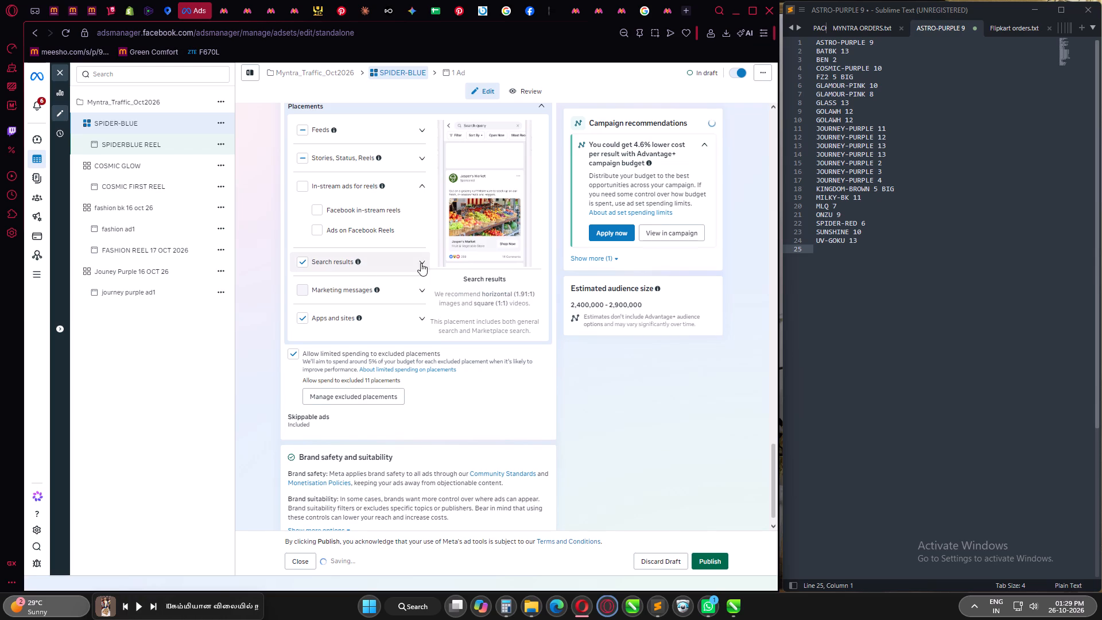
Exclude Facebook search results from the Search results placements, keeping Instagram search results.
{"action": "left_click", "coordinate": [421, 263]}
{"action": "left_click", "coordinate": [318, 239]}
Exclude Audience Network native, banner and interstitial from the Apps and sites placements, keeping Audience Network rewarded videos.
{"action": "scroll", "coordinate": [373, 282], "scroll_direction": "down", "scroll_amount": 1}
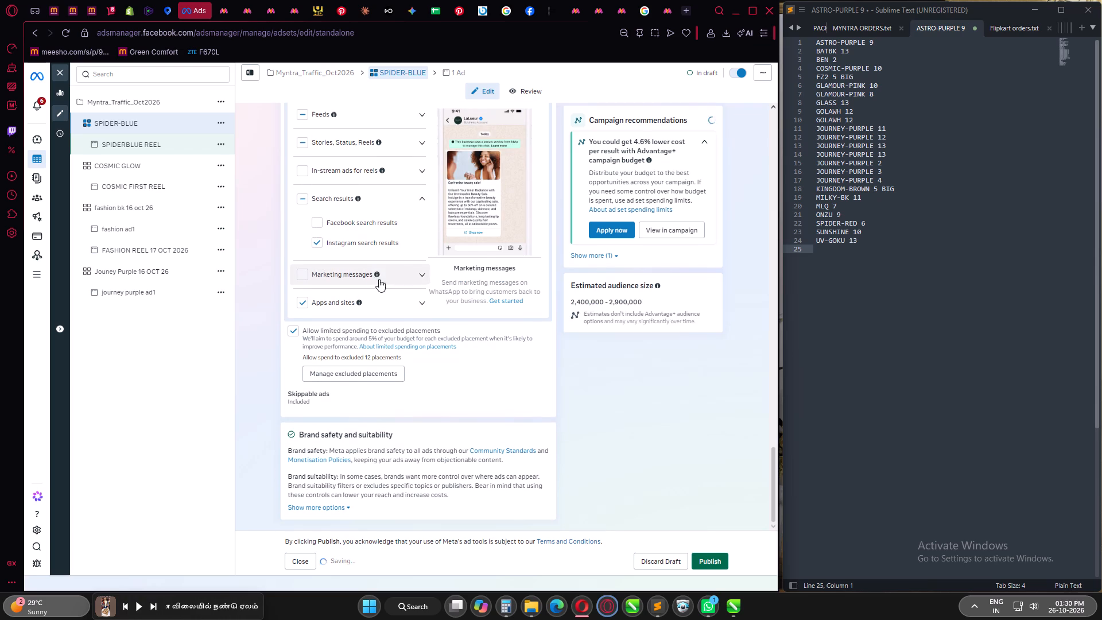
{"action": "left_click", "coordinate": [418, 298]}
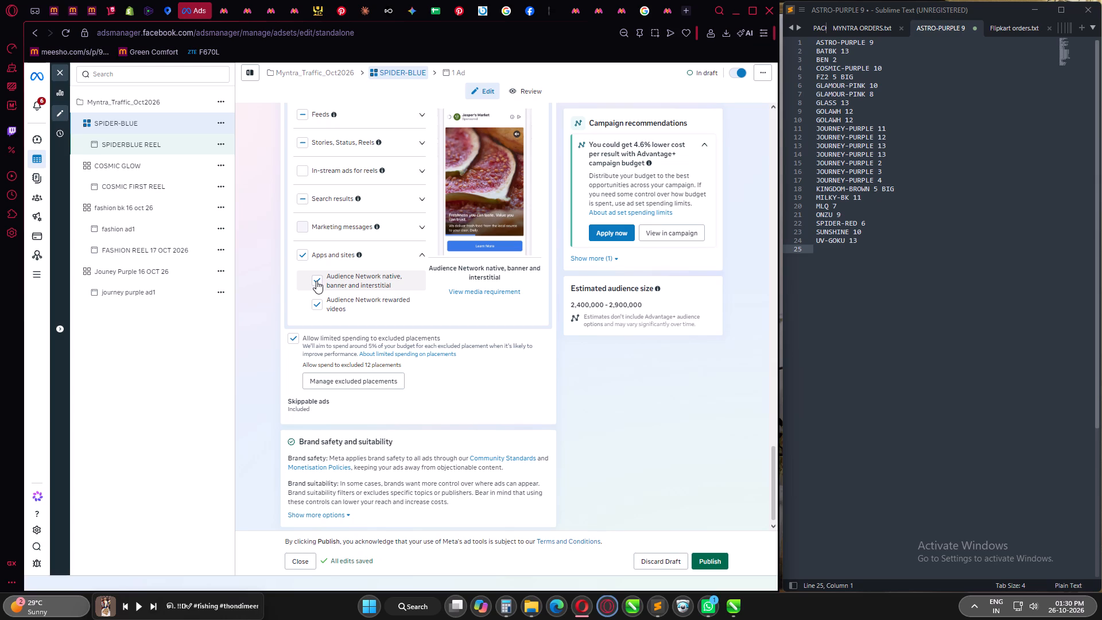
{"action": "left_click", "coordinate": [316, 281]}
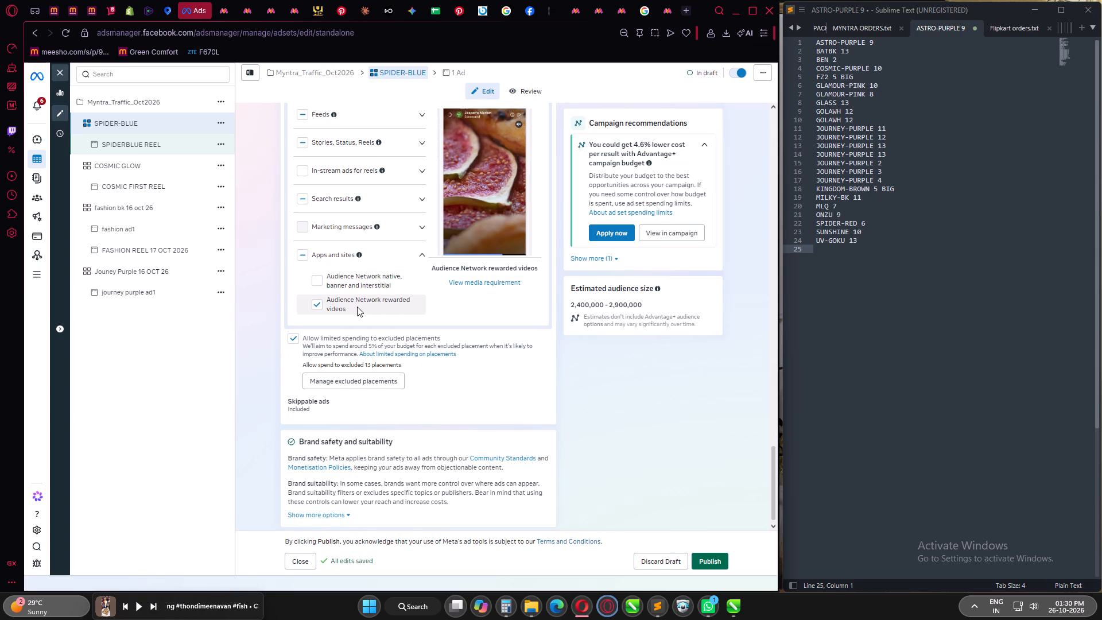
Review the limited-spend settings for the excluded placements and close them without applying any change.
{"action": "scroll", "coordinate": [357, 307], "scroll_direction": "down", "scroll_amount": 1}
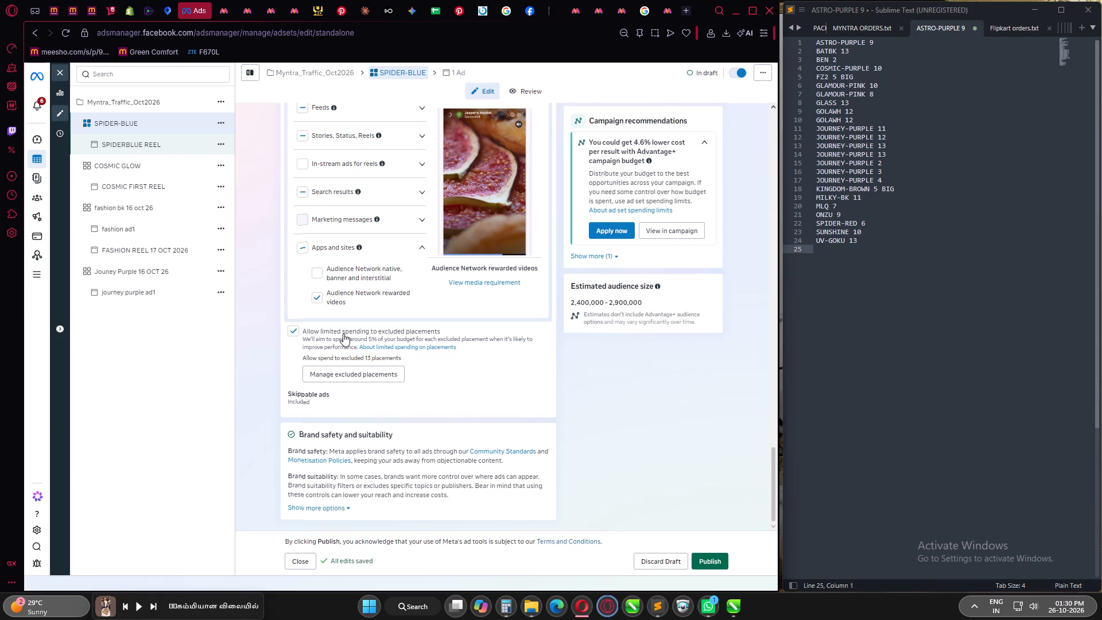
{"action": "left_click", "coordinate": [347, 373]}
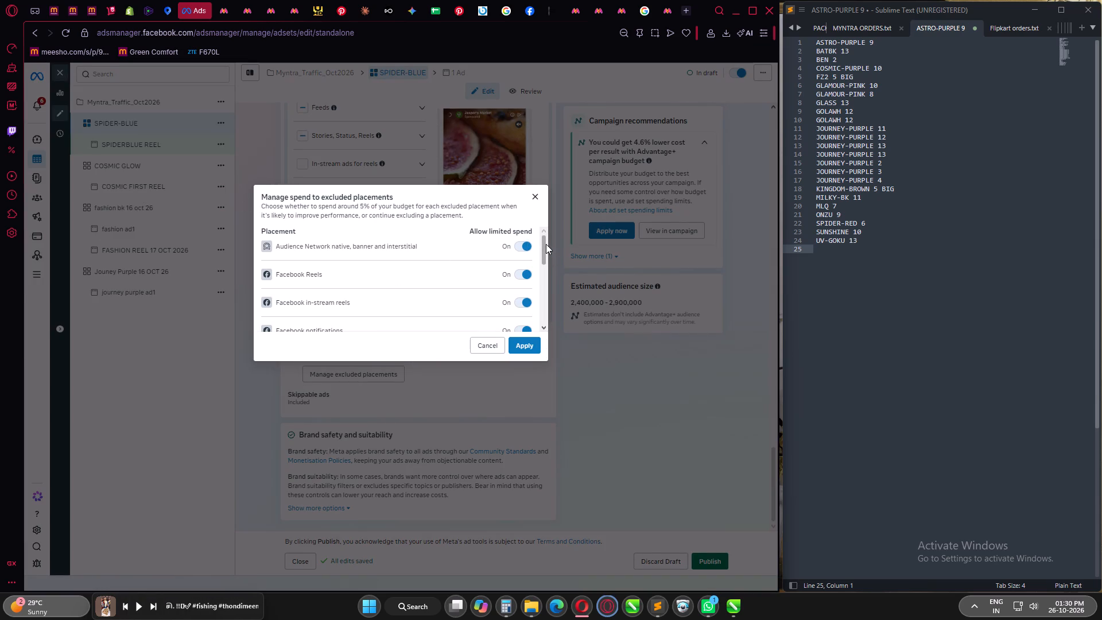
{"action": "left_click", "coordinate": [522, 243]}
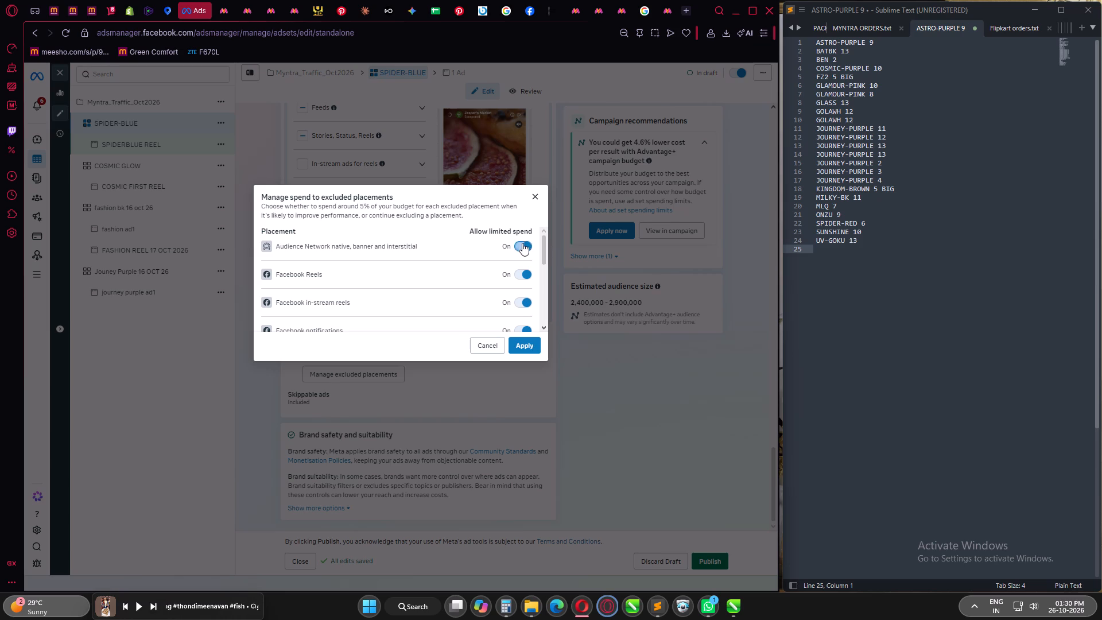
{"action": "left_click", "coordinate": [522, 243]}
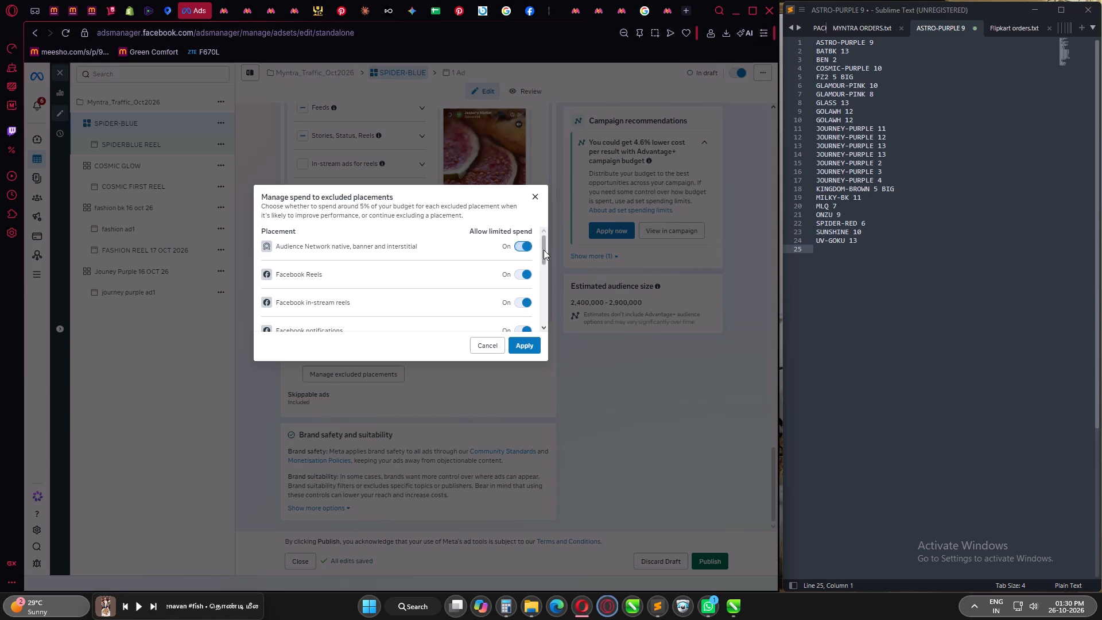
{"action": "left_click_drag", "start_coordinate": [544, 250], "coordinate": [558, 365]}
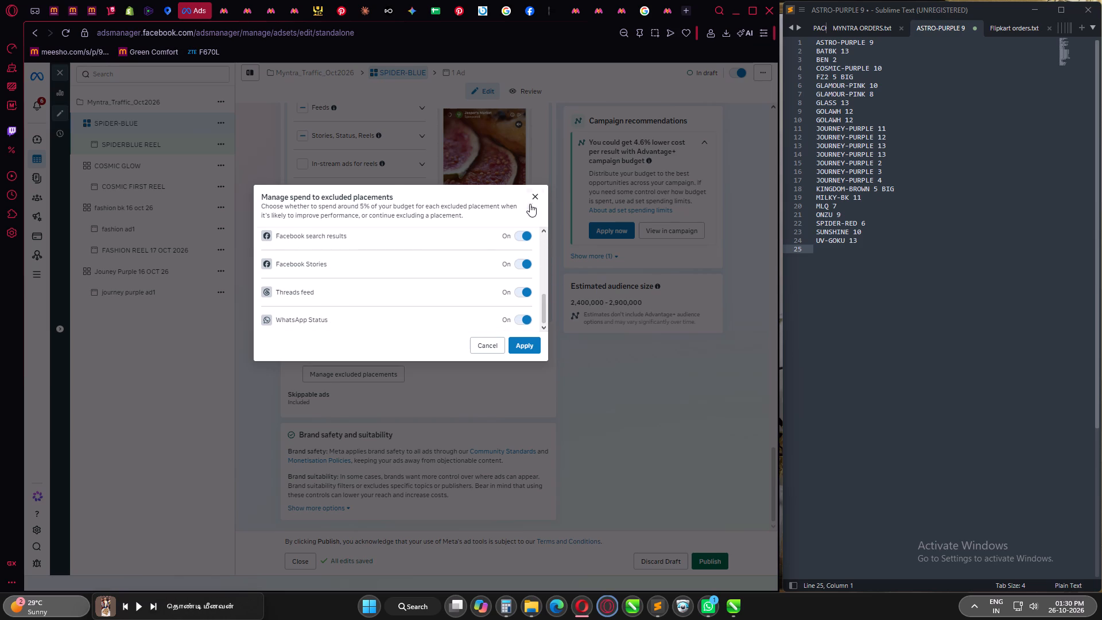
{"action": "left_click", "coordinate": [530, 197]}
Examine the ad set's brand safety and suitability options, including the Audience Network inventory filter and publisher block lists, and return to its first settings.
{"action": "scroll", "coordinate": [400, 382], "scroll_direction": "down", "scroll_amount": 2}
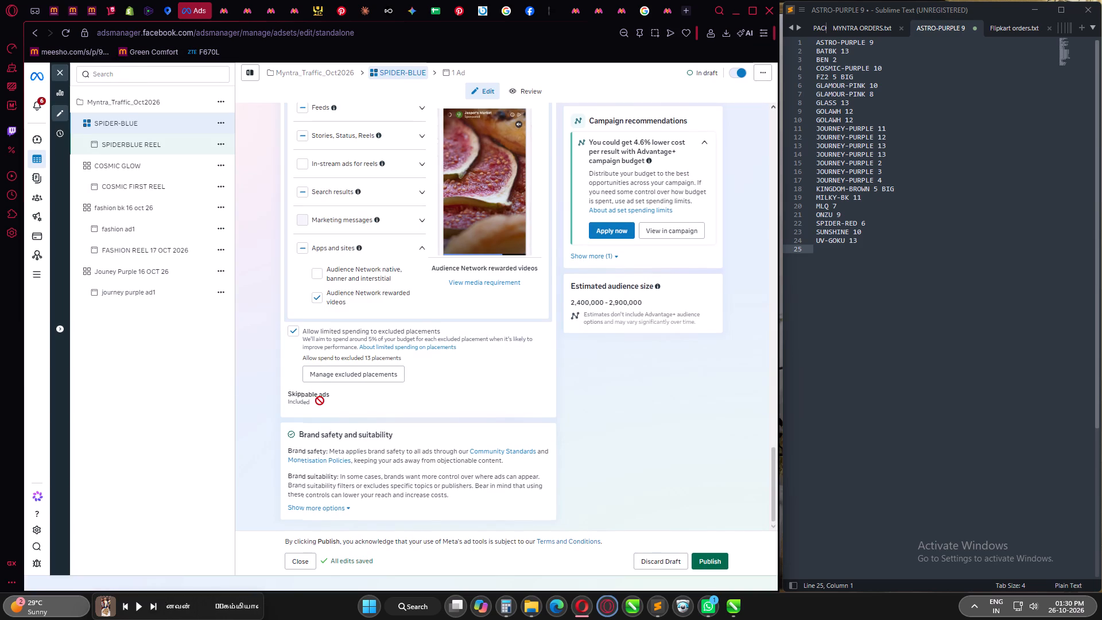
{"action": "scroll", "coordinate": [371, 417], "scroll_direction": "down", "scroll_amount": 3}
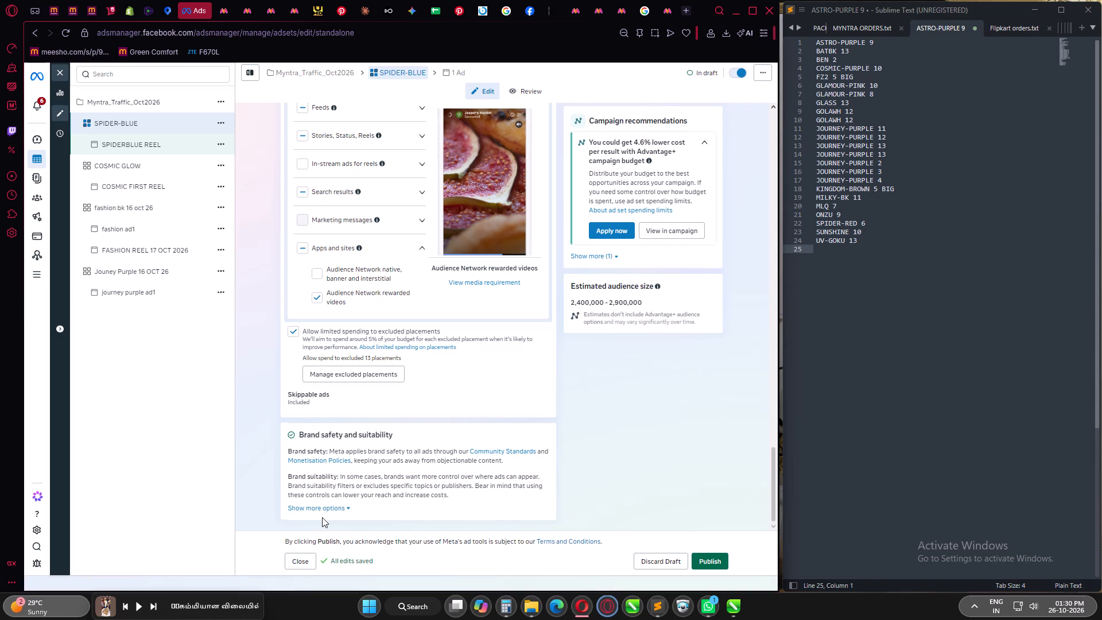
{"action": "left_click", "coordinate": [321, 513]}
{"action": "left_click", "coordinate": [334, 511]}
{"action": "scroll", "coordinate": [410, 399], "scroll_direction": "down", "scroll_amount": 5}
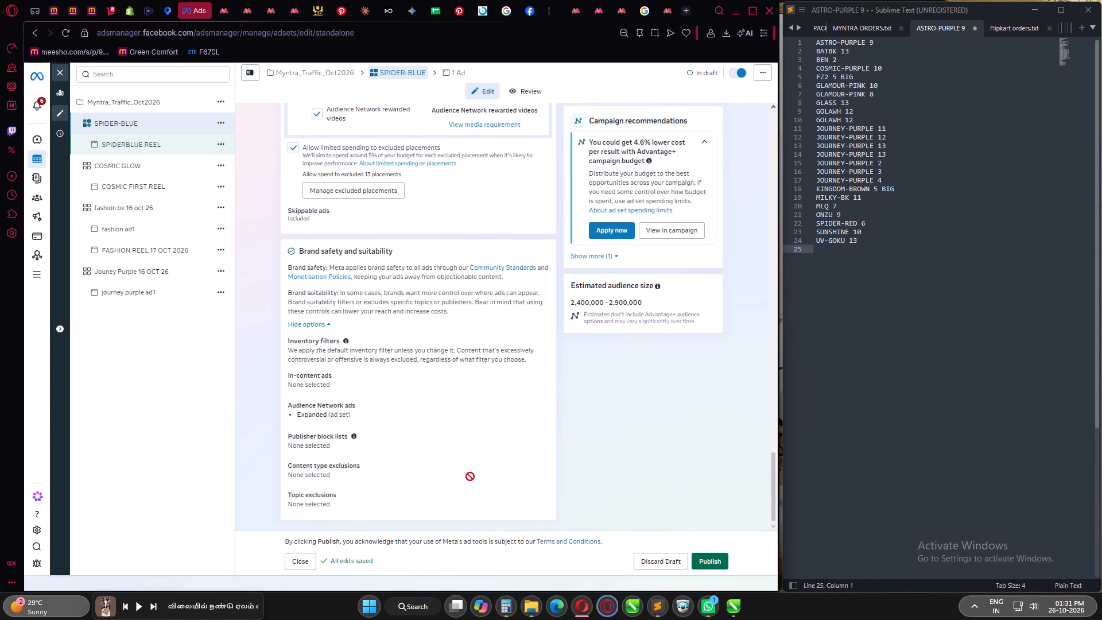
{"action": "left_click", "coordinate": [381, 416]}
{"action": "scroll", "coordinate": [402, 398], "scroll_direction": "down", "scroll_amount": 3}
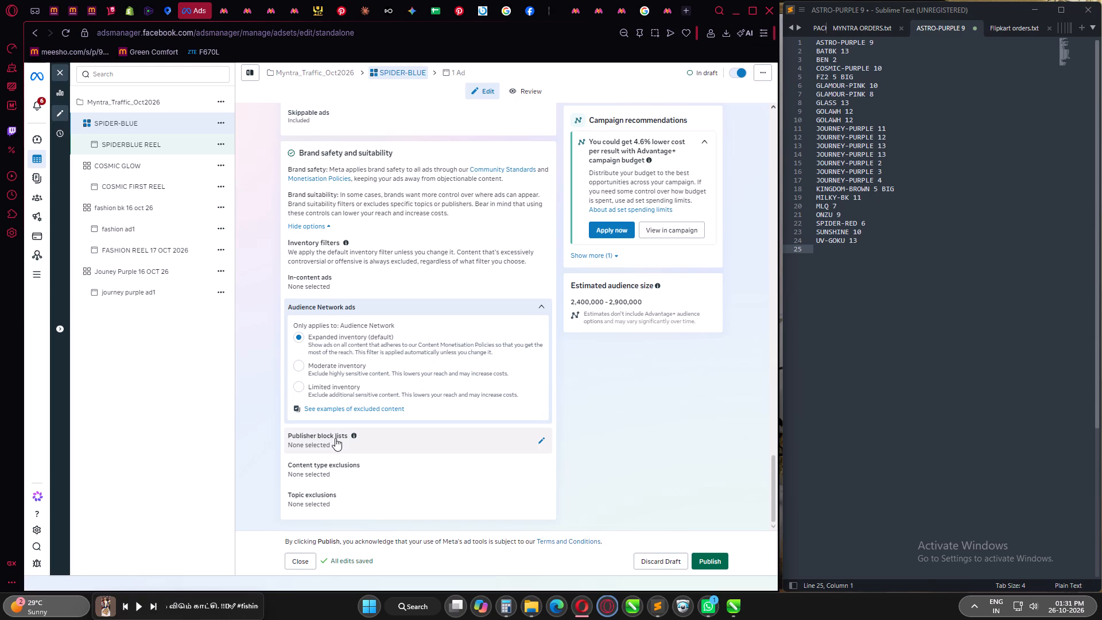
{"action": "left_click", "coordinate": [335, 438]}
{"action": "scroll", "coordinate": [649, 422], "scroll_direction": "up", "scroll_amount": 20}
{"action": "scroll", "coordinate": [649, 422], "scroll_direction": "up", "scroll_amount": 2}
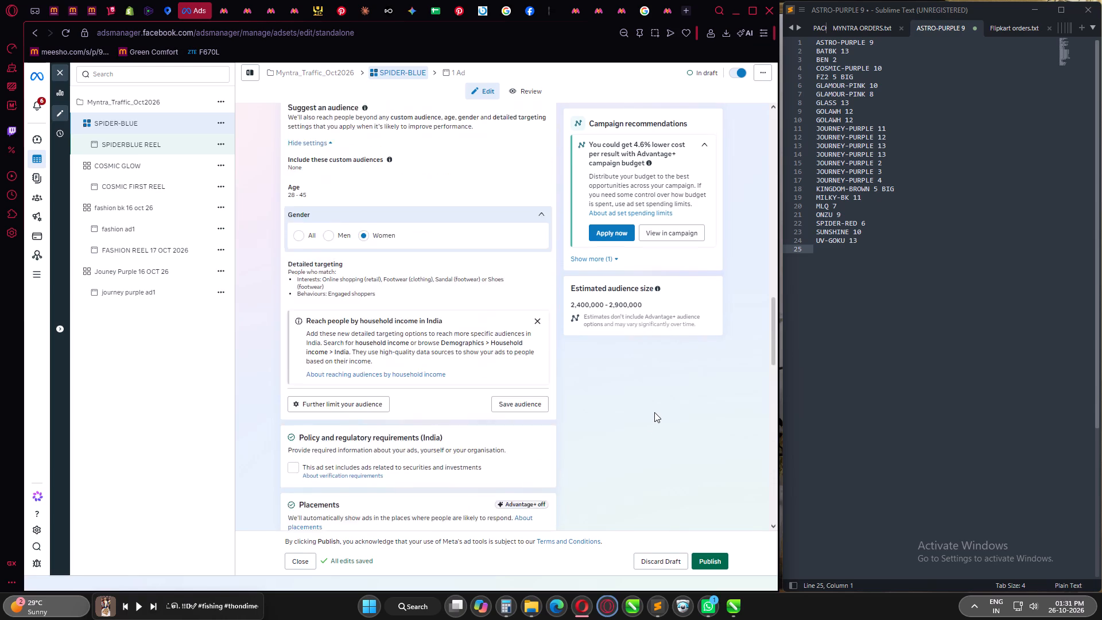
{"action": "scroll", "coordinate": [654, 412], "scroll_direction": "up", "scroll_amount": 19}
{"action": "scroll", "coordinate": [653, 412], "scroll_direction": "up", "scroll_amount": 7}
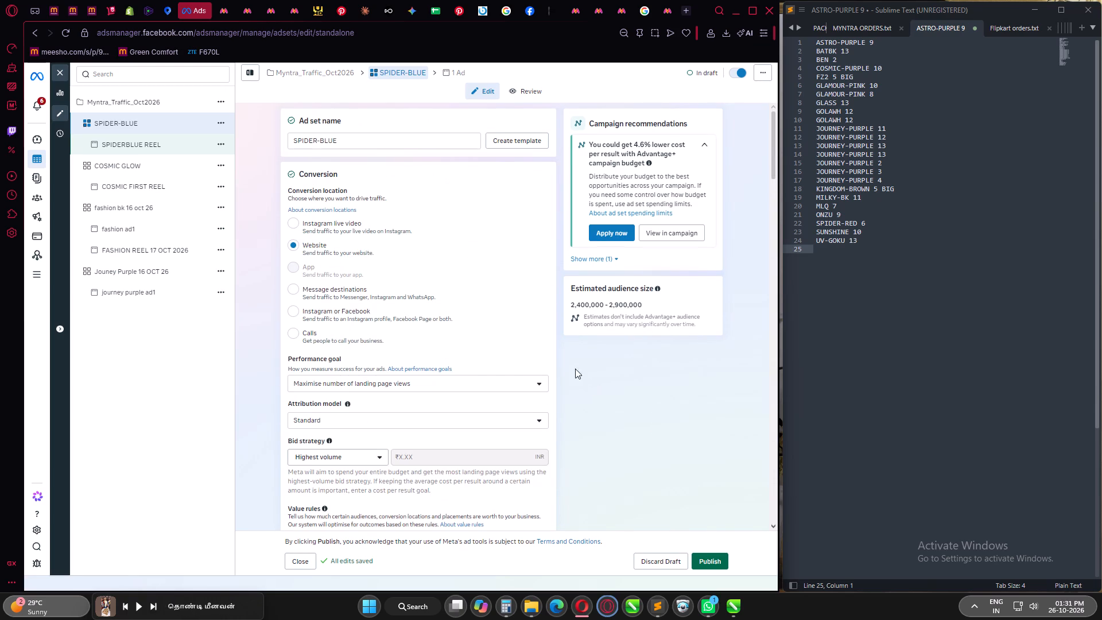
Check the Myntra_Traffic_Oct2026 campaign's details and budget strategy, and look through the settings of its other ad sets.
{"action": "left_click", "coordinate": [313, 71]}
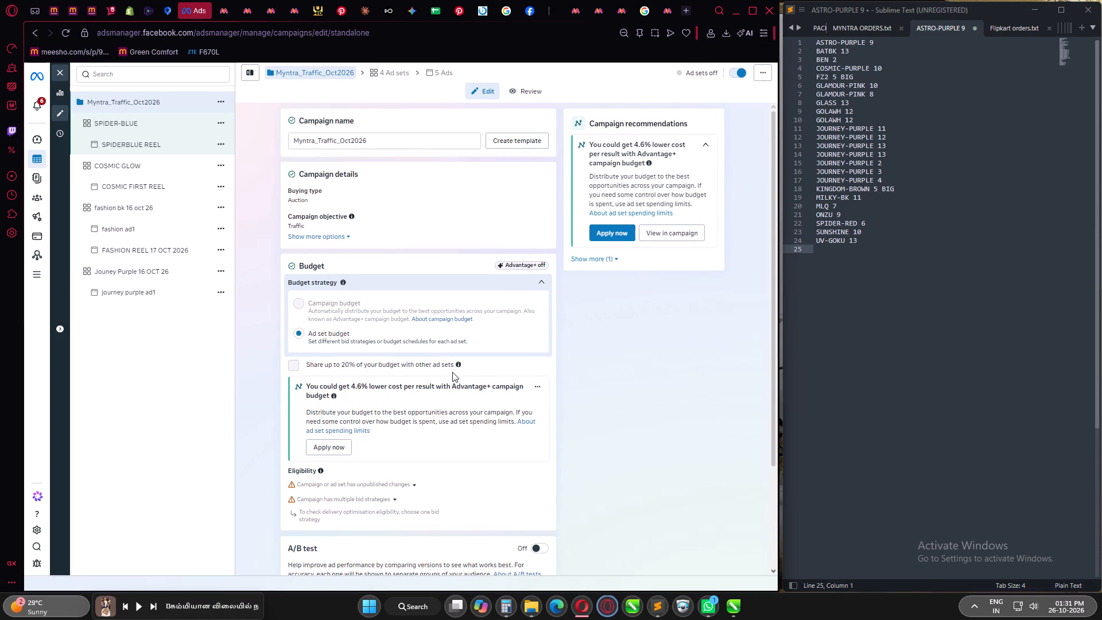
{"action": "scroll", "coordinate": [432, 371], "scroll_direction": "down", "scroll_amount": 5}
{"action": "scroll", "coordinate": [432, 371], "scroll_direction": "up", "scroll_amount": 3}
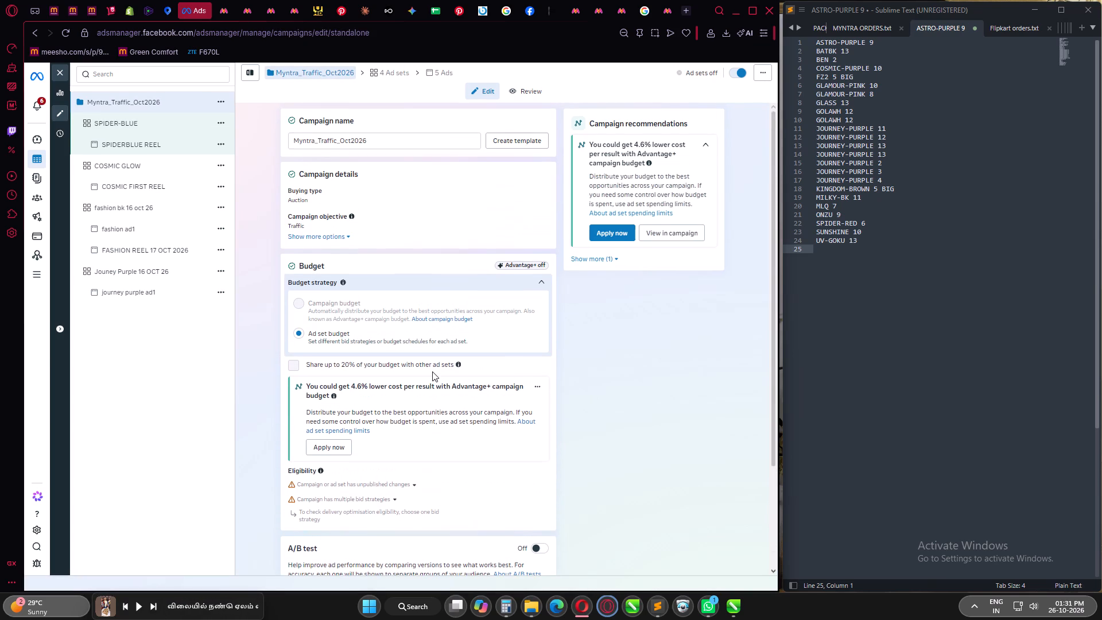
{"action": "scroll", "coordinate": [432, 371], "scroll_direction": "up", "scroll_amount": 3}
{"action": "left_click", "coordinate": [315, 235]}
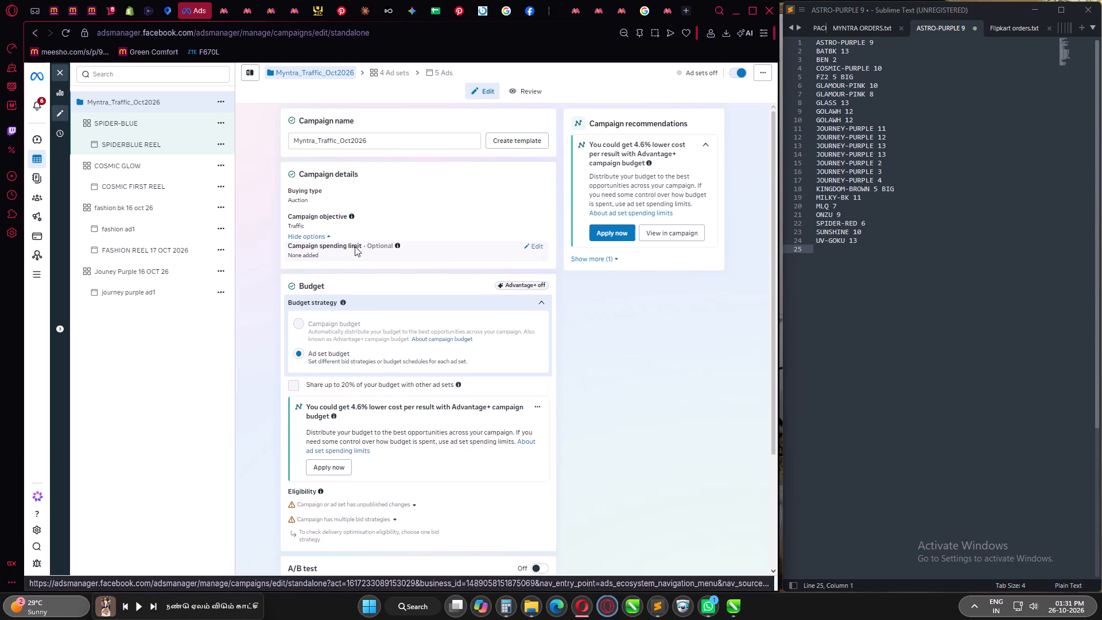
{"action": "left_click", "coordinate": [377, 69]}
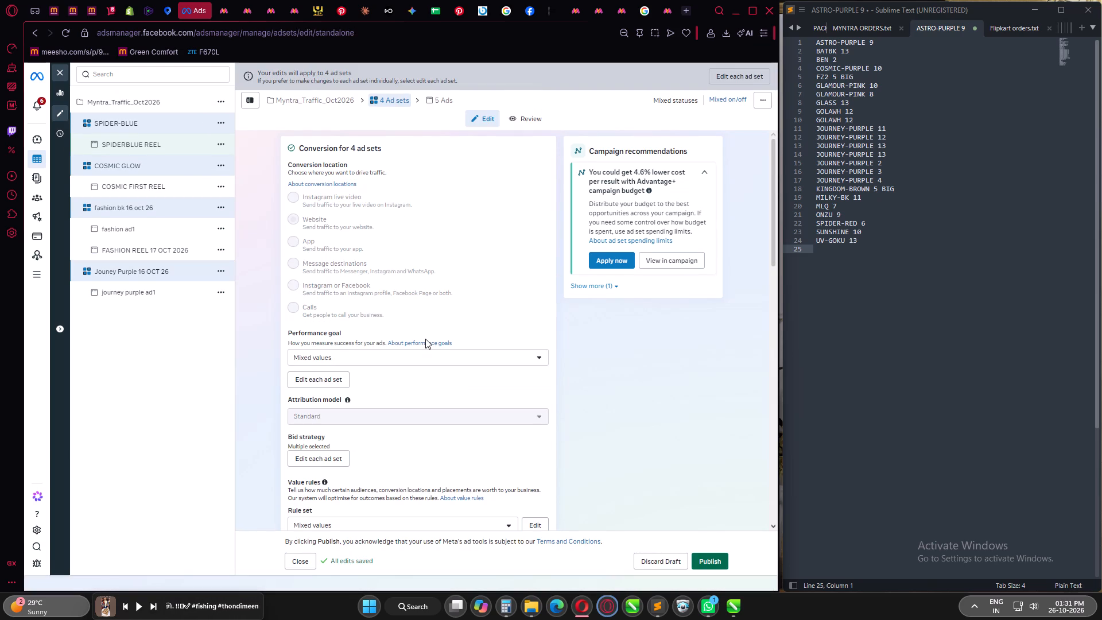
{"action": "left_click", "coordinate": [122, 165]}
{"action": "left_click", "coordinate": [119, 204]}
{"action": "left_click", "coordinate": [136, 210]}
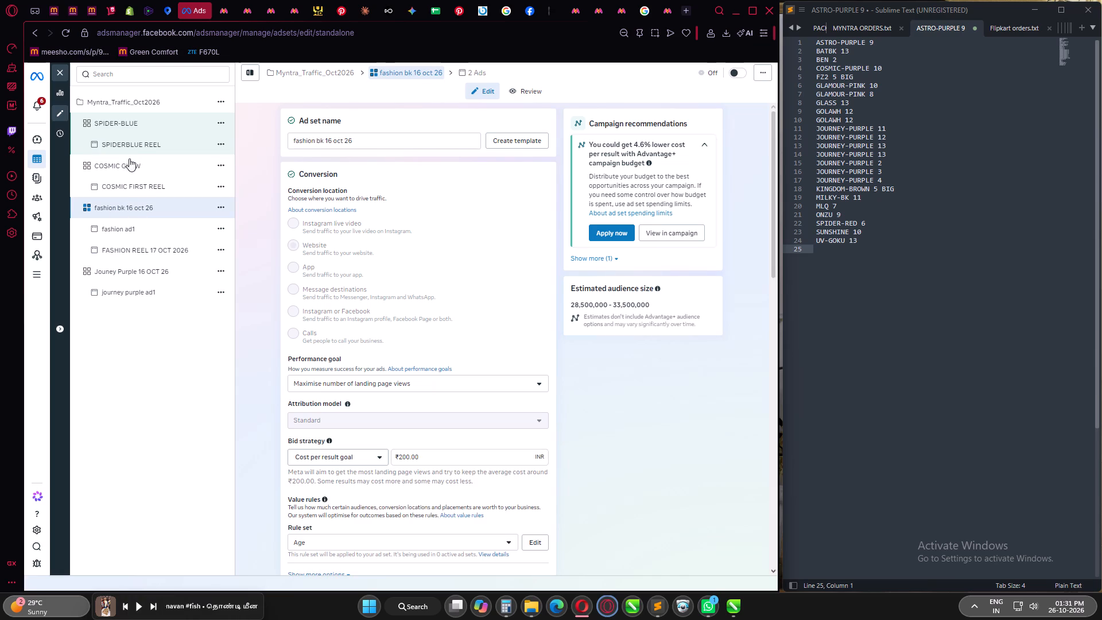
{"action": "left_click", "coordinate": [153, 214]}
Replace the SPIDERBLUE REEL ad's website URL with the address of the Myntra Green Comfort boys' Spider-Man sandals page.
{"action": "left_click", "coordinate": [136, 142]}
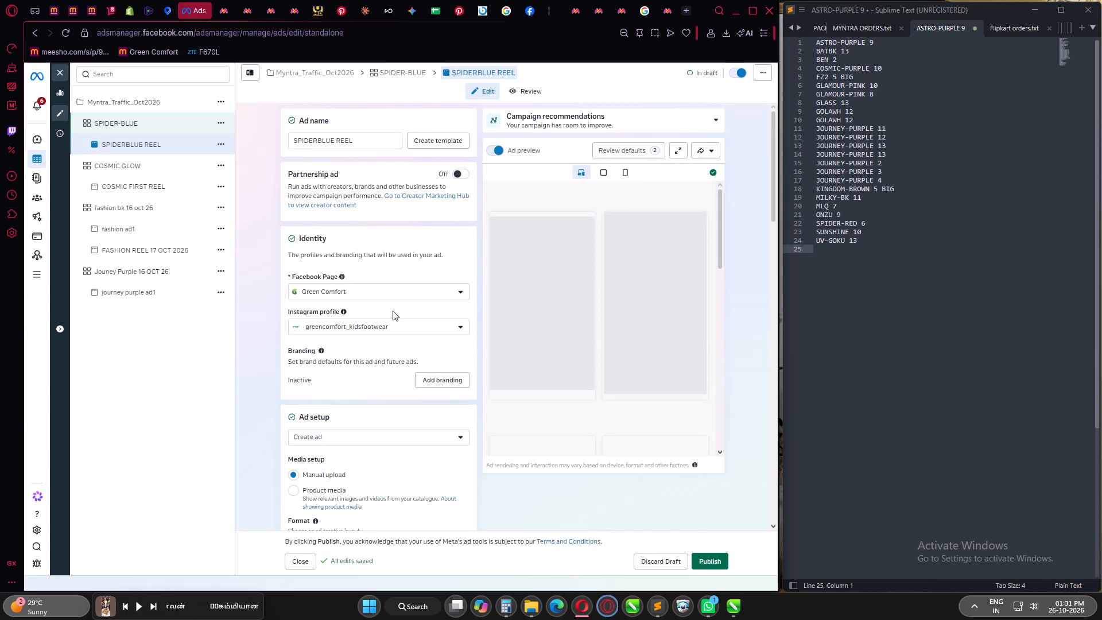
{"action": "scroll", "coordinate": [378, 335], "scroll_direction": "down", "scroll_amount": 1}
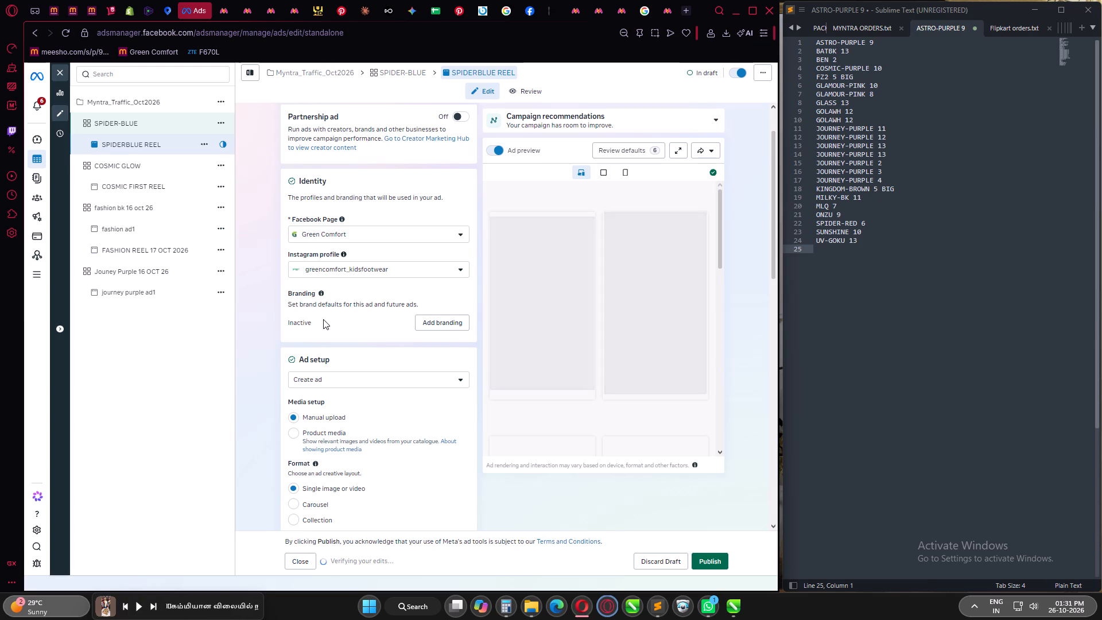
{"action": "scroll", "coordinate": [329, 270], "scroll_direction": "down", "scroll_amount": 2}
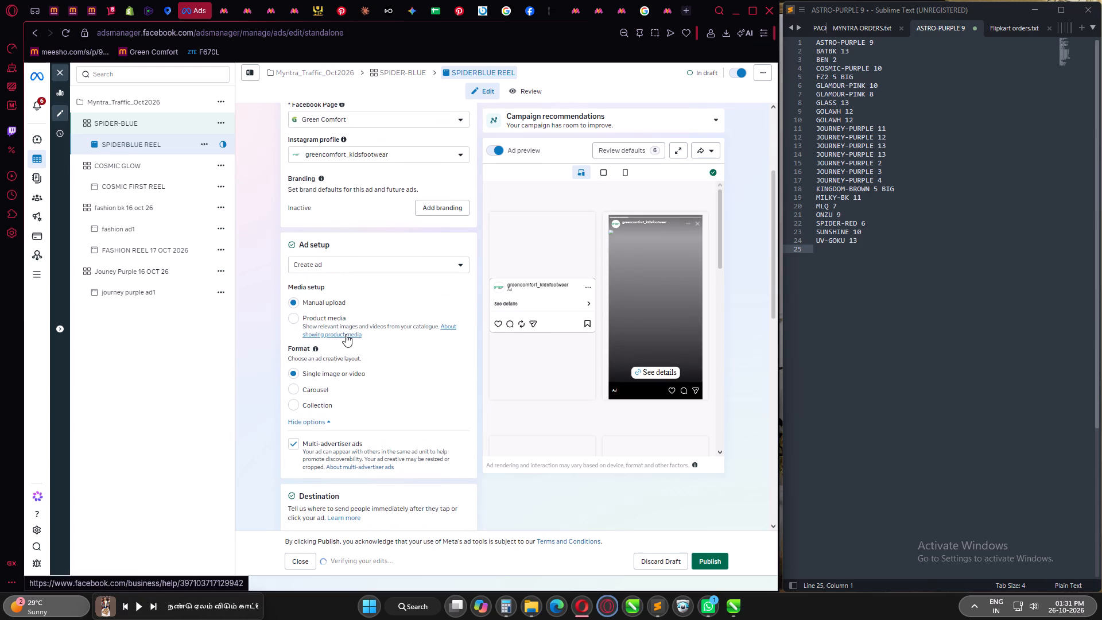
{"action": "scroll", "coordinate": [386, 346], "scroll_direction": "down", "scroll_amount": 2}
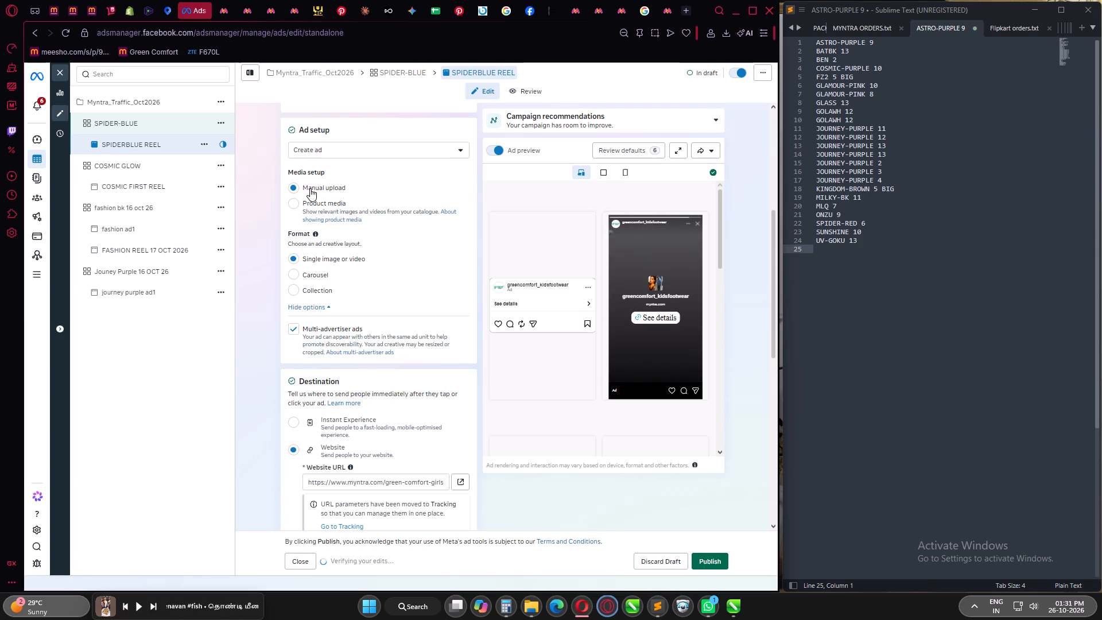
{"action": "scroll", "coordinate": [346, 309], "scroll_direction": "down", "scroll_amount": 2}
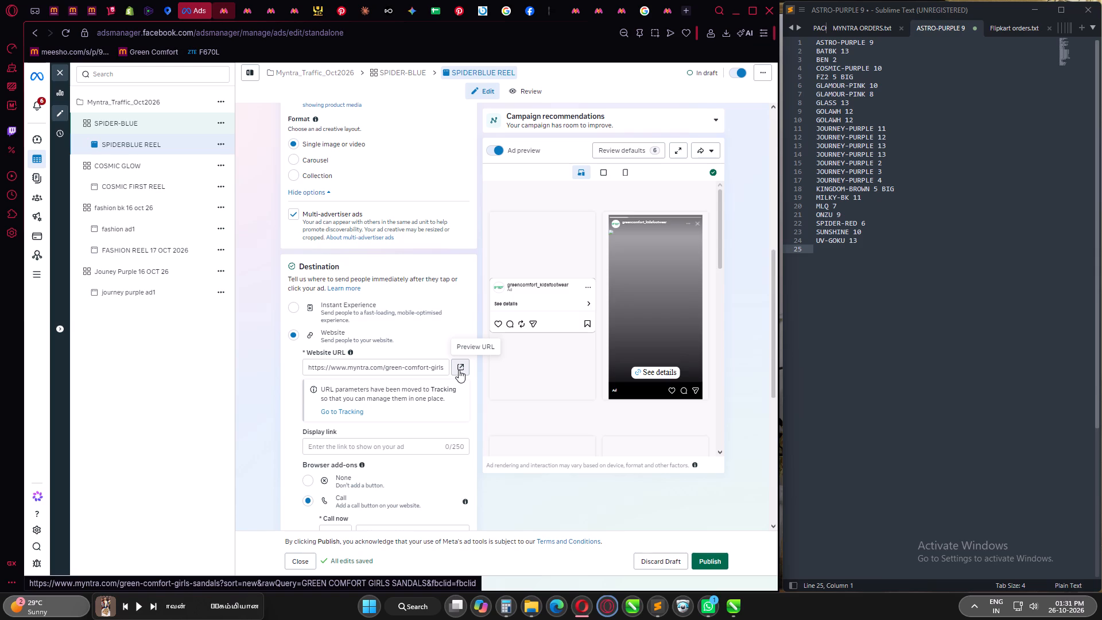
{"action": "left_click", "coordinate": [666, 10]}
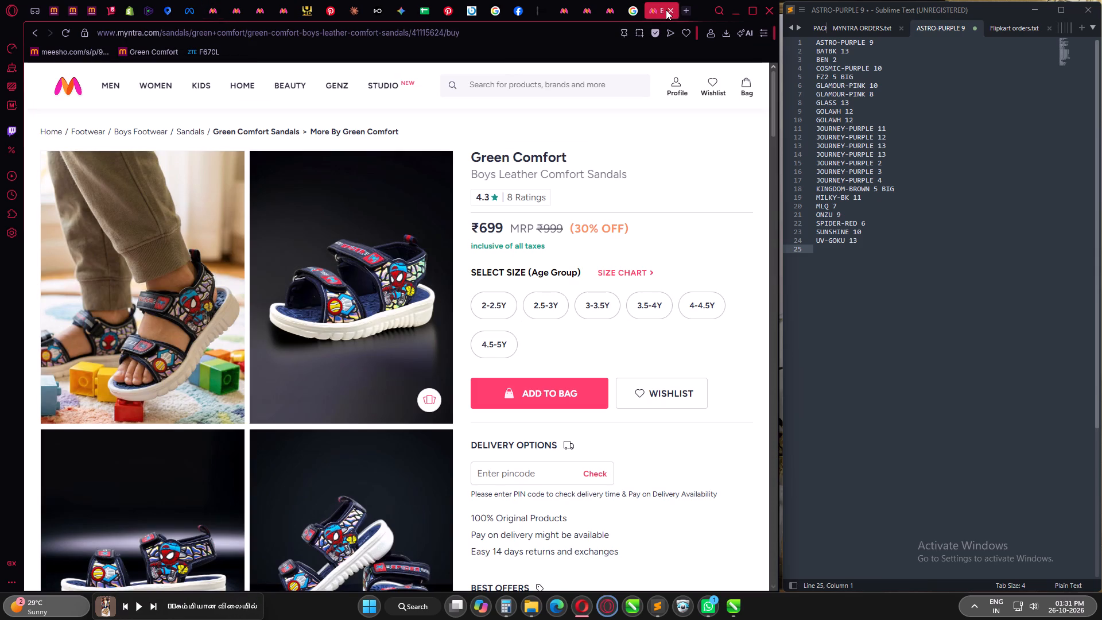
{"action": "left_click", "coordinate": [488, 35]}
{"action": "key", "text": "ctrl+c"}
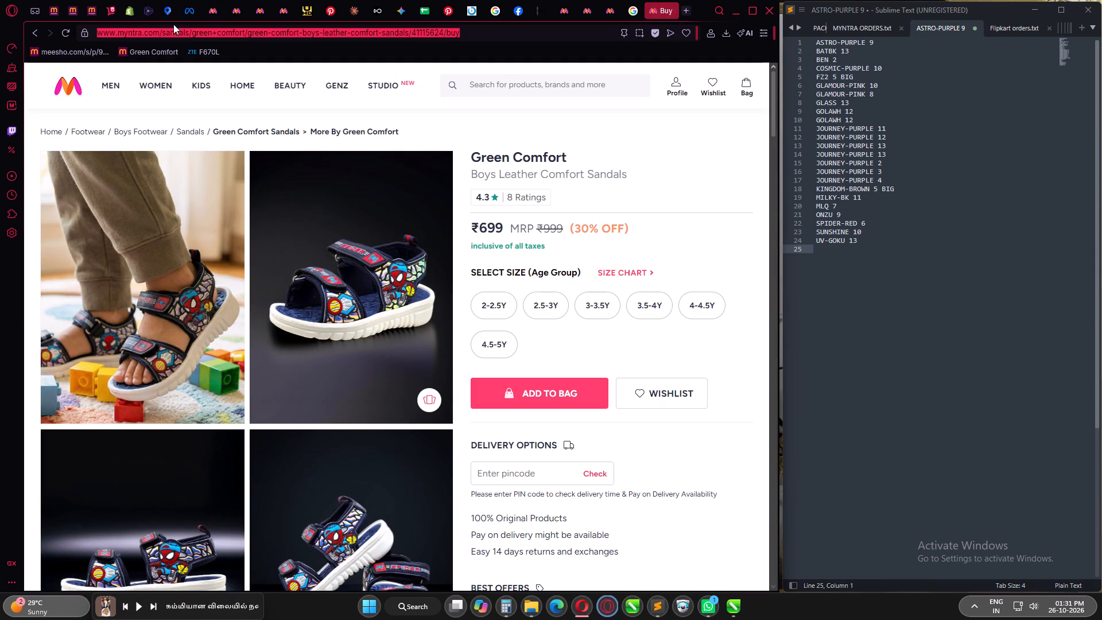
{"action": "left_click", "coordinate": [188, 8]}
{"action": "left_click", "coordinate": [367, 366]}
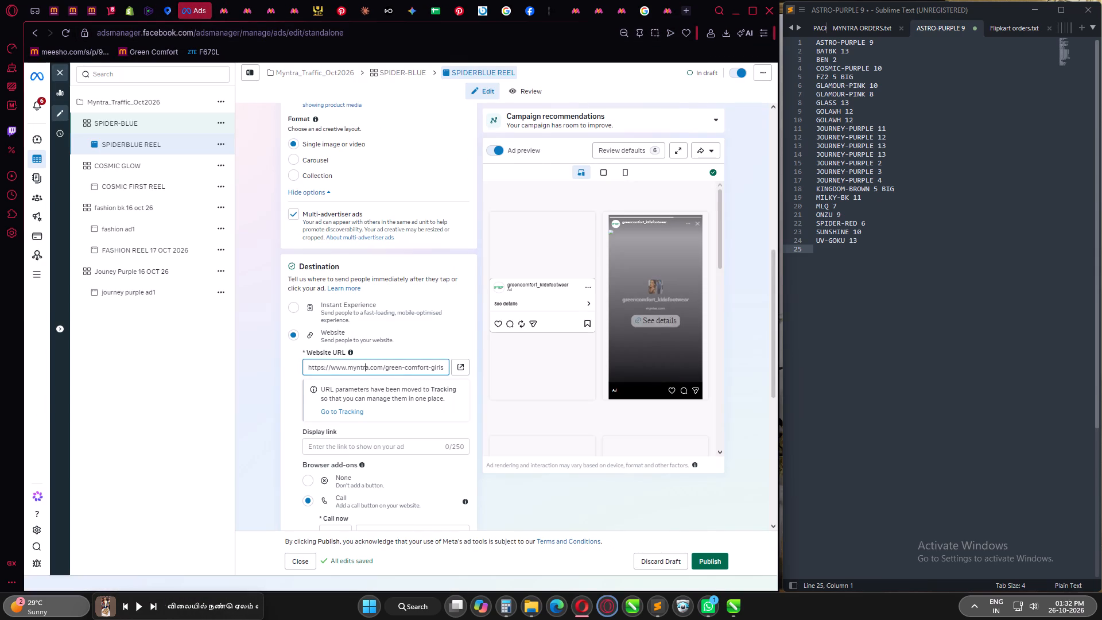
{"action": "key", "text": "ctrl+a"}
{"action": "key", "text": "ctrl+v"}
Enter the same Myntra product page address as the display link of the SPIDERBLUE REEL ad.
{"action": "left_click", "coordinate": [353, 448]}
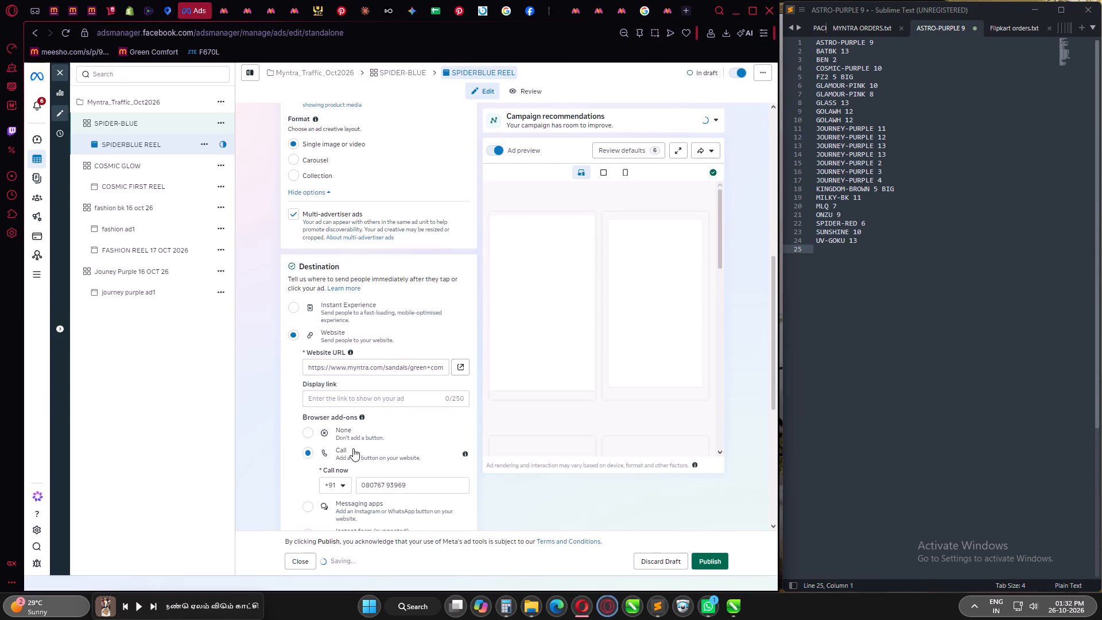
{"action": "left_click", "coordinate": [322, 400]}
{"action": "key", "text": "ctrl+v"}
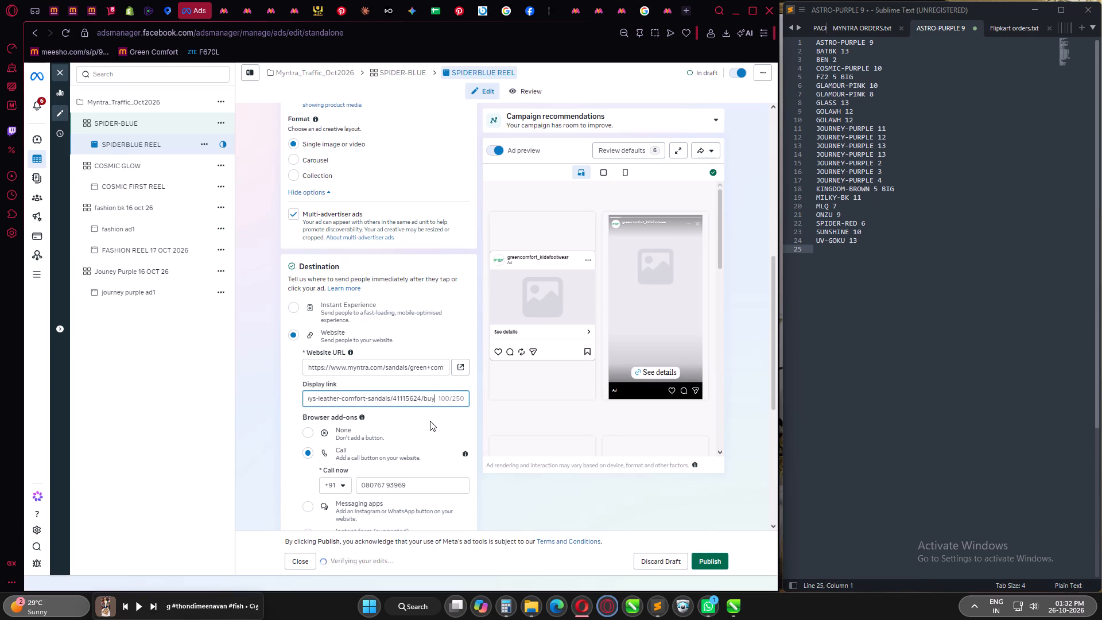
Start a video ad creative for the SPIDERBLUE REEL ad, using the single image or video format.
{"action": "scroll", "coordinate": [399, 420], "scroll_direction": "down", "scroll_amount": 1}
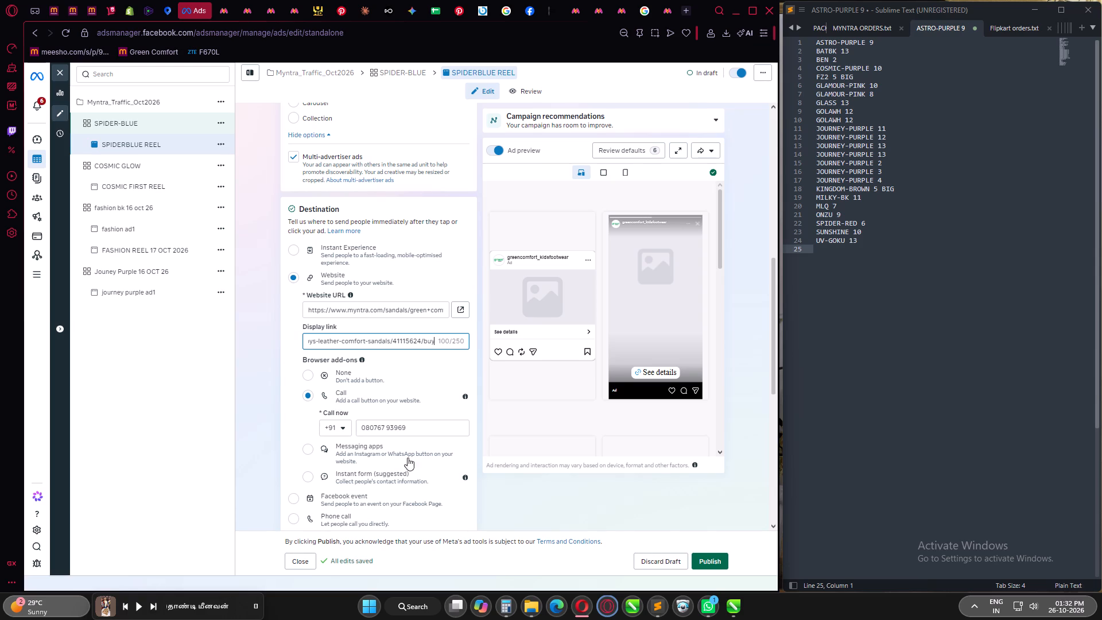
{"action": "scroll", "coordinate": [410, 476], "scroll_direction": "up", "scroll_amount": 2}
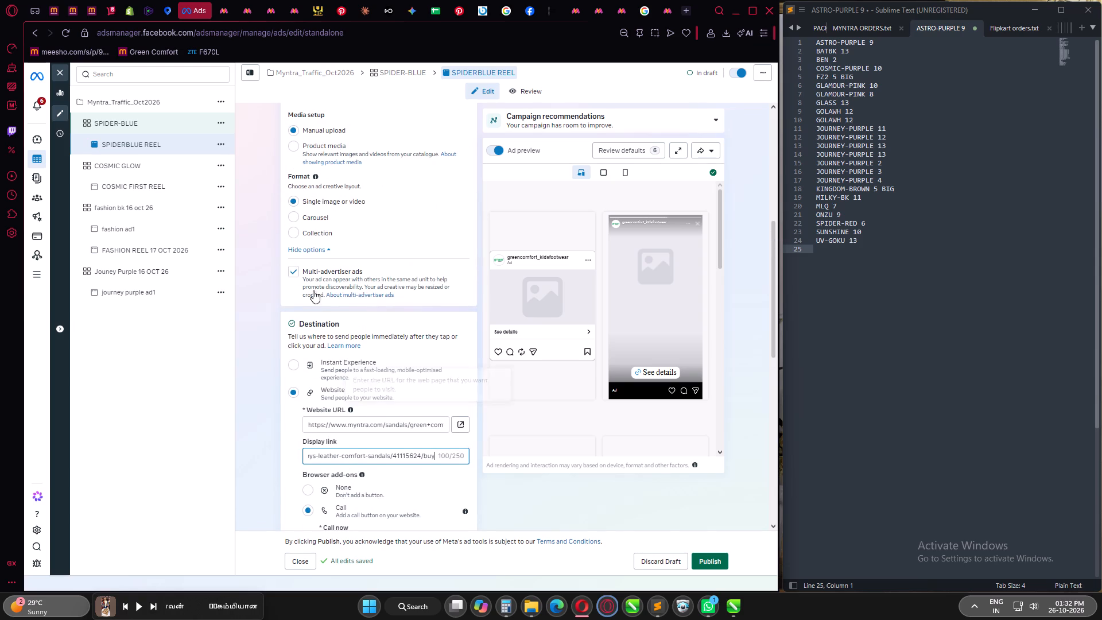
{"action": "scroll", "coordinate": [315, 273], "scroll_direction": "up", "scroll_amount": 1}
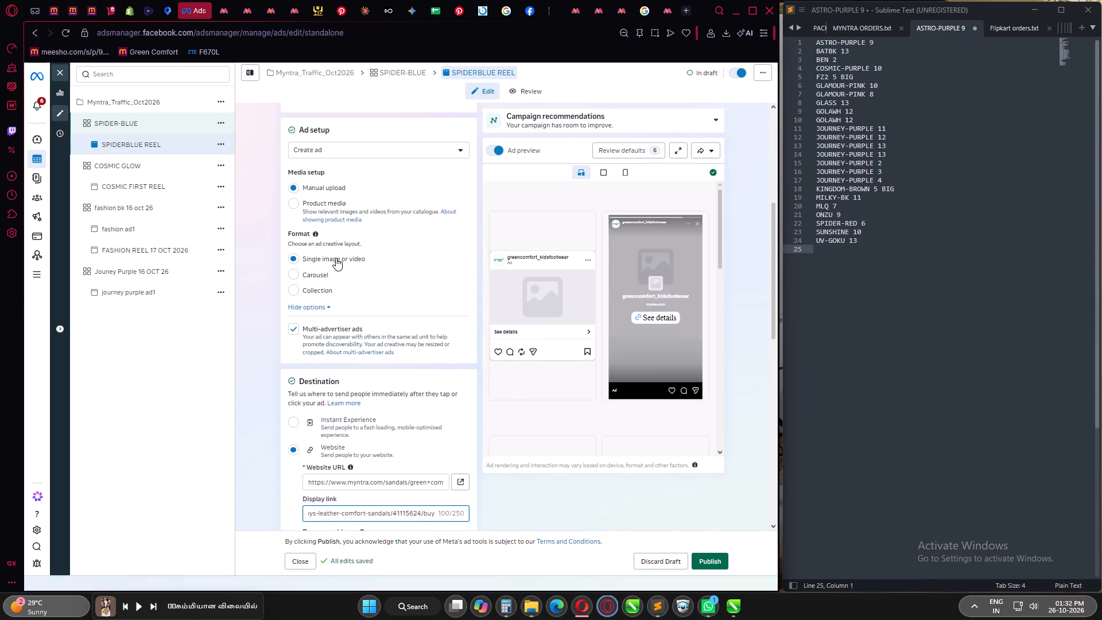
{"action": "left_click", "coordinate": [336, 258]}
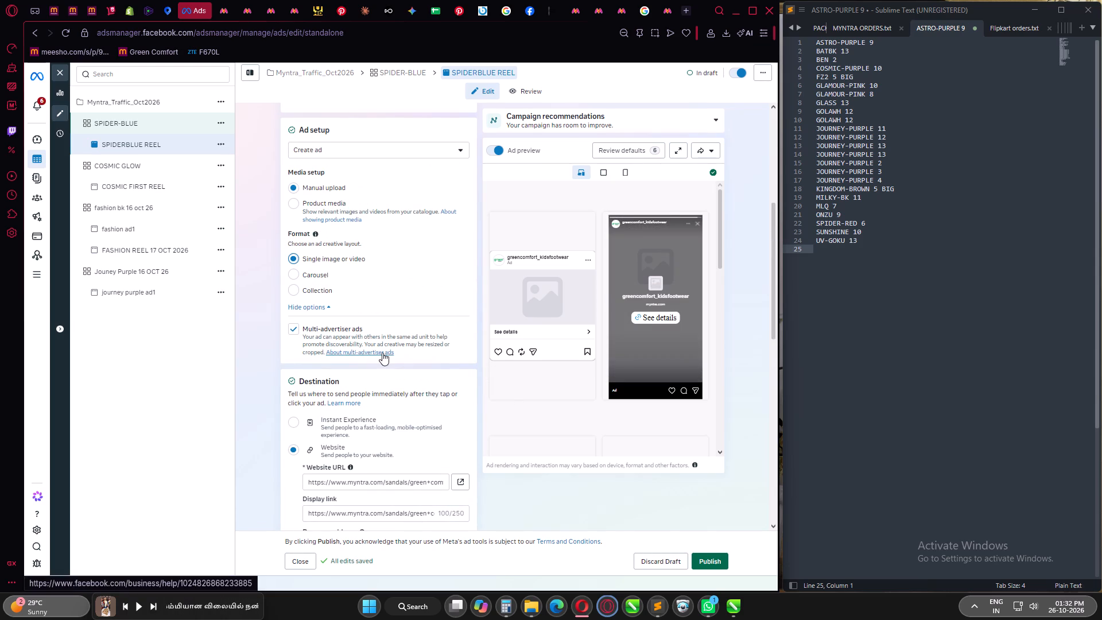
{"action": "scroll", "coordinate": [382, 352], "scroll_direction": "down", "scroll_amount": 1}
{"action": "scroll", "coordinate": [382, 352], "scroll_direction": "up", "scroll_amount": 1}
{"action": "scroll", "coordinate": [382, 352], "scroll_direction": "down", "scroll_amount": 1}
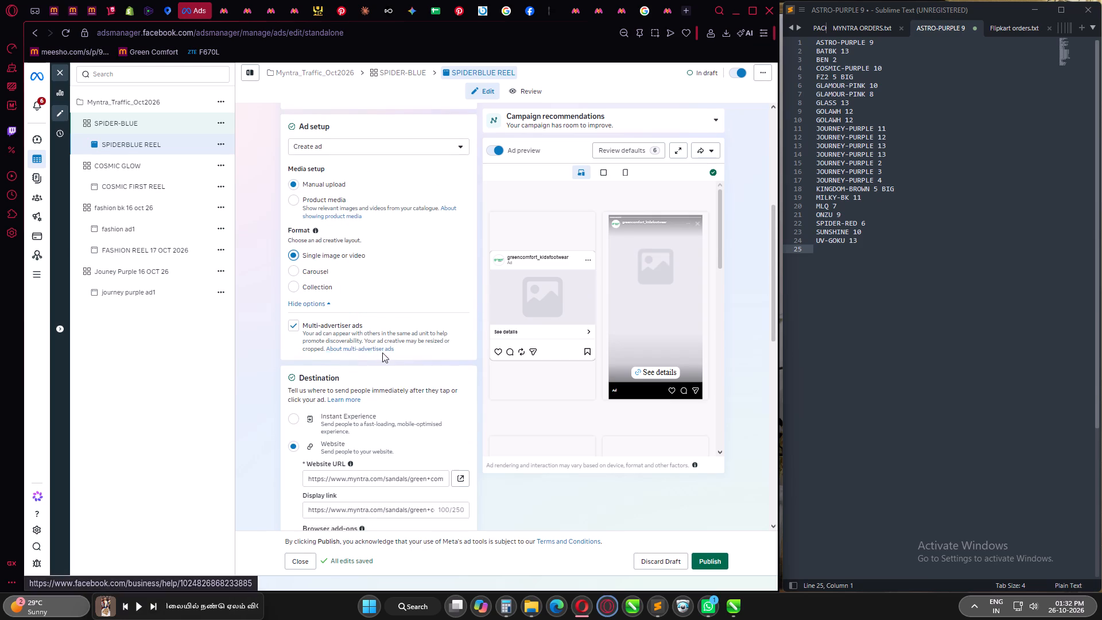
{"action": "scroll", "coordinate": [382, 352], "scroll_direction": "down", "scroll_amount": 7}
{"action": "left_click", "coordinate": [321, 298]}
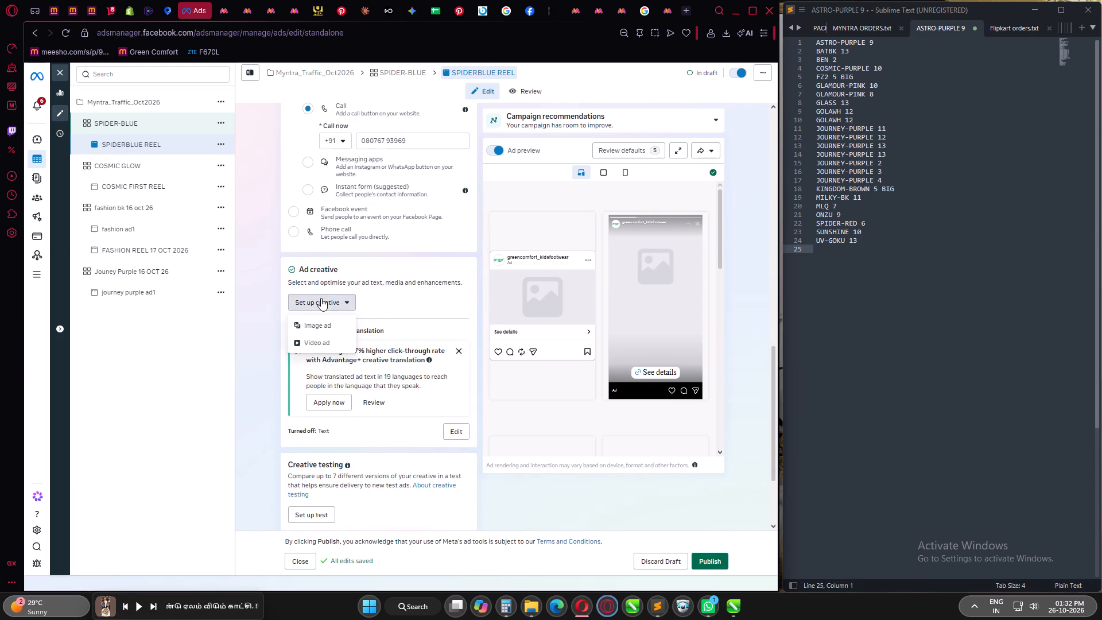
{"action": "left_click", "coordinate": [326, 342]}
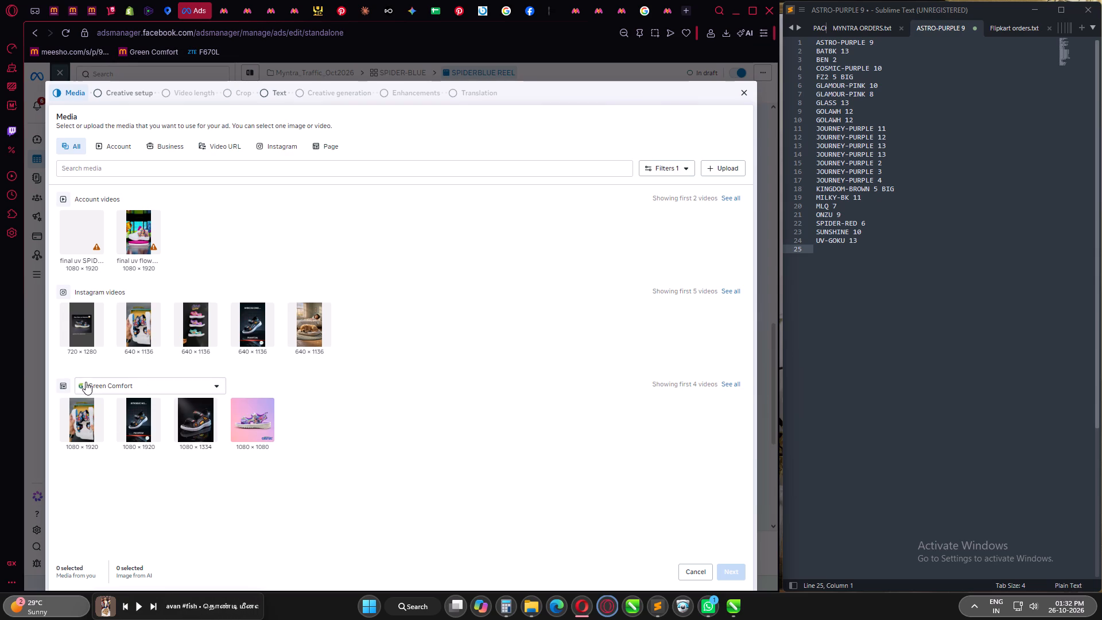
Compare the Instagram and Page media, and select the first 1080 × 1920 video from the Green Comfort Page for the ad.
{"action": "left_click", "coordinate": [275, 141]}
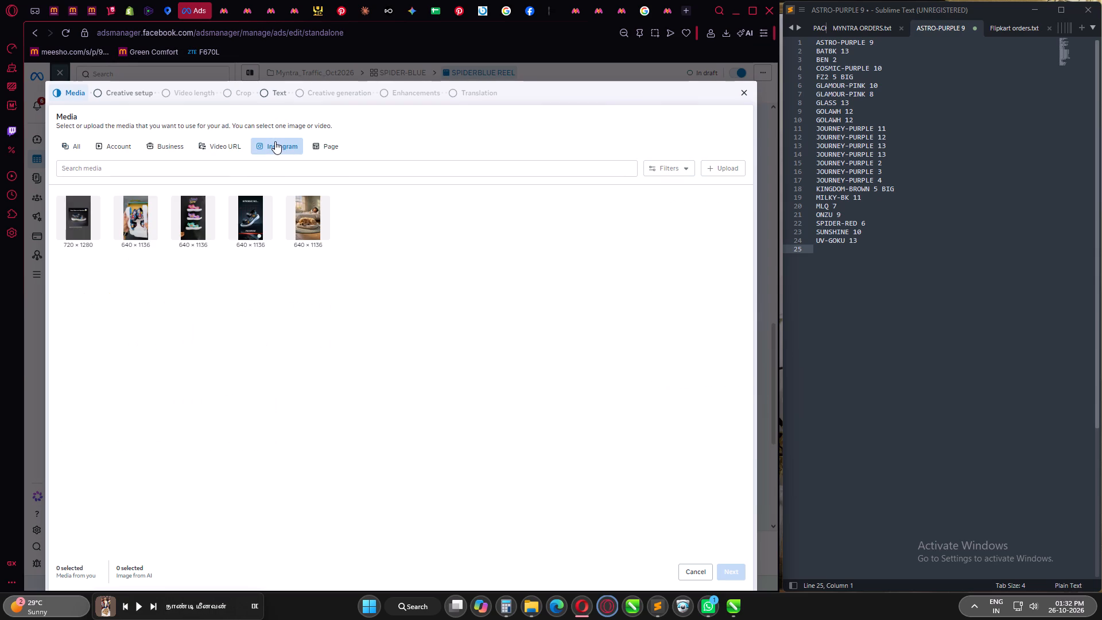
{"action": "left_click", "coordinate": [325, 148]}
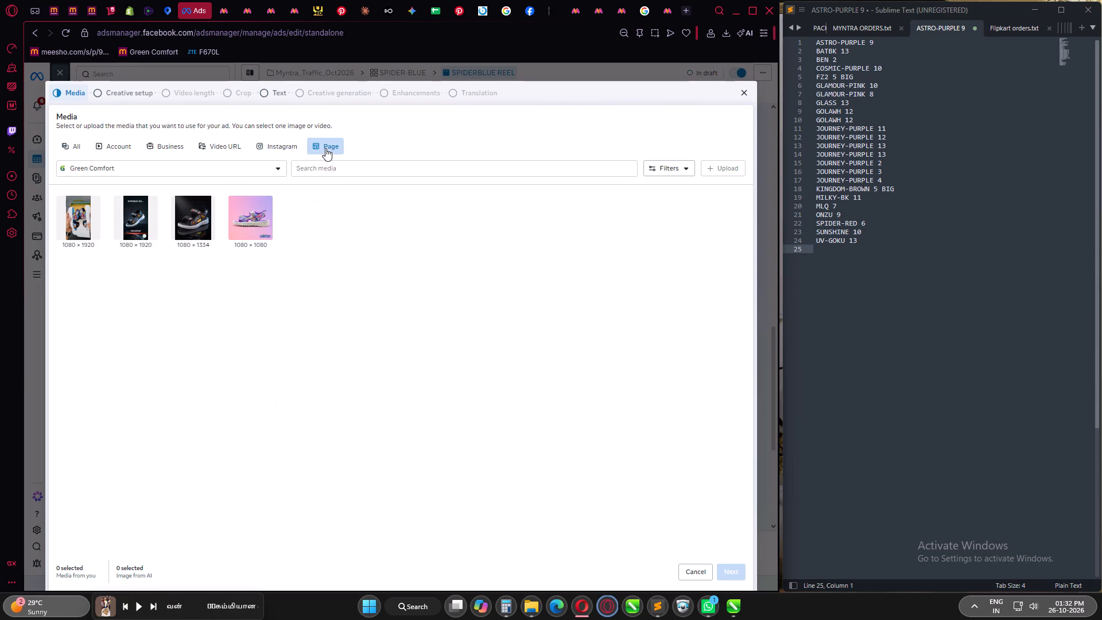
{"action": "left_click", "coordinate": [270, 163]}
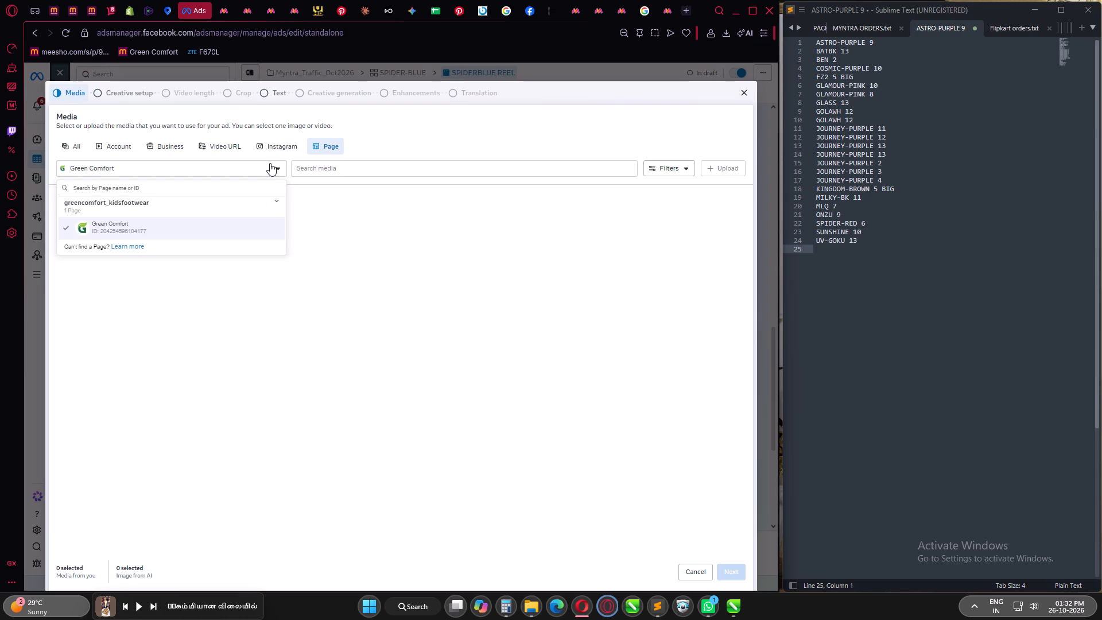
{"action": "left_click", "coordinate": [270, 163]}
{"action": "left_click", "coordinate": [276, 142]}
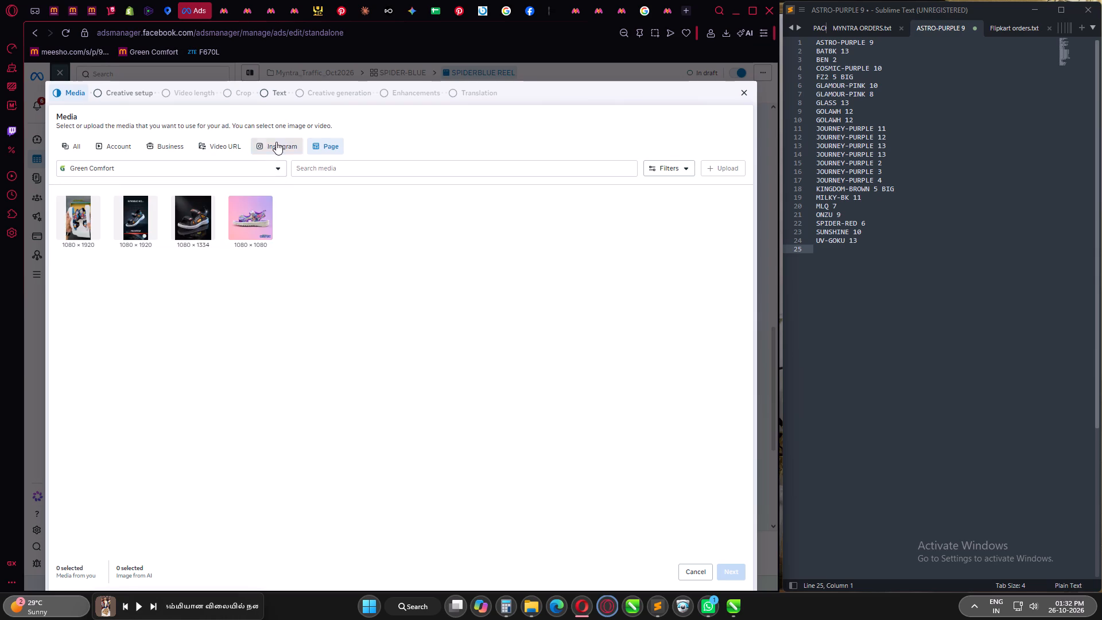
{"action": "left_click", "coordinate": [318, 146]}
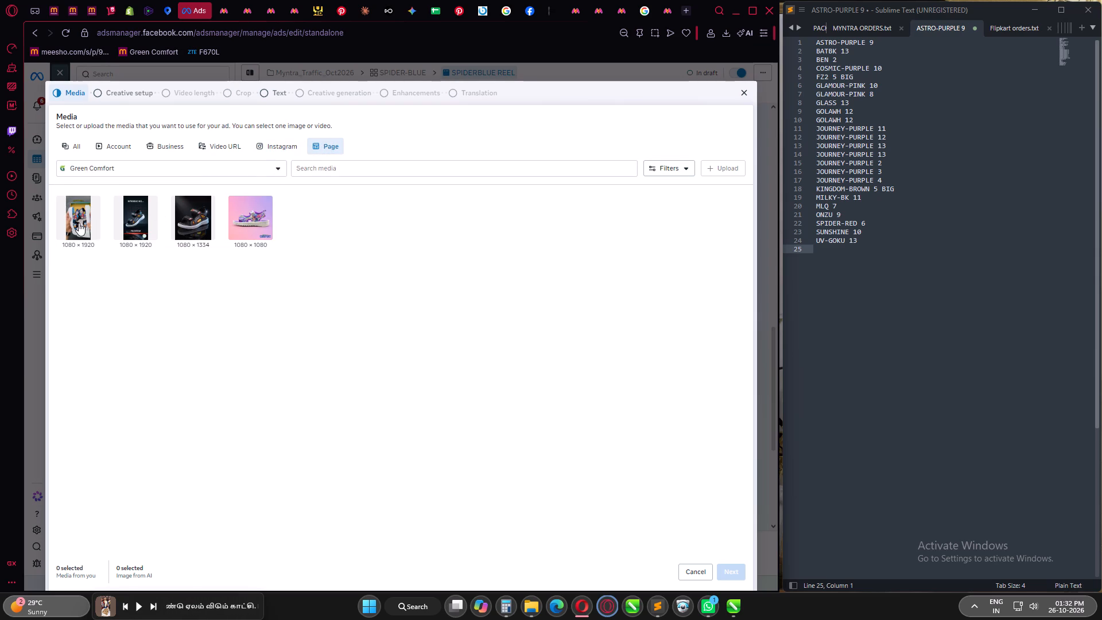
{"action": "left_click", "coordinate": [77, 223]}
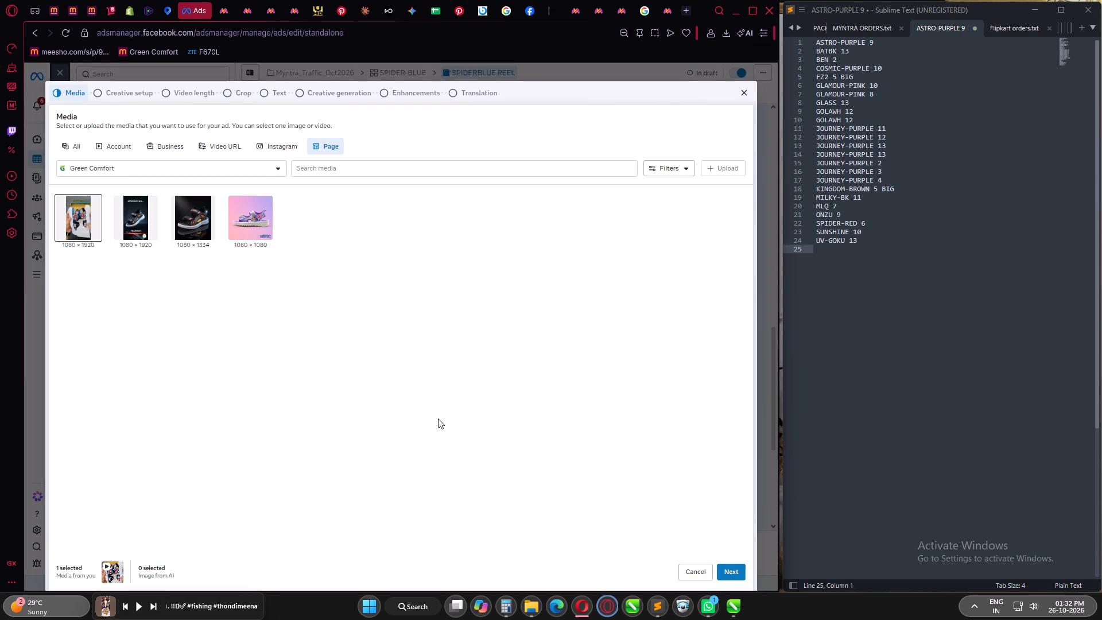
Accept the selected 1080 × 1920 Green Comfort page video as the ad's media and continue to the creative setup.
{"action": "left_click", "coordinate": [736, 573]}
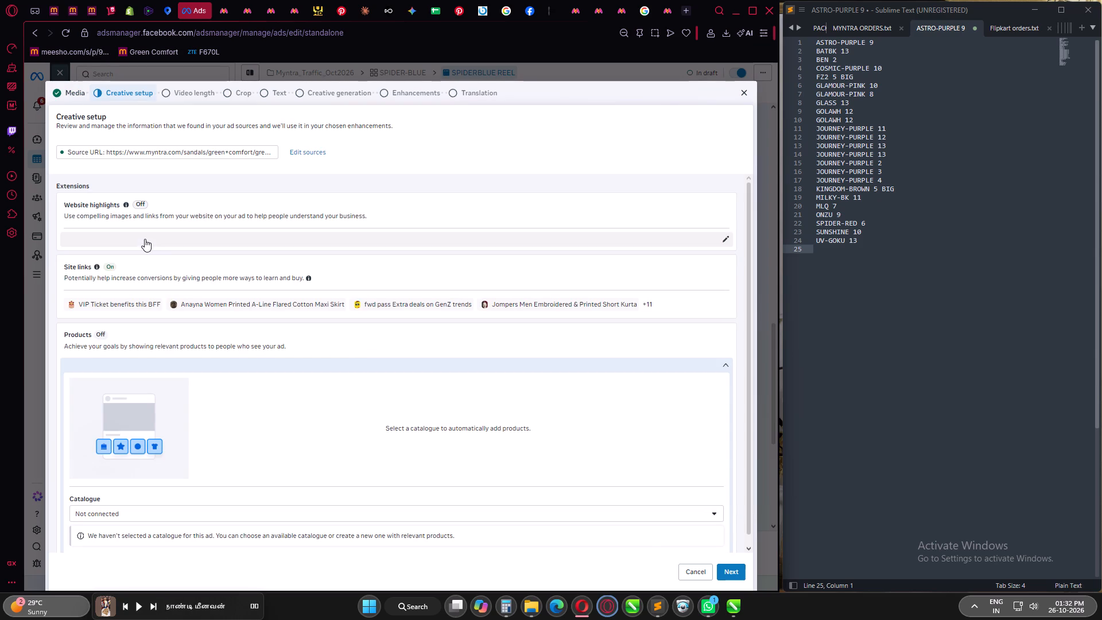
Expand the Website highlights extension and check its contents.
{"action": "left_click", "coordinate": [724, 239]}
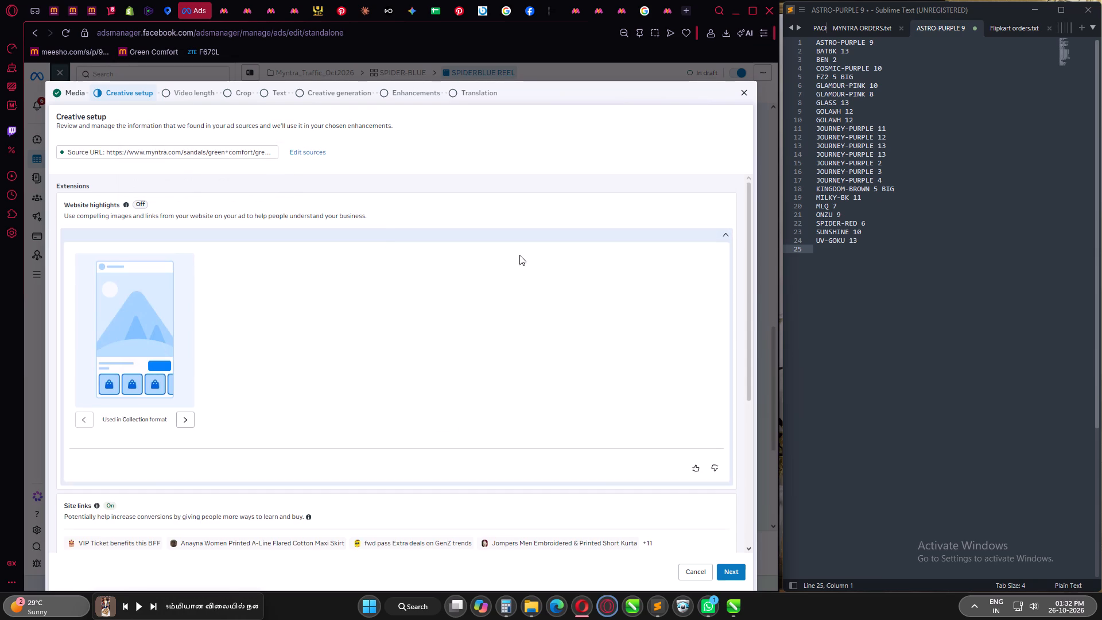
{"action": "scroll", "coordinate": [294, 292], "scroll_direction": "down", "scroll_amount": 3}
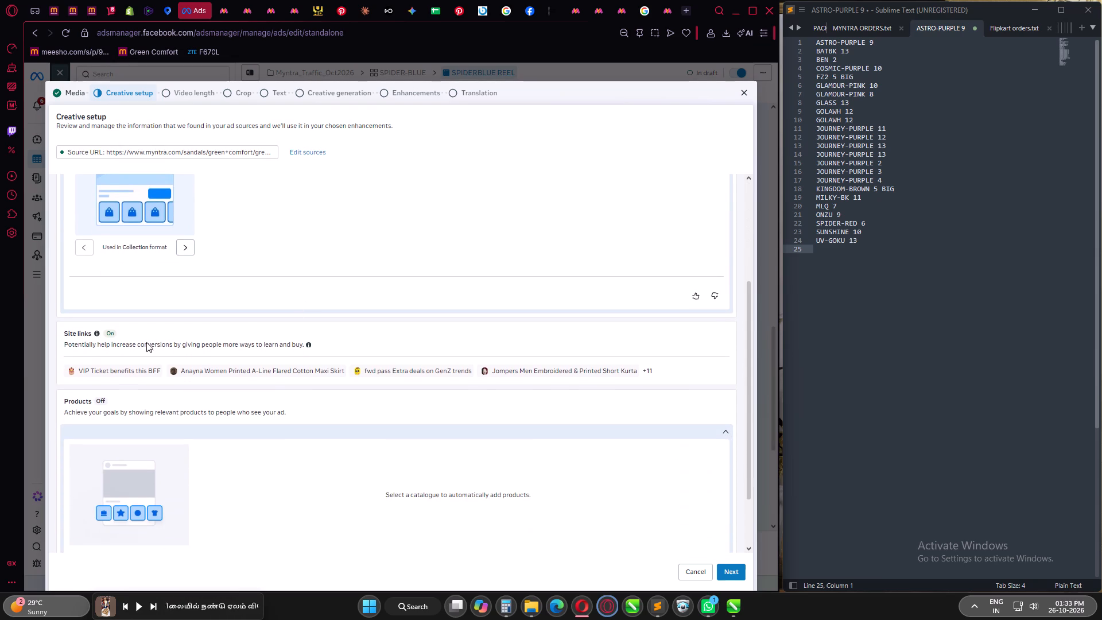
Remove all the suggested active site links from the SPIDERBLUE REEL ad, from the VIP Ticket link through the GoSriKi one.
{"action": "scroll", "coordinate": [135, 369], "scroll_direction": "down", "scroll_amount": 1}
{"action": "left_click", "coordinate": [691, 311]}
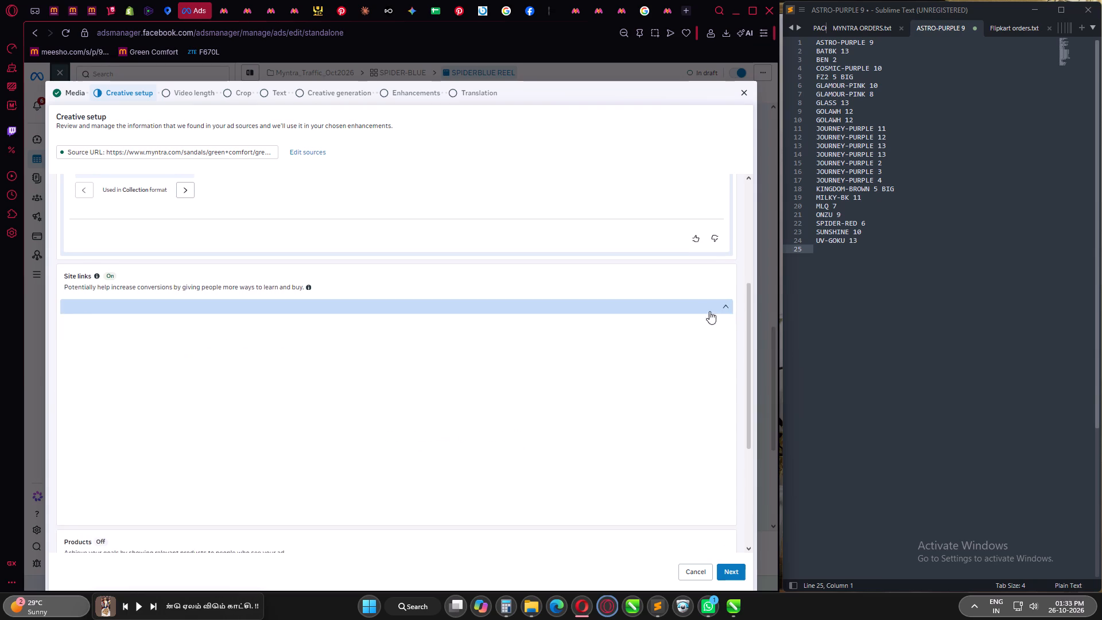
{"action": "left_click", "coordinate": [289, 367]}
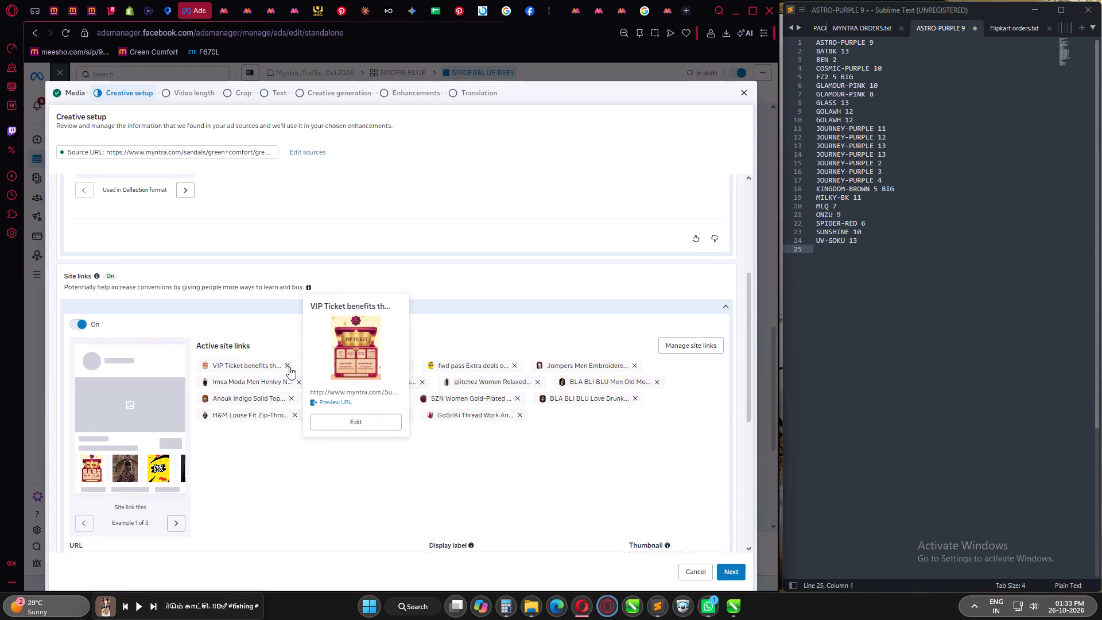
{"action": "left_click", "coordinate": [289, 367]}
{"action": "left_click", "coordinate": [301, 367]}
{"action": "left_click", "coordinate": [305, 367]}
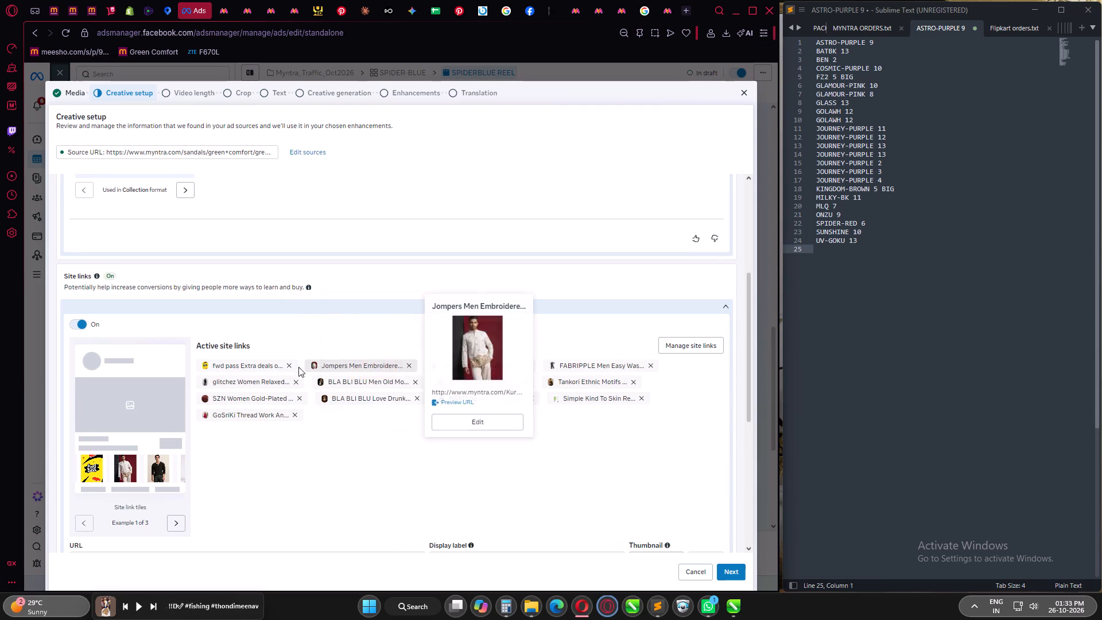
{"action": "left_click", "coordinate": [290, 367]}
{"action": "left_click", "coordinate": [302, 365]}
{"action": "left_click", "coordinate": [297, 365]}
{"action": "left_click", "coordinate": [302, 364]}
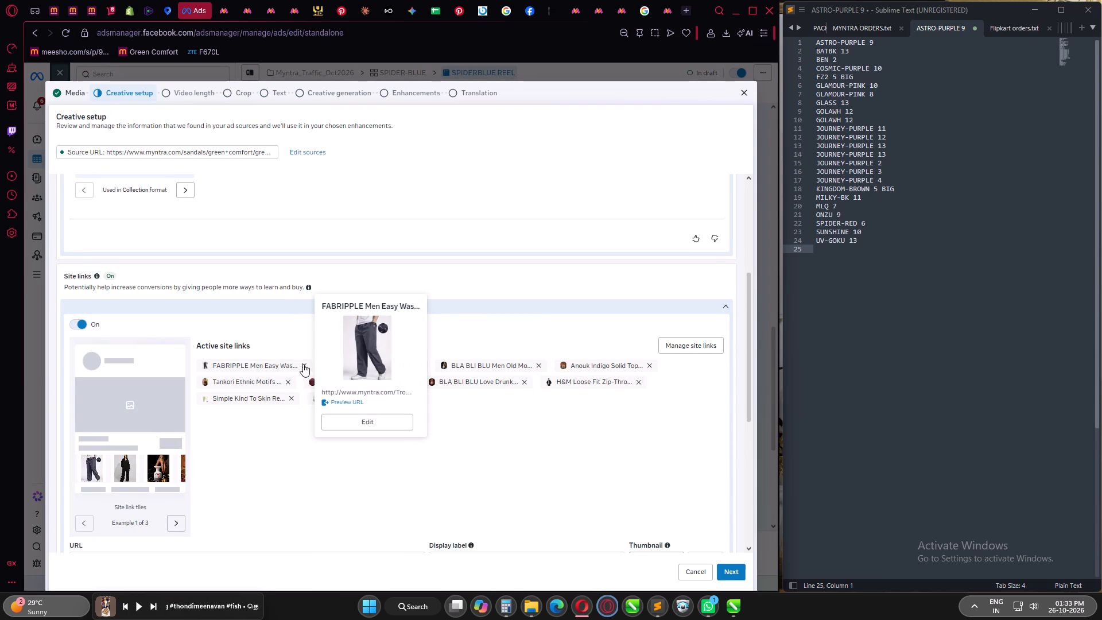
{"action": "left_click", "coordinate": [296, 365]}
{"action": "left_click", "coordinate": [300, 365]}
{"action": "left_click", "coordinate": [293, 364]}
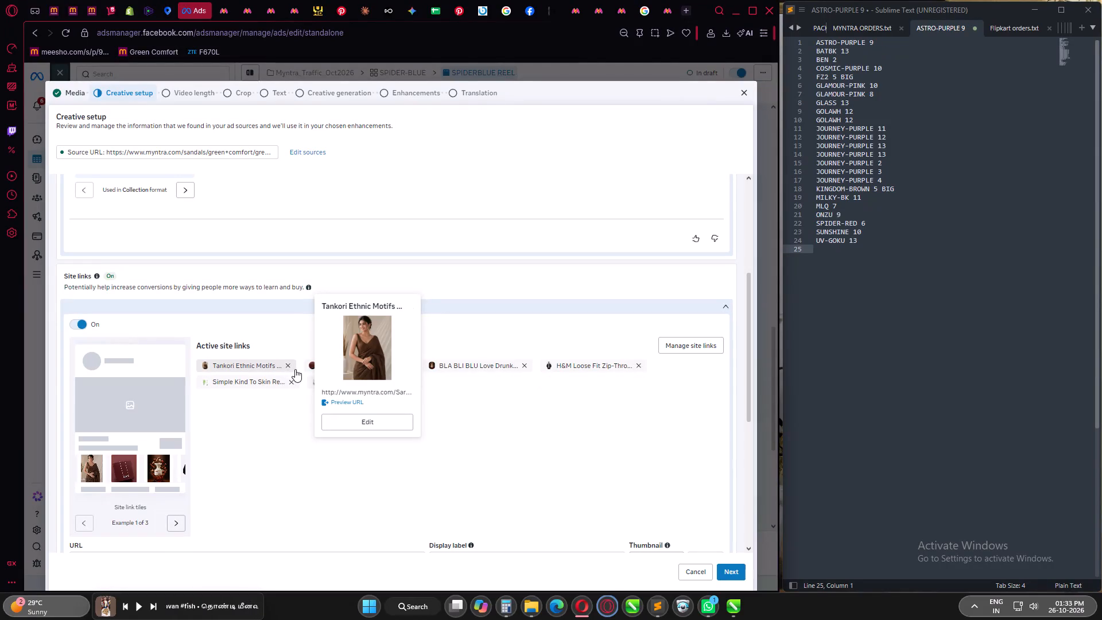
{"action": "left_click", "coordinate": [289, 366]}
{"action": "left_click", "coordinate": [296, 365]}
{"action": "left_click", "coordinate": [303, 366]}
{"action": "left_click", "coordinate": [306, 365]}
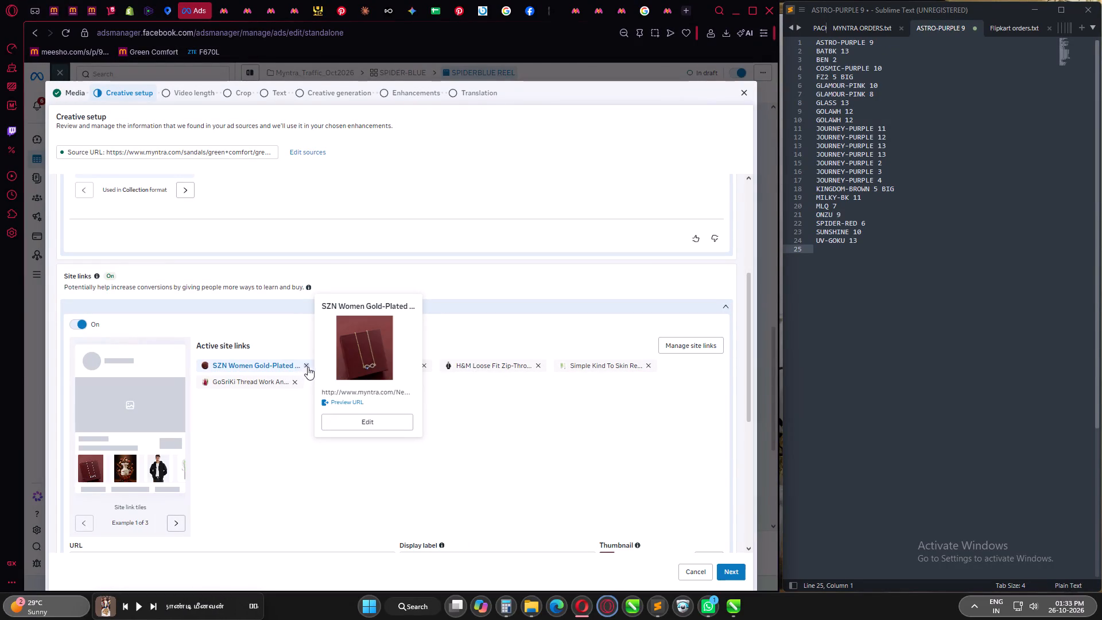
{"action": "left_click", "coordinate": [305, 367]}
{"action": "left_click", "coordinate": [307, 366]}
{"action": "left_click", "coordinate": [299, 367]}
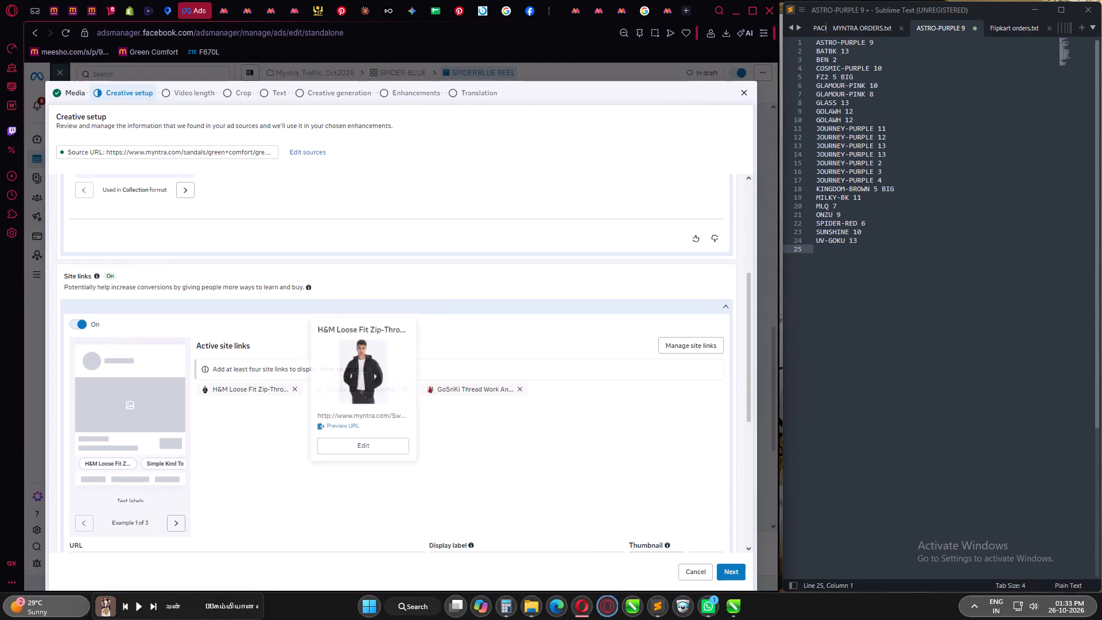
{"action": "left_click", "coordinate": [294, 386]}
{"action": "left_click", "coordinate": [294, 389]}
{"action": "left_click", "coordinate": [296, 389]}
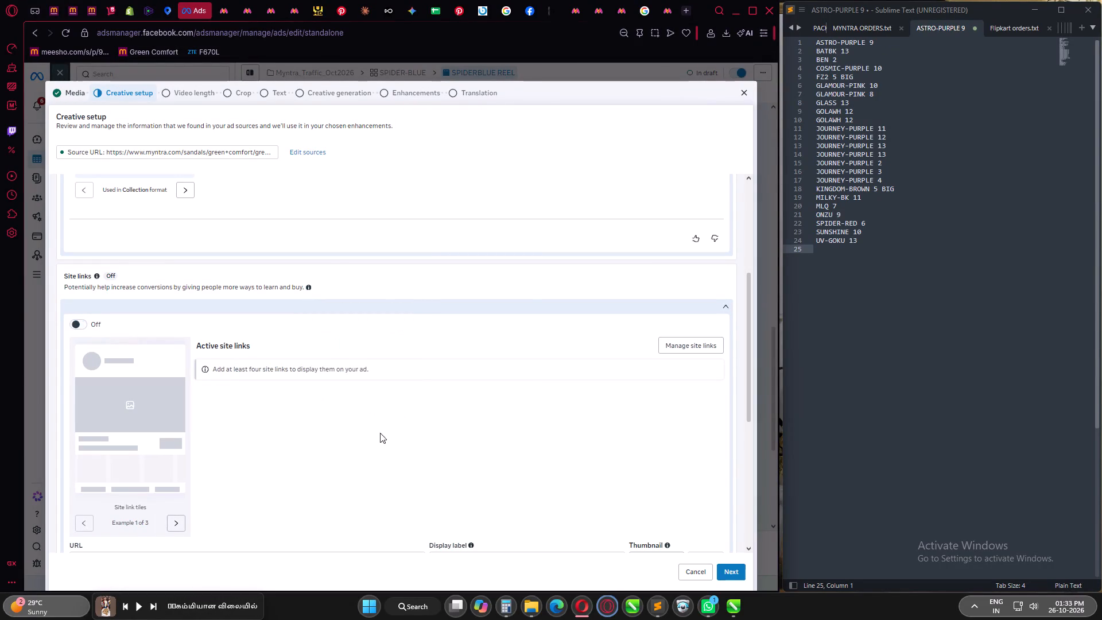
Start a new site link in Manage site links, using the Myntra Green Comfort boys' Spider-Man sandals page address as its URL.
{"action": "scroll", "coordinate": [431, 432], "scroll_direction": "down", "scroll_amount": 2}
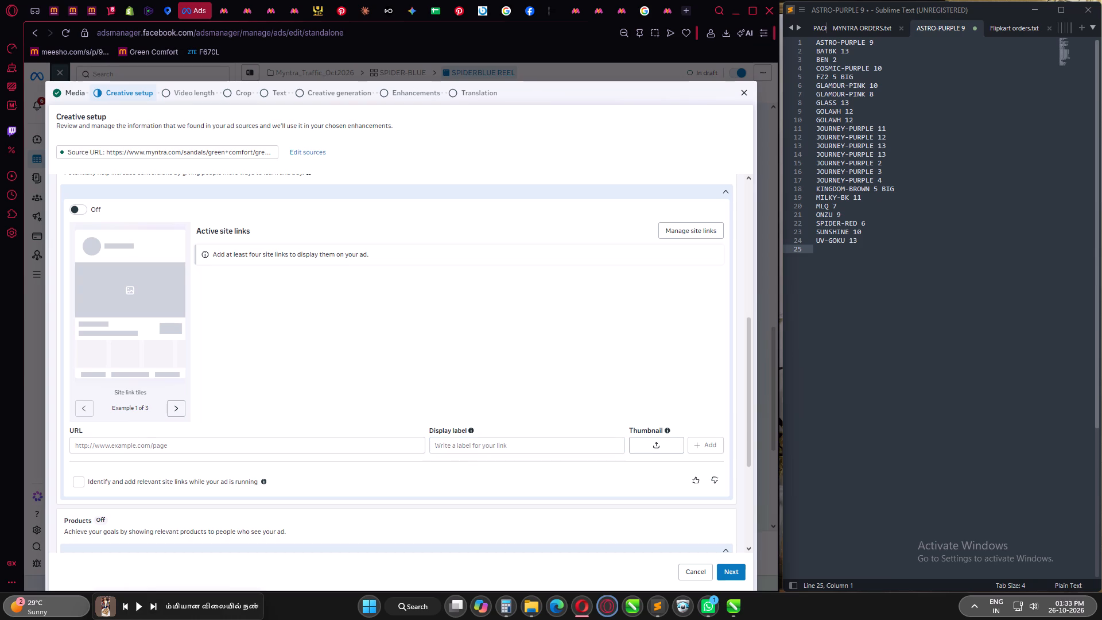
{"action": "left_click", "coordinate": [135, 445]}
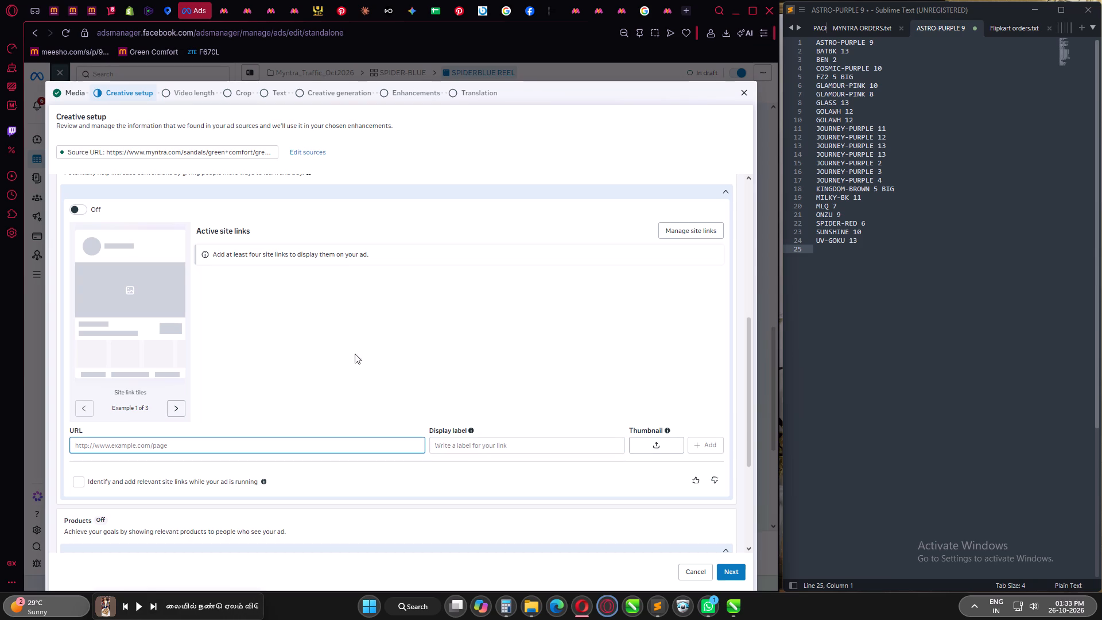
{"action": "left_click", "coordinate": [690, 234]}
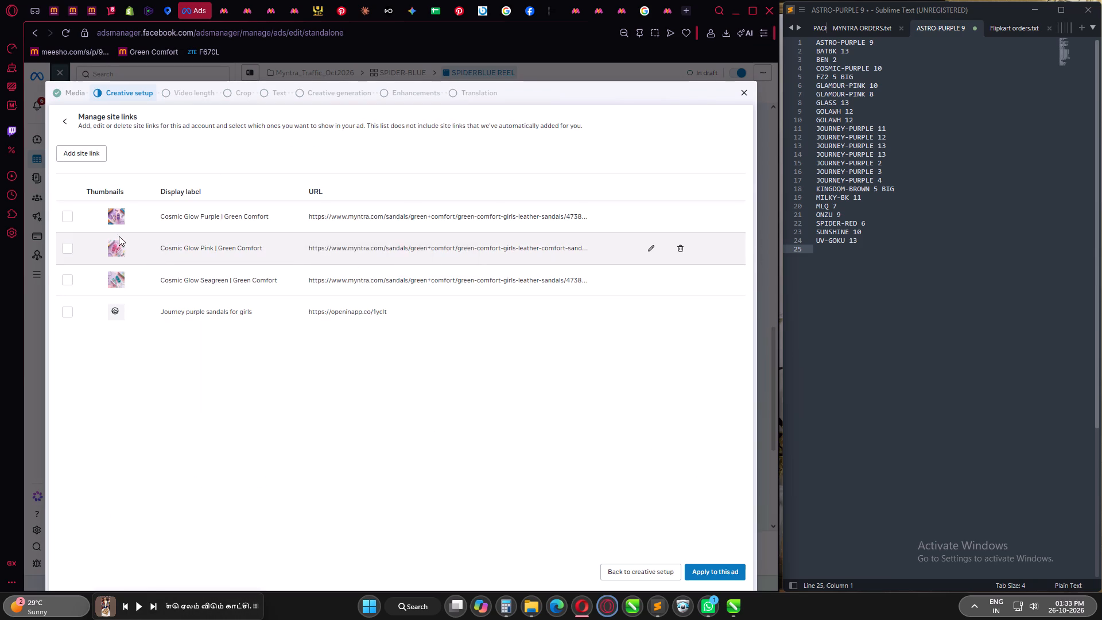
{"action": "left_click", "coordinate": [71, 153]}
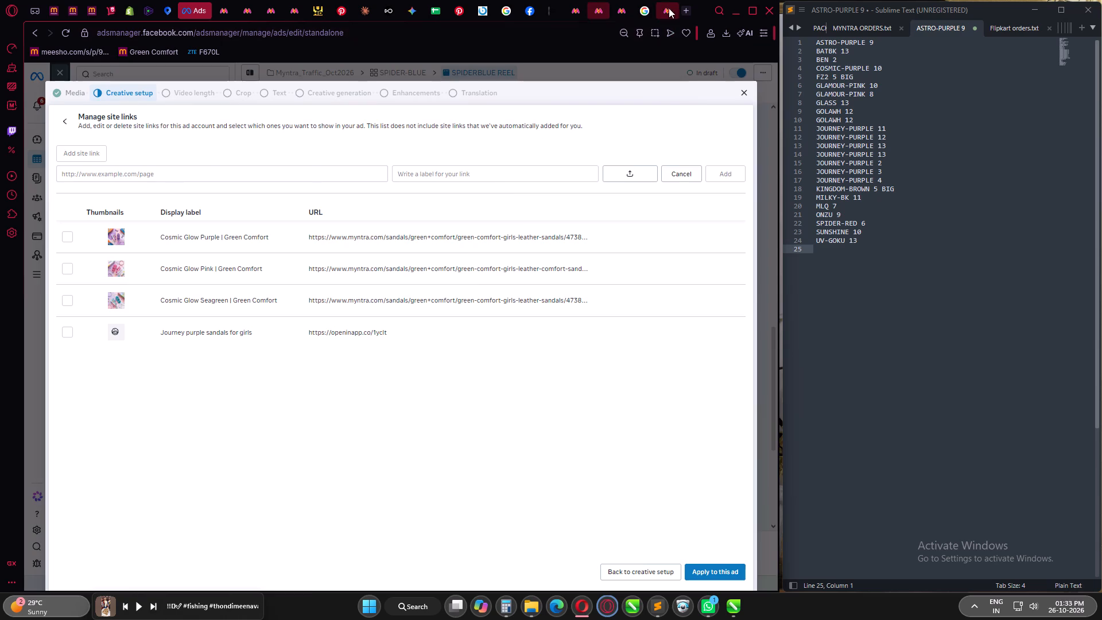
{"action": "left_click", "coordinate": [669, 8]}
{"action": "left_click", "coordinate": [496, 31]}
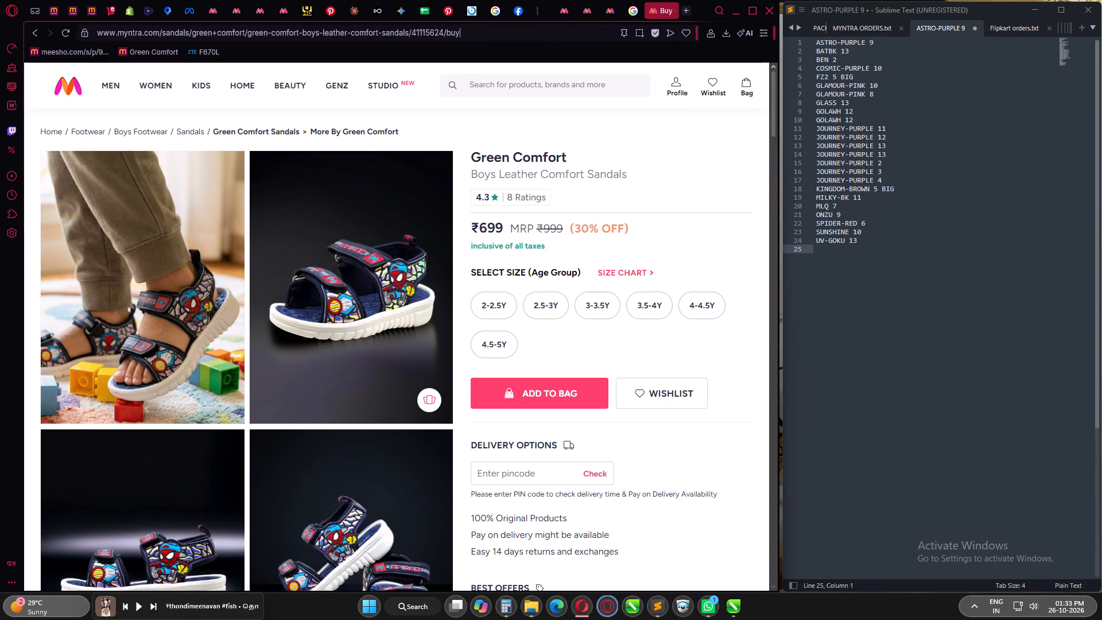
{"action": "left_click_drag", "start_coordinate": [511, 32], "coordinate": [0, 21]}
{"action": "key", "text": "ctrl+c"}
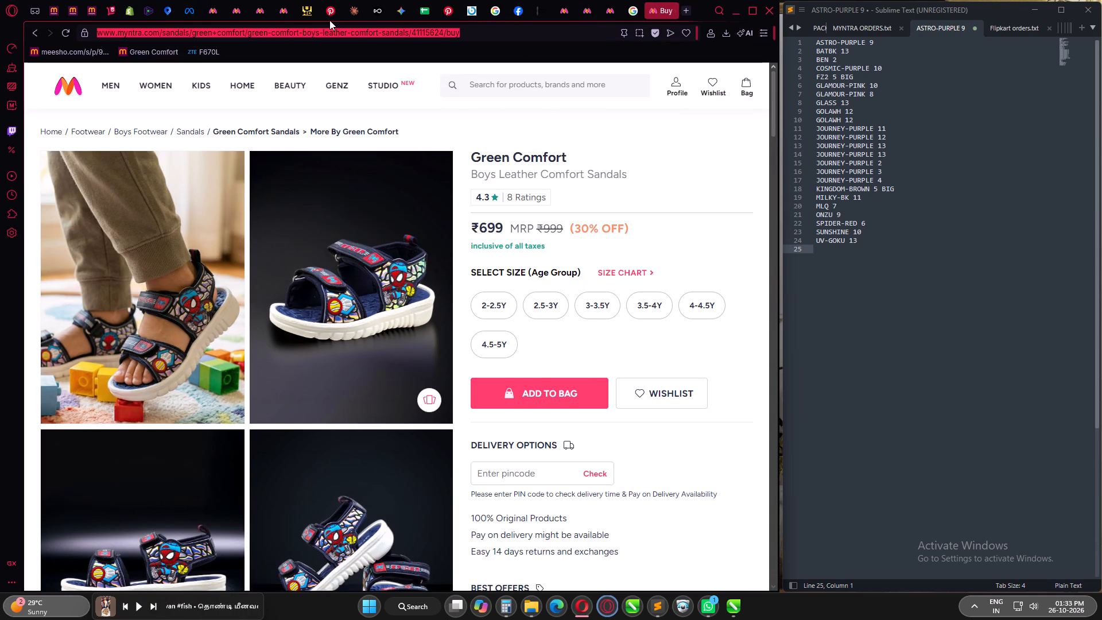
{"action": "left_click", "coordinate": [183, 9]}
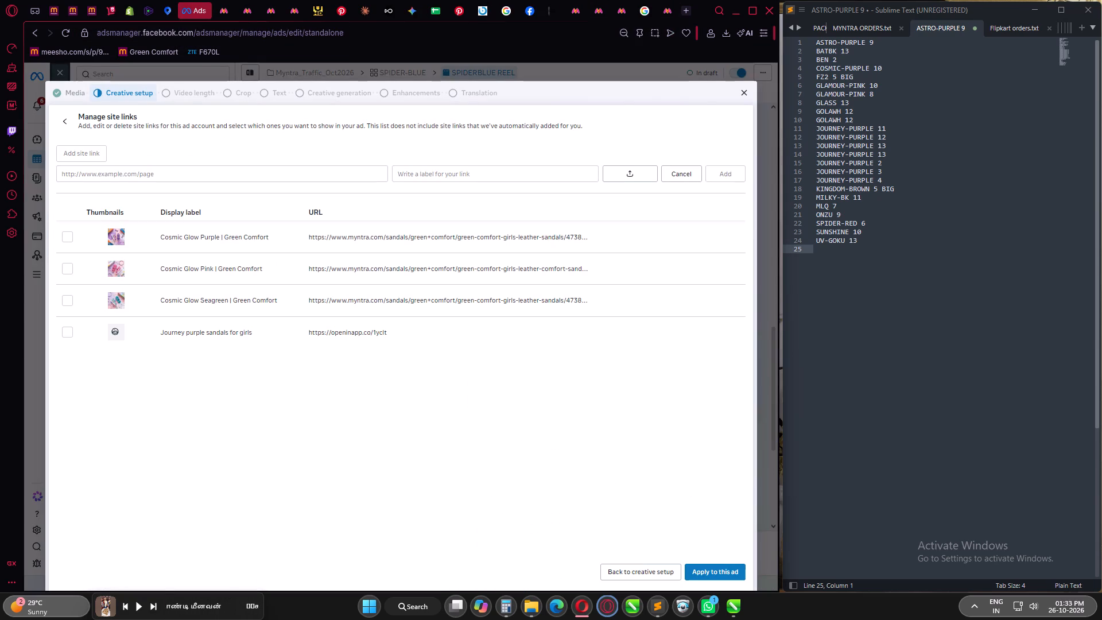
{"action": "left_click", "coordinate": [106, 175]}
{"action": "key", "text": "ctrl+v"}
Label the new site link "SPIDER-BLUE | Green Comfort".
{"action": "left_click", "coordinate": [475, 170]}
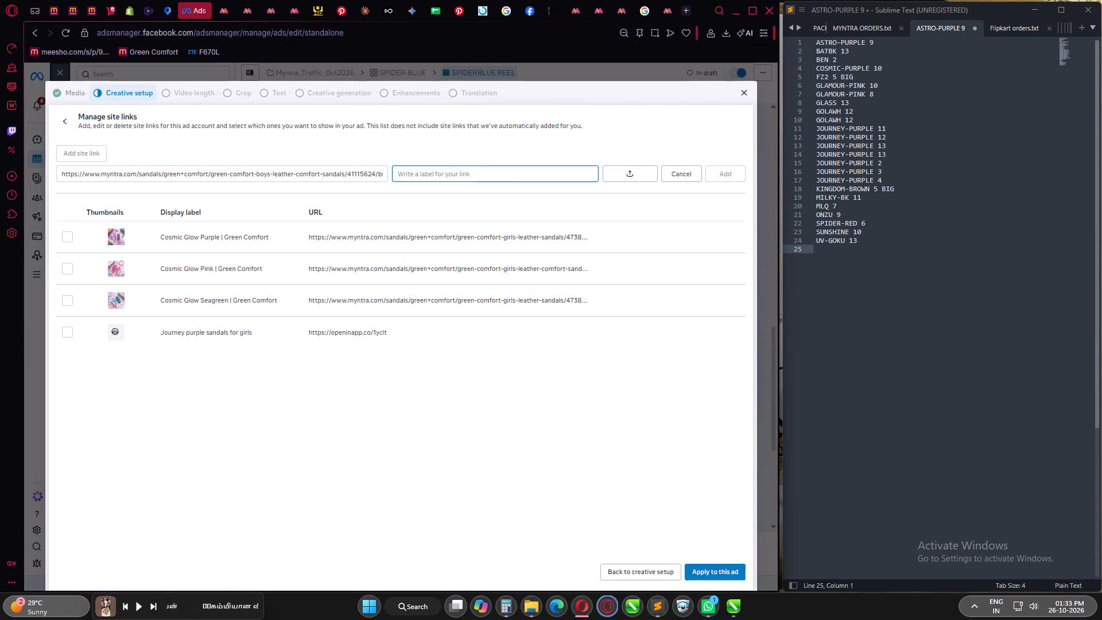
{"action": "type", "text": "SPIDER BLUE"}
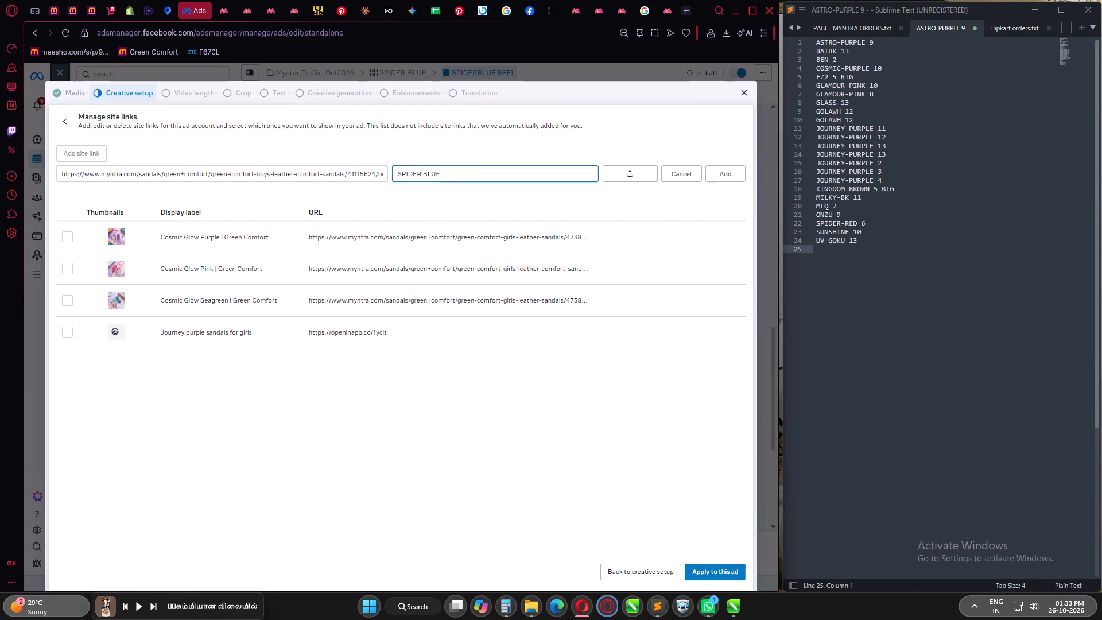
{"action": "key", "text": "Left"}
{"action": "key", "text": "Left"}
{"action": "key", "text": "Left"}
{"action": "key", "text": "Left"}
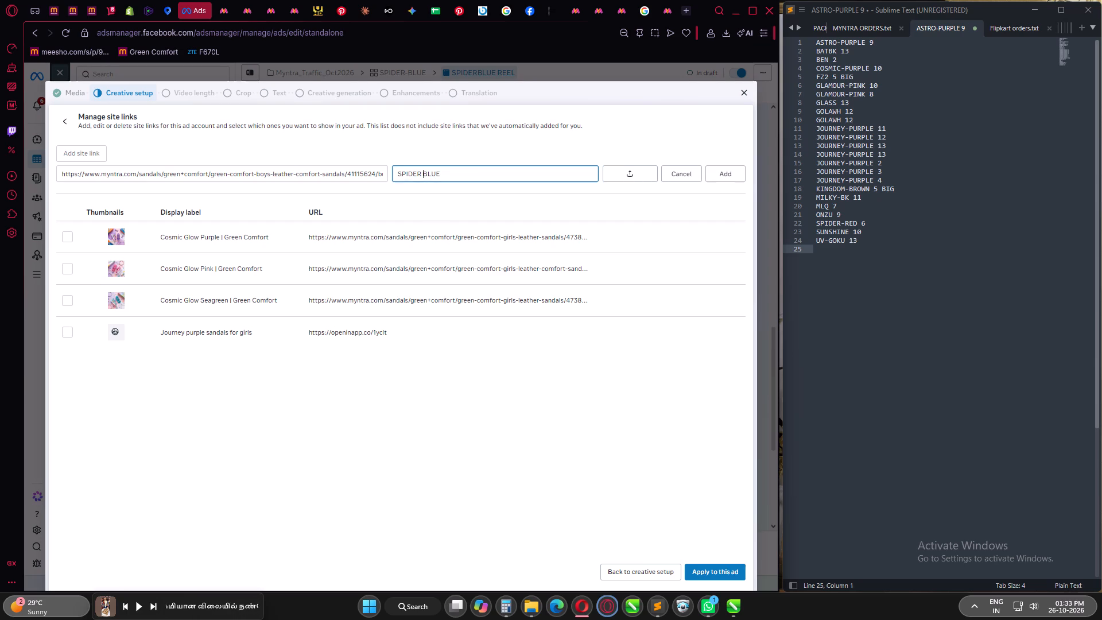
{"action": "key", "text": "BackSpace"}
{"action": "key", "text": "minus"}
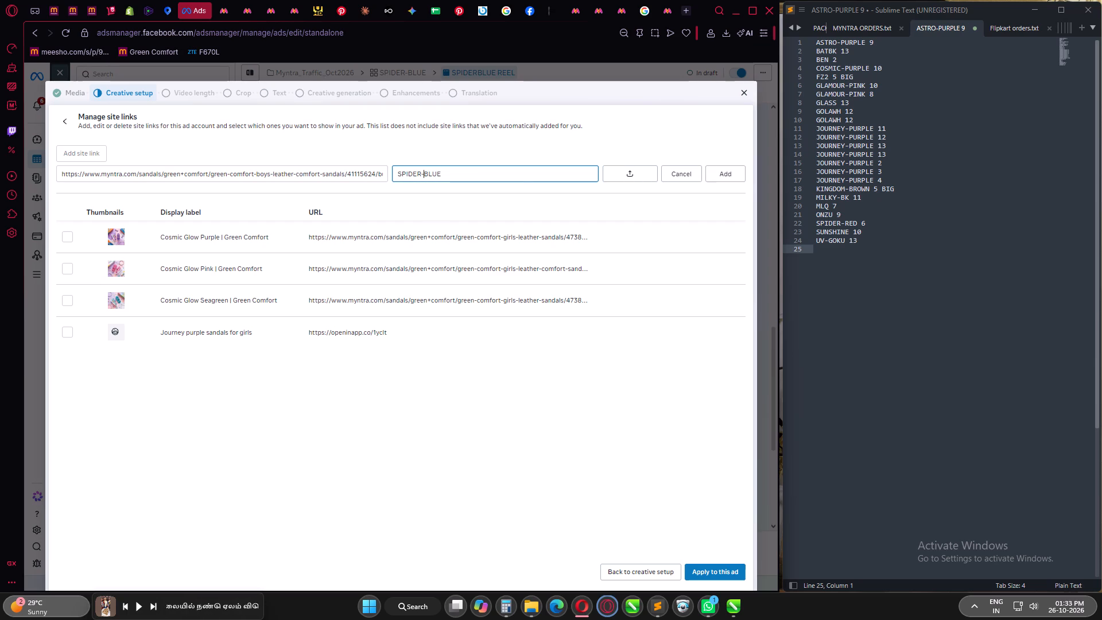
{"action": "left_click", "coordinate": [499, 172]}
{"action": "key", "text": "space"}
{"action": "type", "text": "|"}
{"action": "key", "text": "space"}
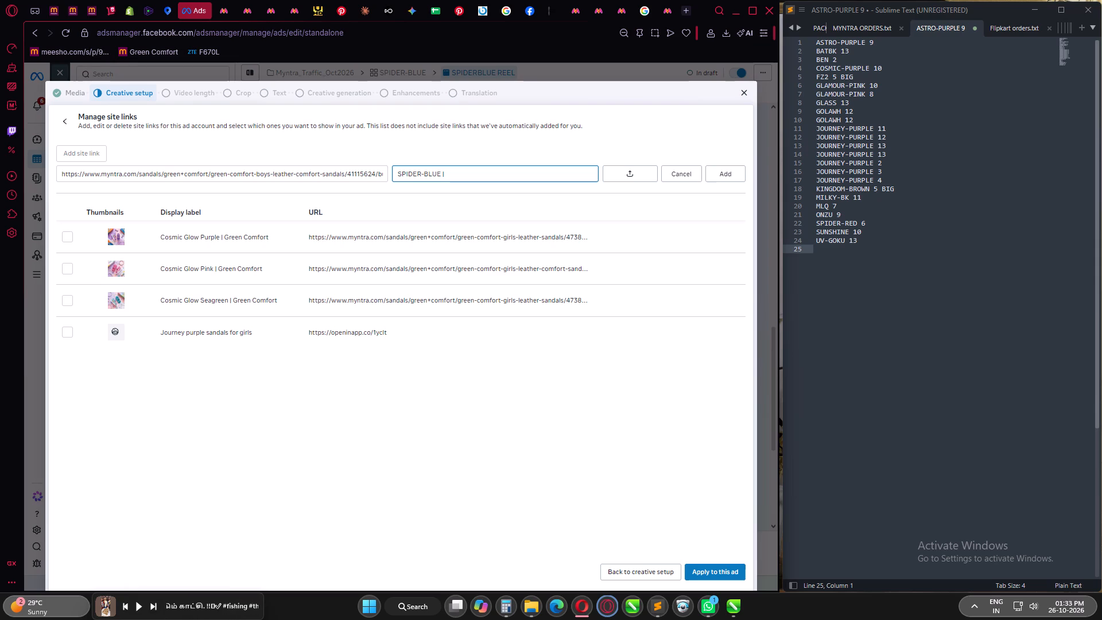
{"action": "key", "text": "g"}
{"action": "type", "text": "reen com"}
{"action": "key", "text": "BackSpace"}
{"action": "key", "text": "BackSpace"}
{"action": "key", "text": "BackSpace"}
{"action": "type", "text": "Comfort"}
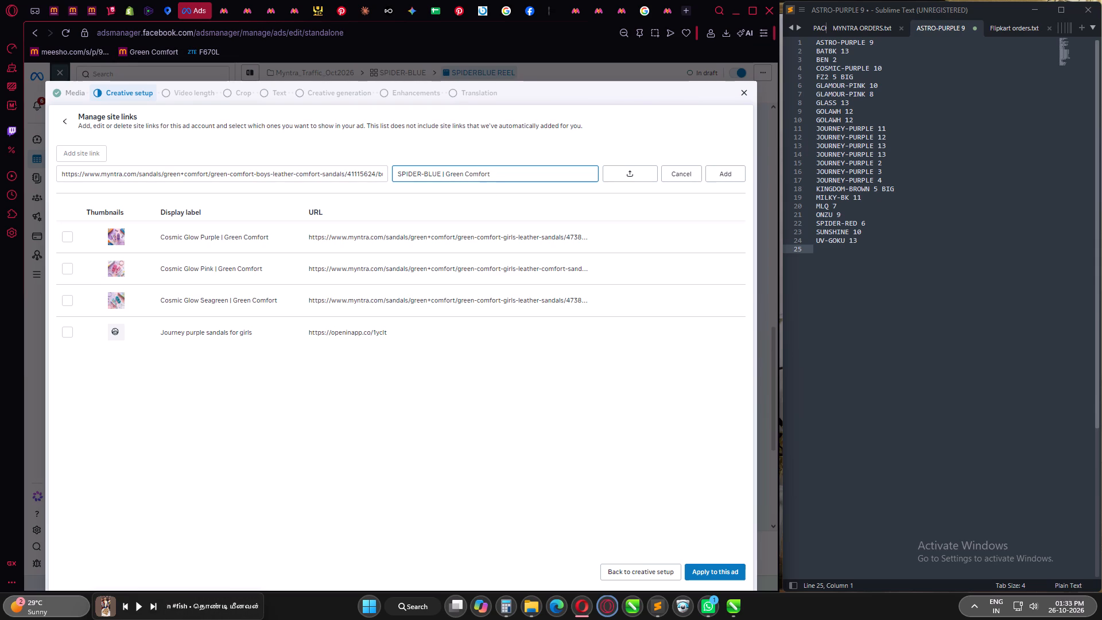
Begin uploading a thumbnail for the new site link, opening the SPIDEY BLUE folder inside jio mart.
{"action": "left_click", "coordinate": [628, 173]}
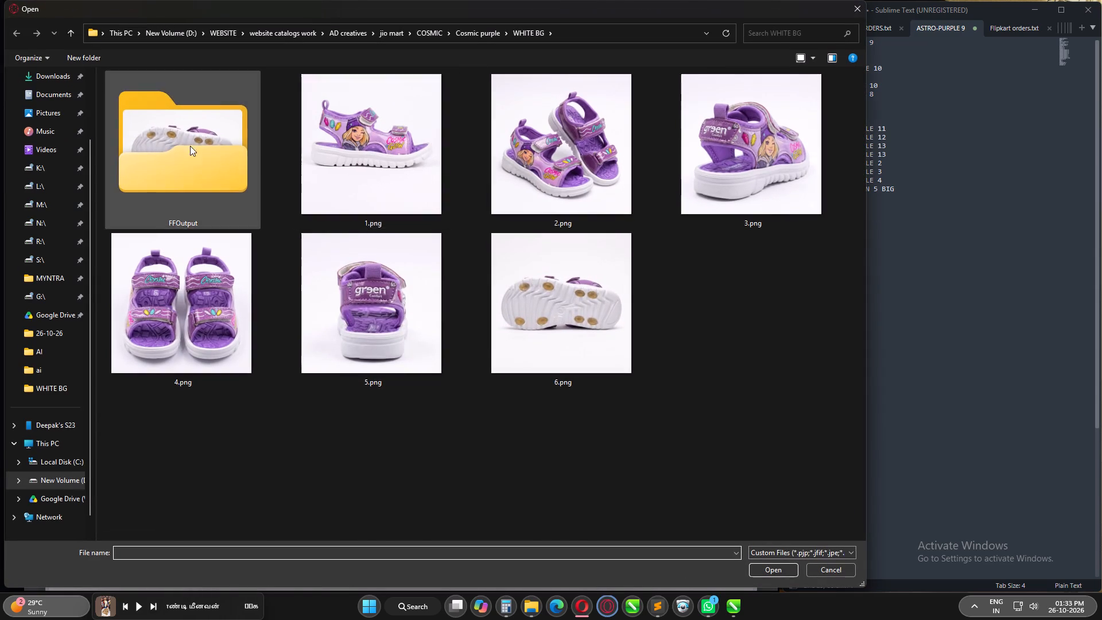
{"action": "left_click", "coordinate": [467, 32]}
{"action": "left_click", "coordinate": [429, 33]}
{"action": "left_click", "coordinate": [399, 33]}
{"action": "left_click", "coordinate": [254, 162]}
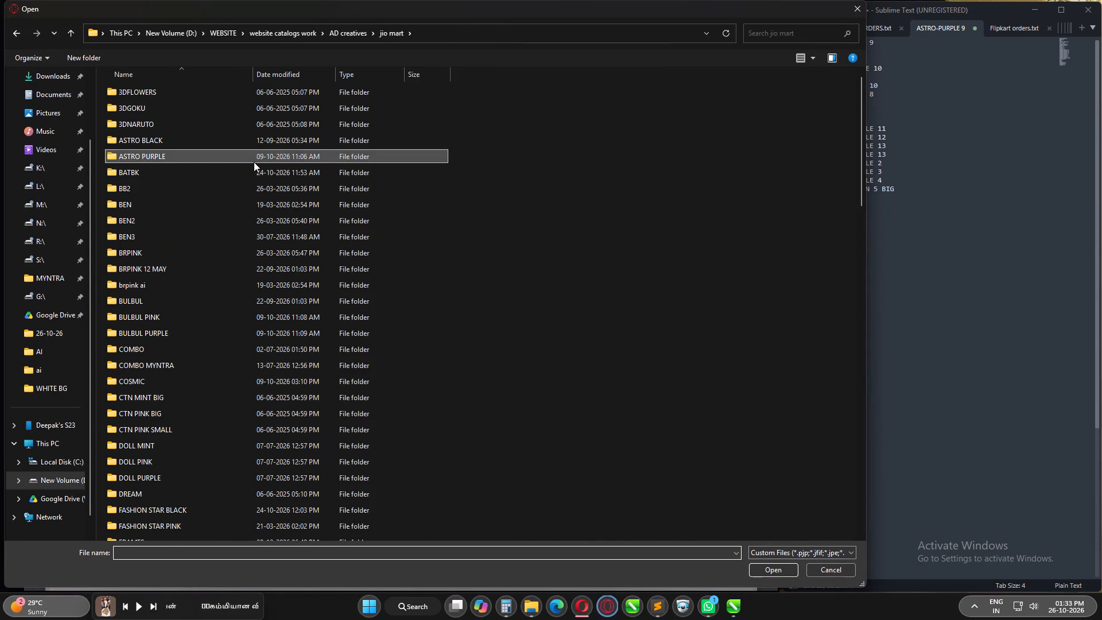
{"action": "key", "text": "s"}
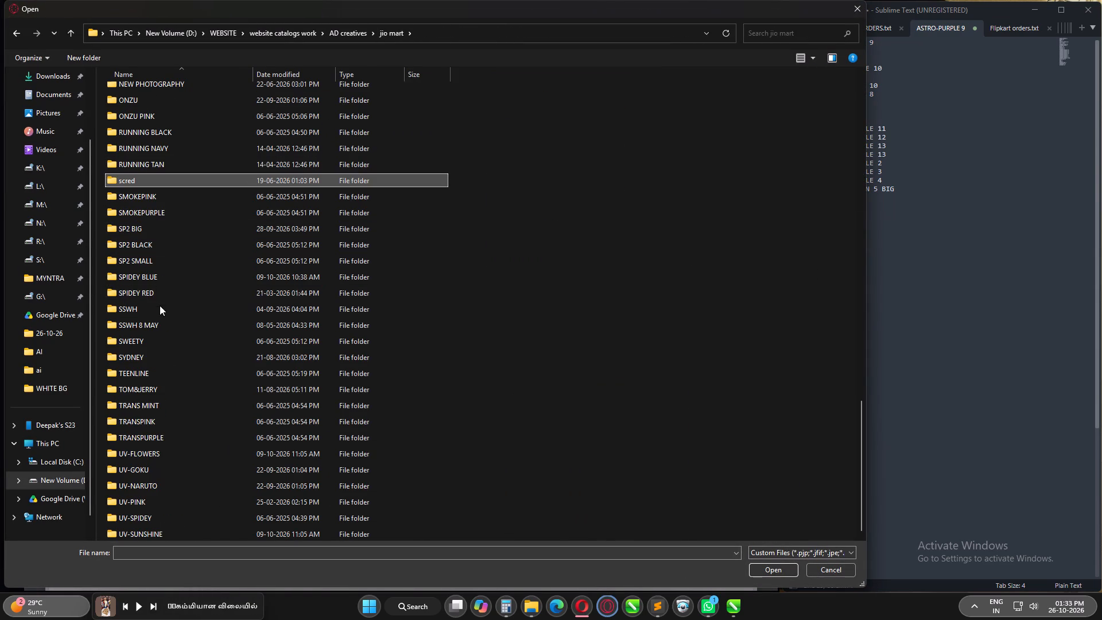
{"action": "double_click", "coordinate": [158, 273]}
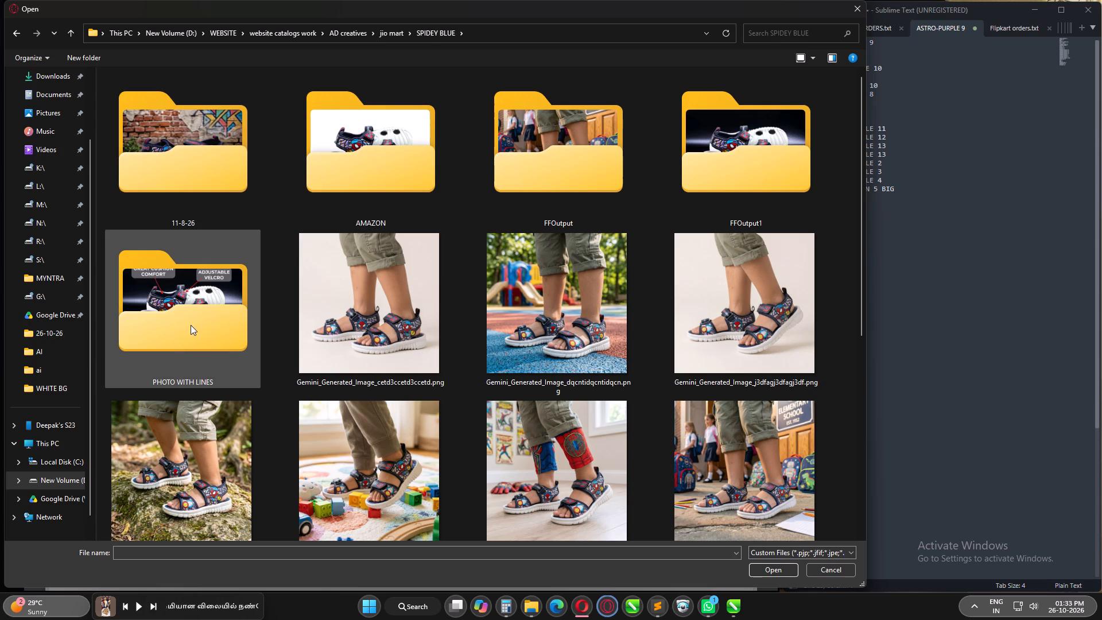
Look through the PHOTO WITH LINES folder and its FFOutput subfolder for a thumbnail image.
{"action": "double_click", "coordinate": [191, 325]}
{"action": "left_click", "coordinate": [432, 30]}
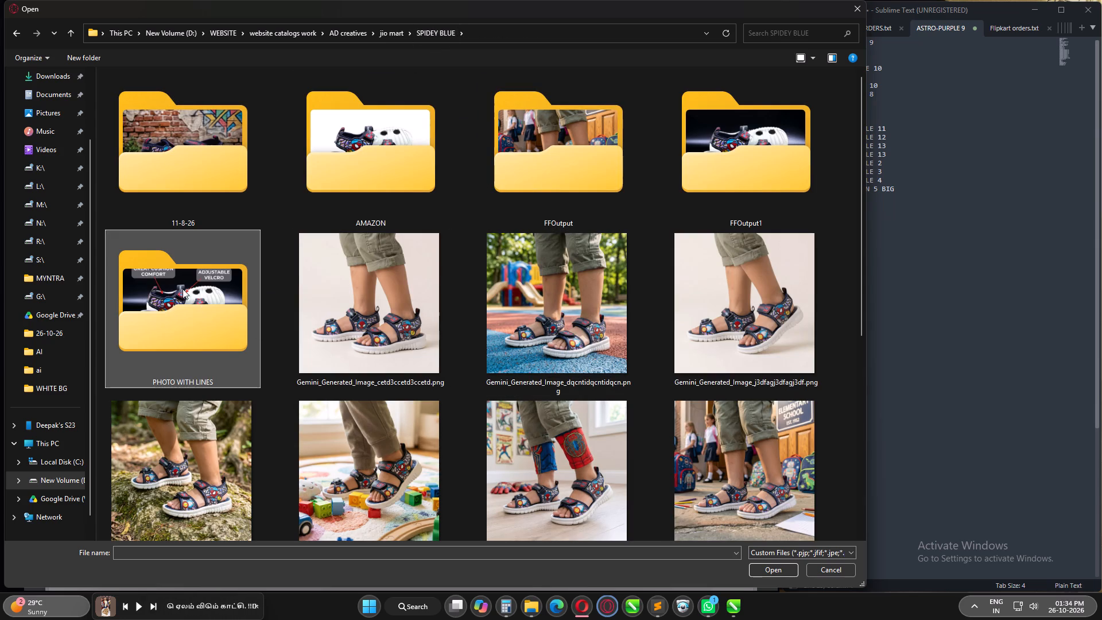
{"action": "double_click", "coordinate": [166, 289]}
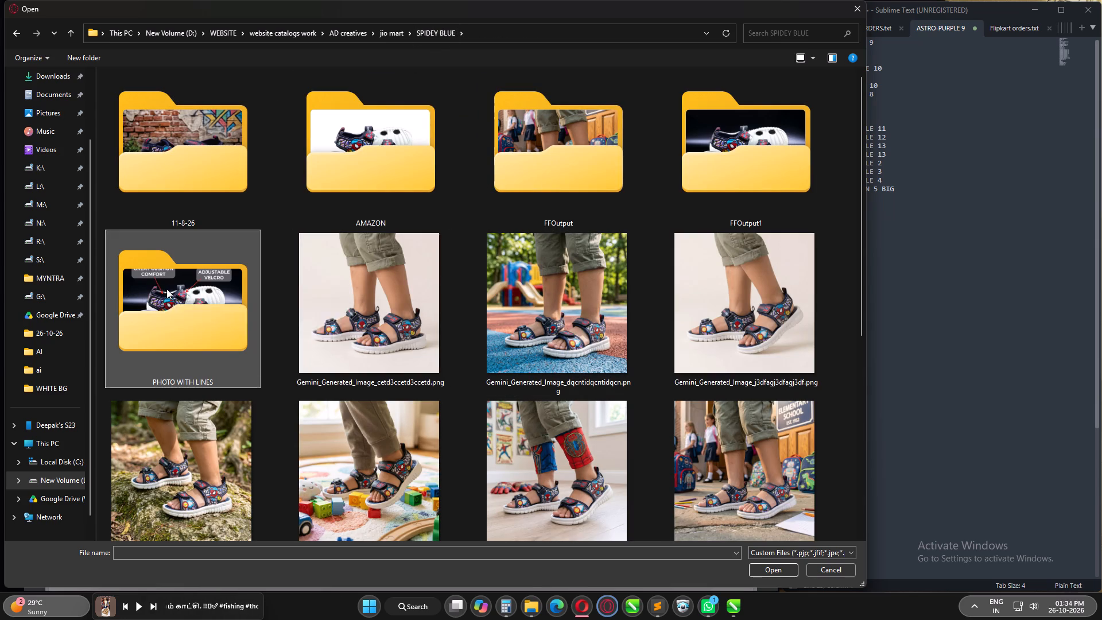
{"action": "double_click", "coordinate": [197, 173]}
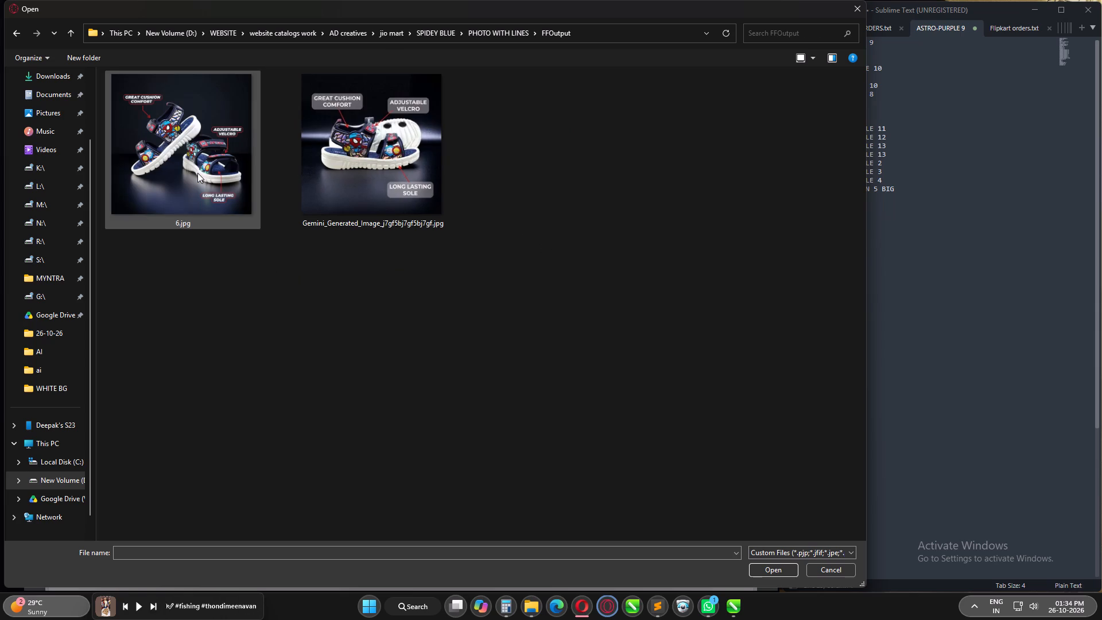
{"action": "left_click", "coordinate": [420, 288]}
{"action": "key", "text": "BackSpace"}
{"action": "key", "text": "BackSpace"}
Use PhotoRoom-20250428_165952.jpg from SPIDEY BLUE's FFOutput1 folder as the thumbnail and add the site link to the list.
{"action": "double_click", "coordinate": [747, 191]}
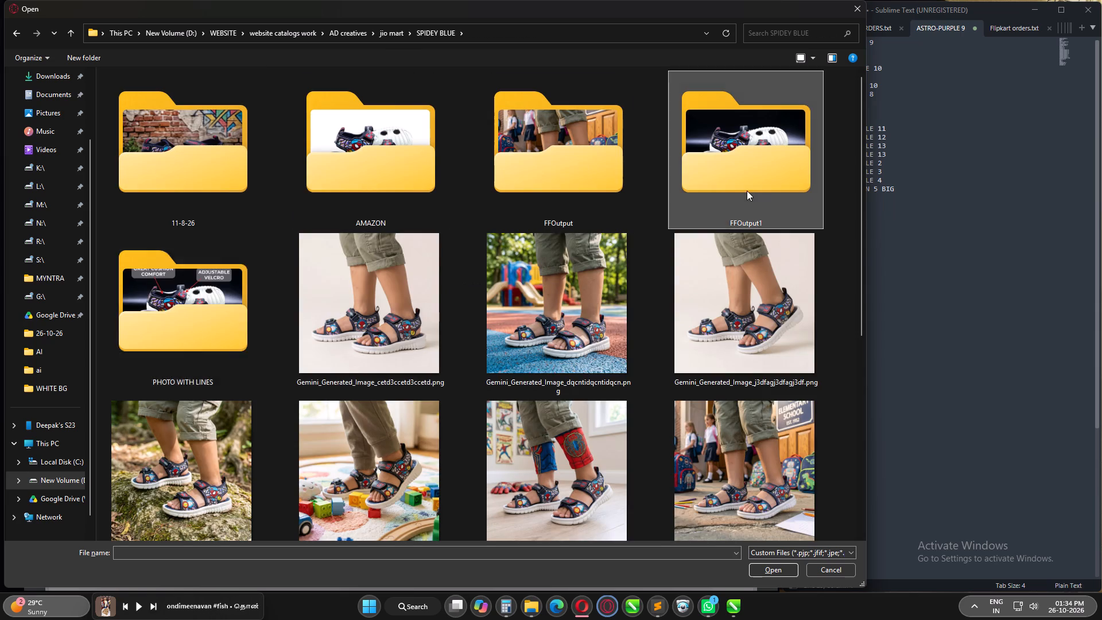
{"action": "left_click", "coordinate": [536, 323]}
{"action": "left_click", "coordinate": [395, 158]}
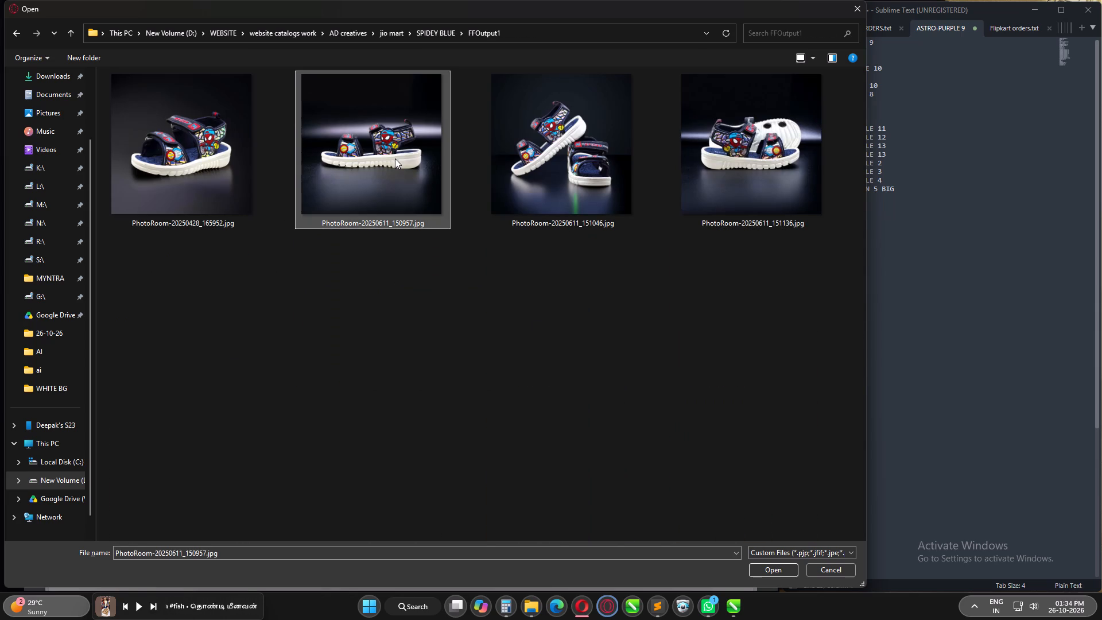
{"action": "left_click", "coordinate": [223, 158]}
{"action": "key", "text": "Return"}
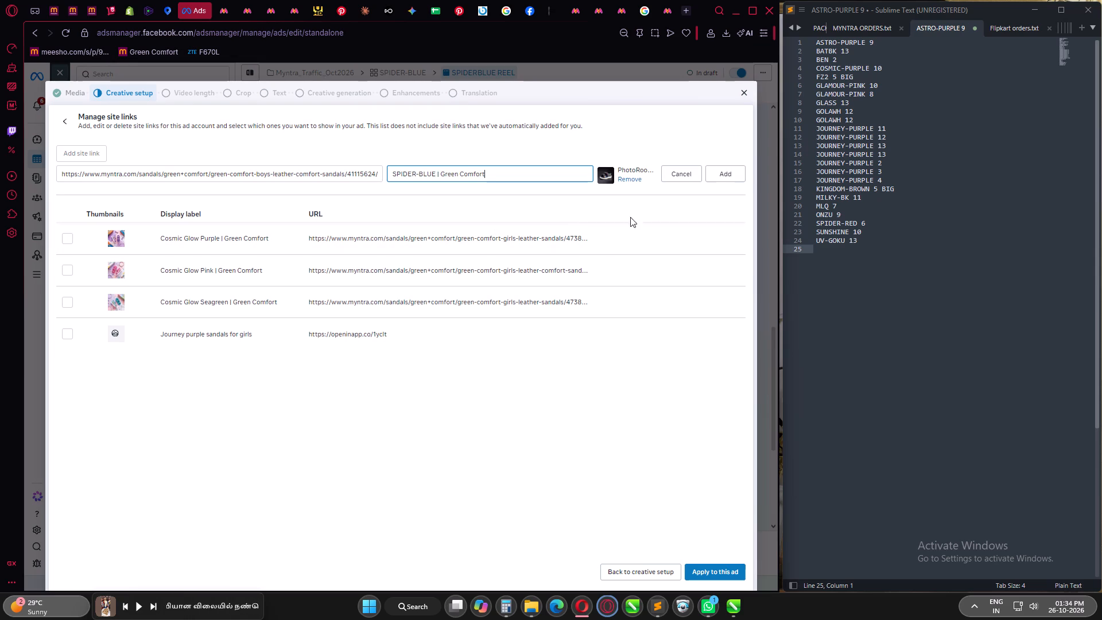
{"action": "left_click", "coordinate": [727, 179]}
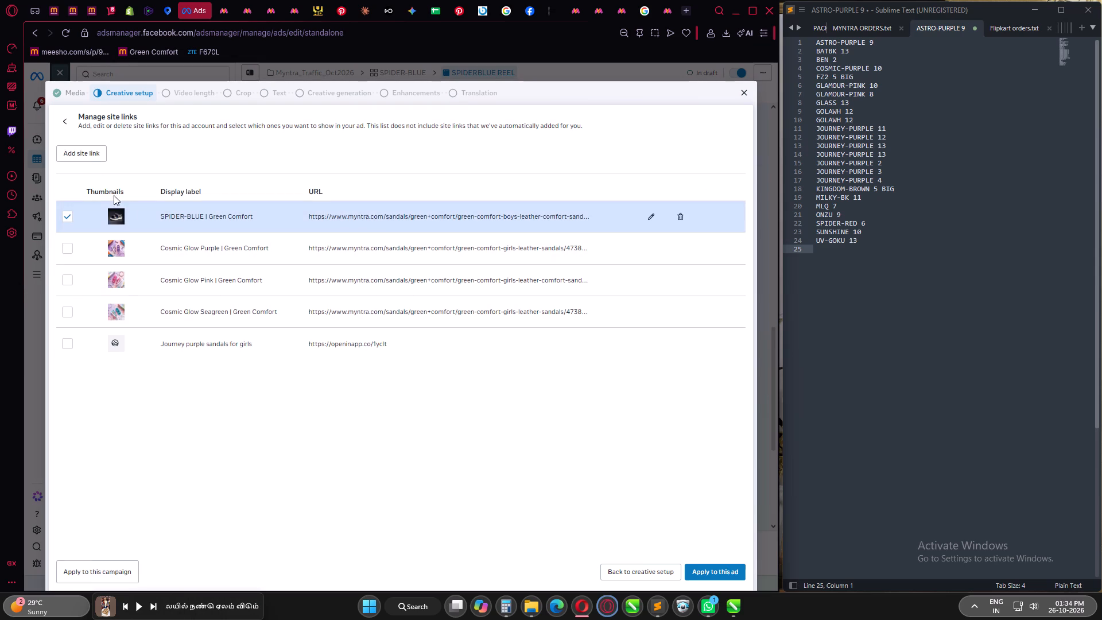
Start another site link, and search Myntra for "green comfort" with the results sorted by popularity.
{"action": "left_click", "coordinate": [83, 152]}
{"action": "left_click", "coordinate": [132, 177]}
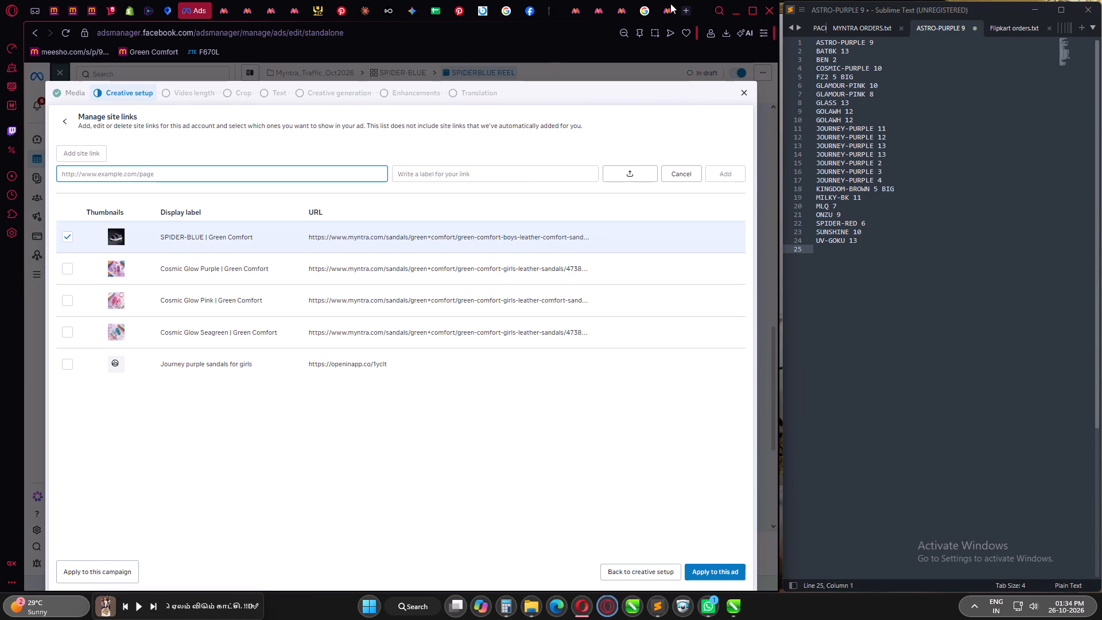
{"action": "left_click", "coordinate": [670, 9]}
{"action": "left_click", "coordinate": [39, 34]}
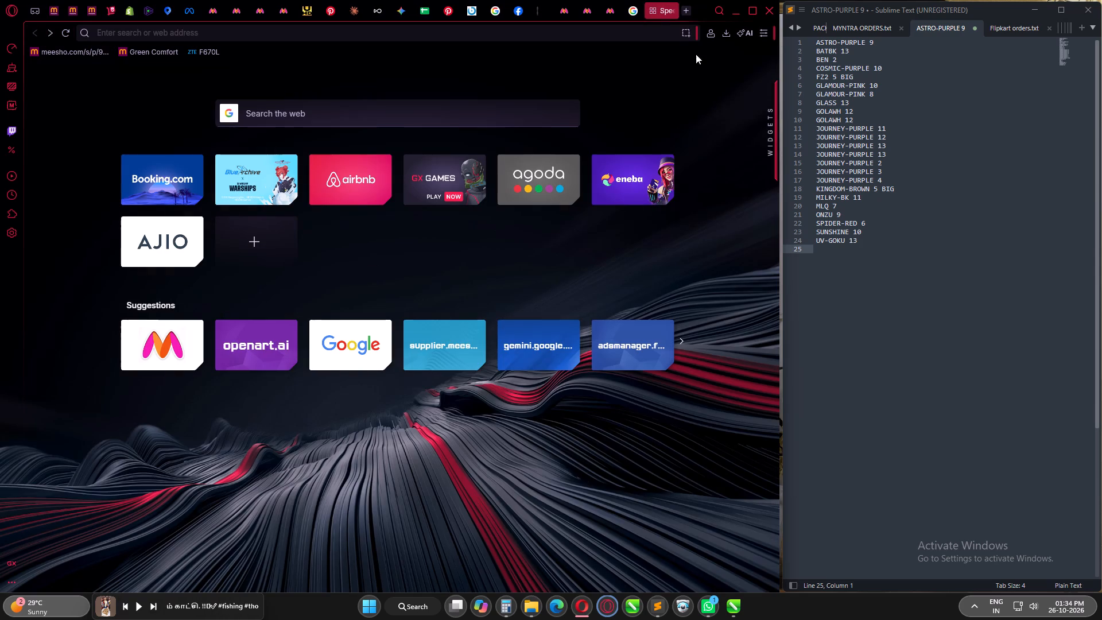
{"action": "left_click", "coordinate": [615, 11]}
{"action": "left_click", "coordinate": [541, 81]}
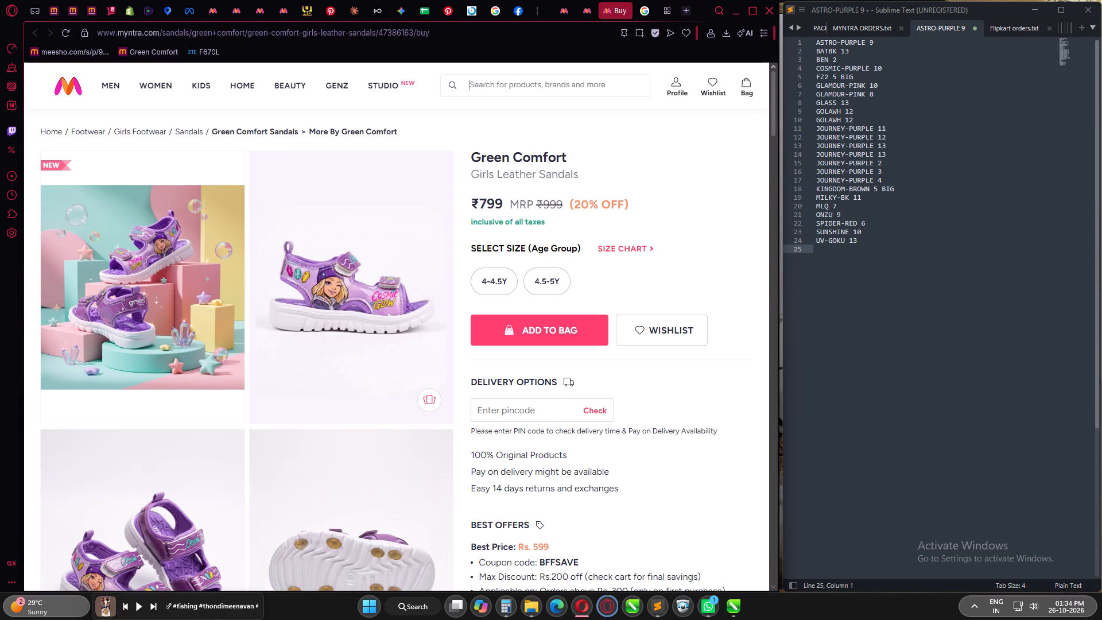
{"action": "type", "text": "greenc"}
{"action": "key", "text": "space"}
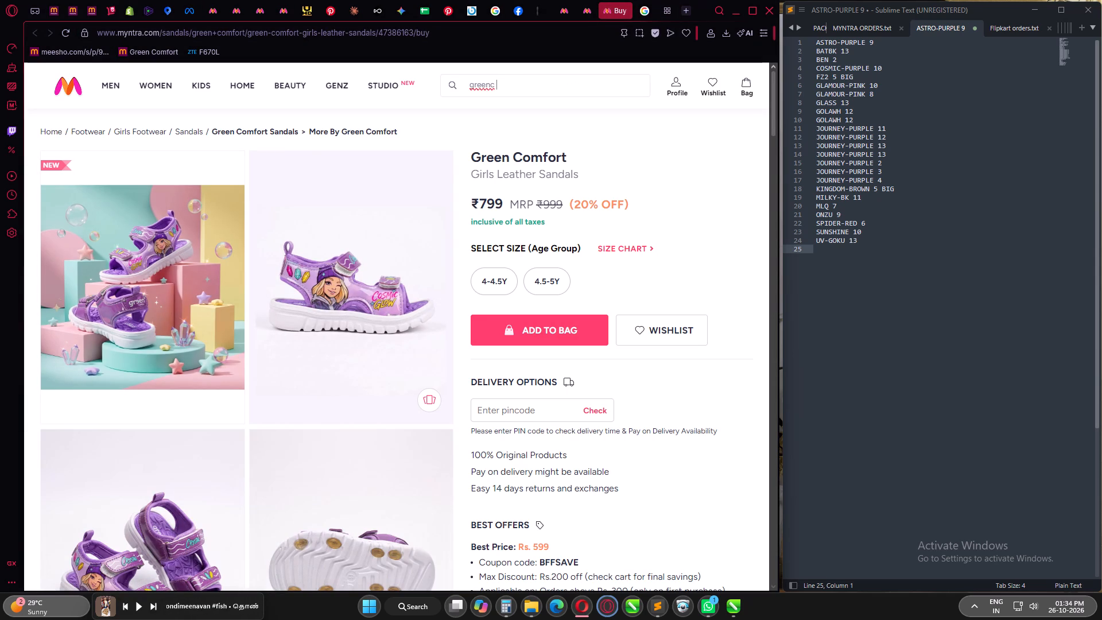
{"action": "key", "text": "BackSpace"}
{"action": "key", "text": "BackSpace"}
{"action": "key", "text": "space"}
{"action": "type", "text": "cofo"}
{"action": "key", "text": "BackSpace"}
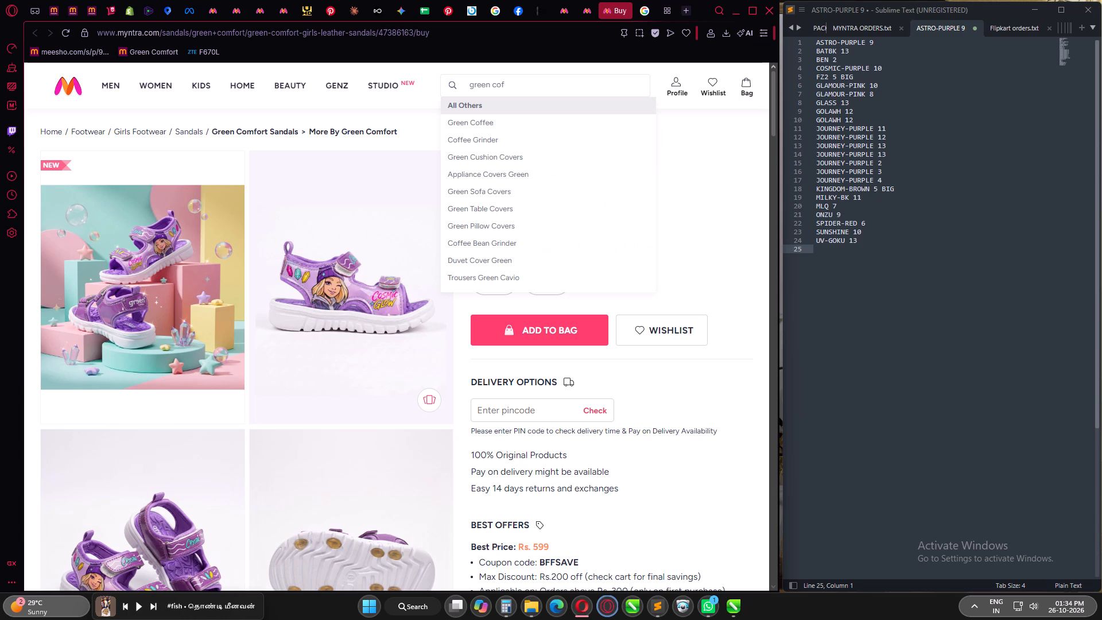
{"action": "key", "text": "BackSpace"}
{"action": "type", "text": "mfort"}
{"action": "key", "text": "Return"}
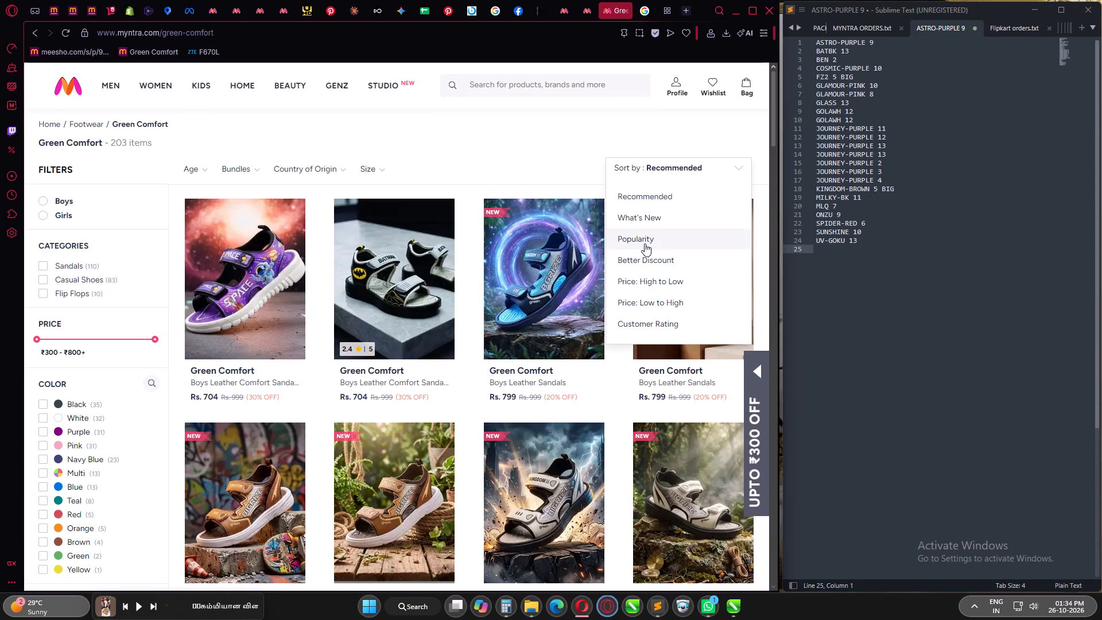
{"action": "left_click", "coordinate": [645, 243]}
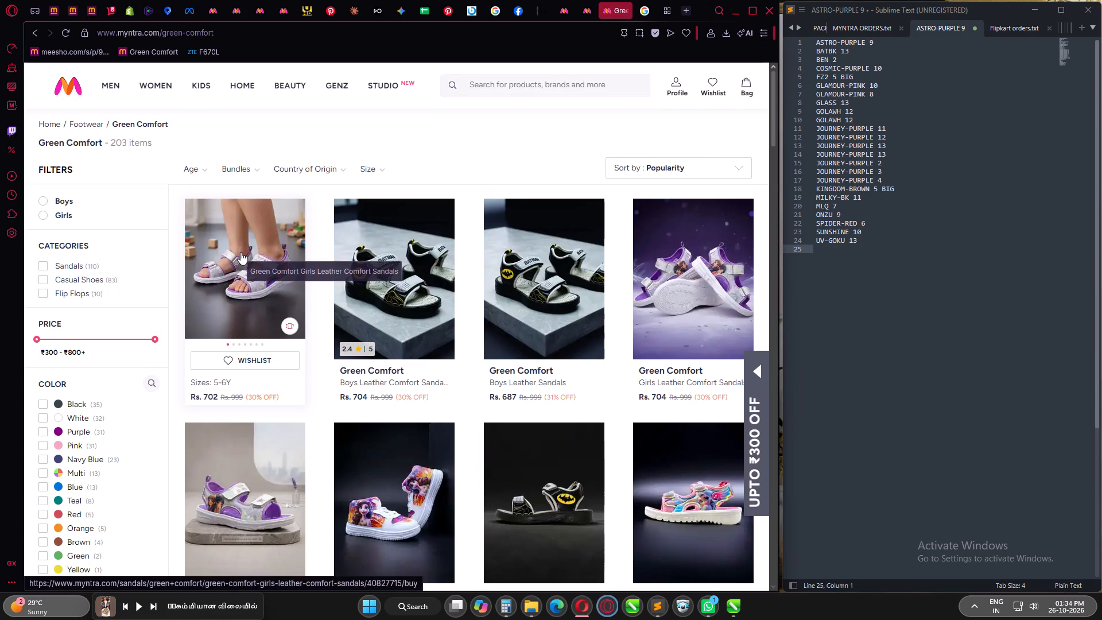
Copy the address of the purple girls' leather comfort sandals (40827715) from Myntra into the new site link's URL.
{"action": "left_click", "coordinate": [240, 252]}
{"action": "left_click", "coordinate": [478, 32]}
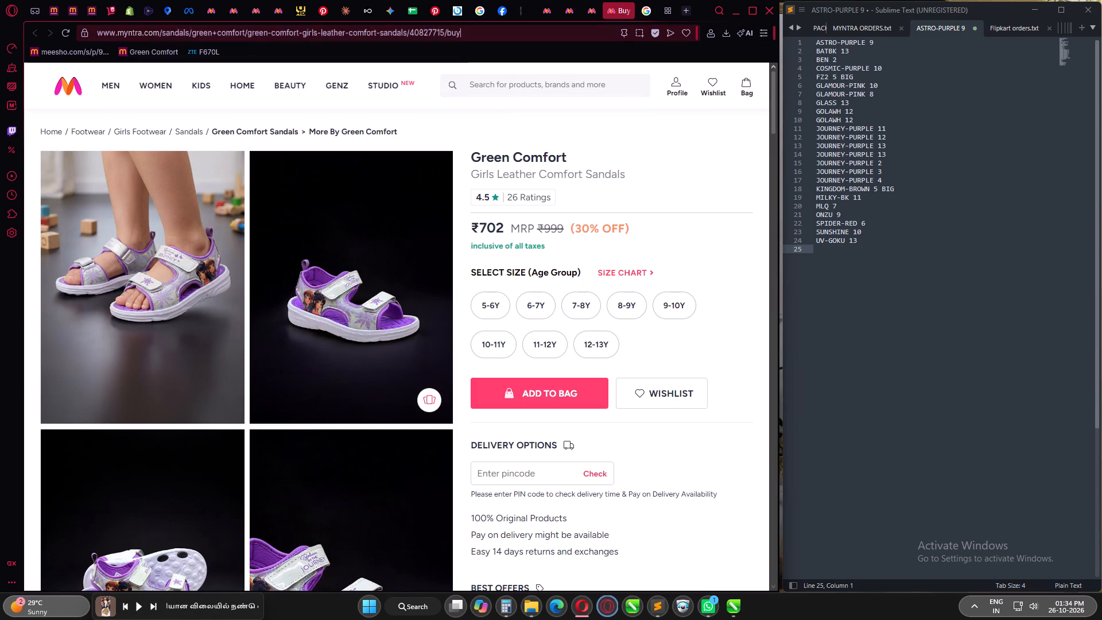
{"action": "key", "text": "ctrl+c"}
{"action": "left_click", "coordinate": [189, 9]}
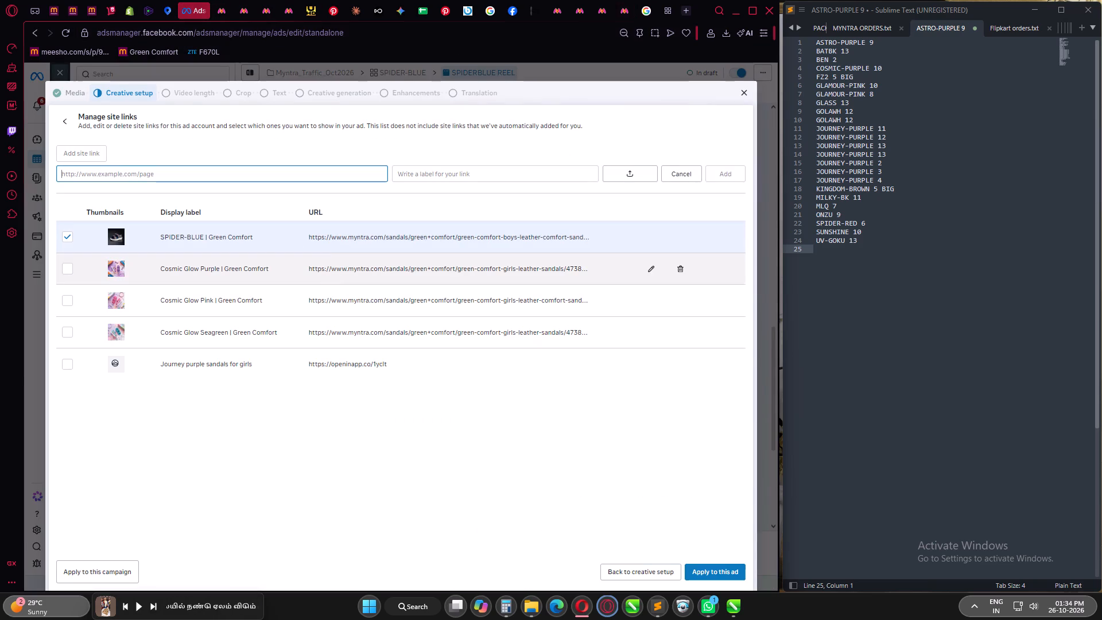
{"action": "key", "text": "ctrl+v"}
Label the new site link "Journey-Purple | Green Comfort".
{"action": "left_click", "coordinate": [460, 174]}
{"action": "type", "text": "journey"}
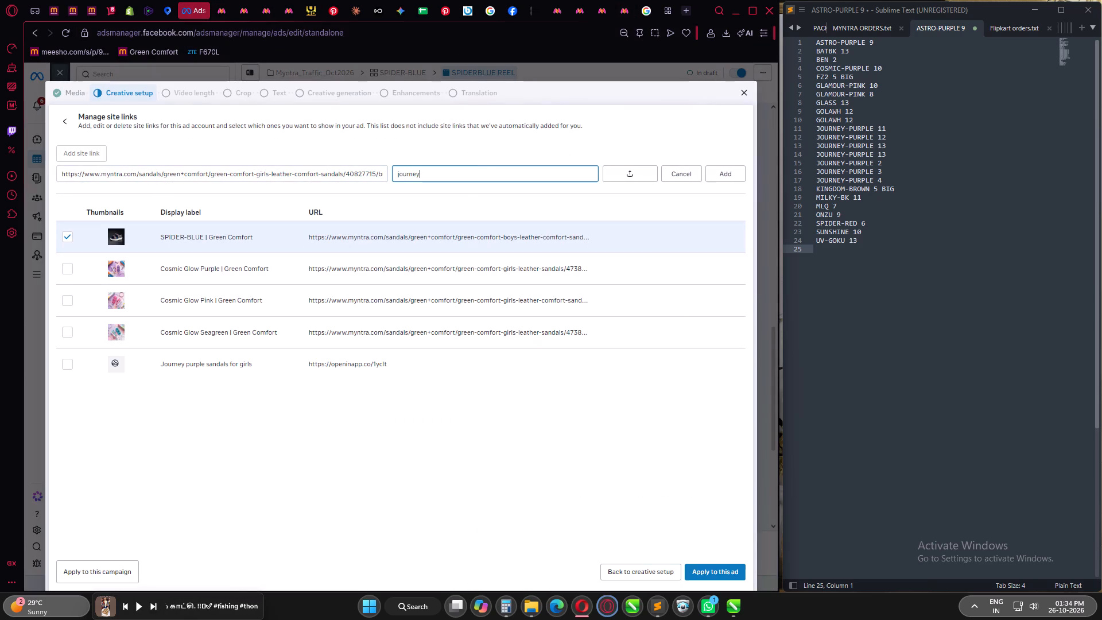
{"action": "key", "text": "Left"}
{"action": "key", "text": "Left"}
{"action": "key", "text": "Left"}
{"action": "key", "text": "Left"}
{"action": "key", "text": "Left"}
{"action": "key", "text": "Left"}
{"action": "key", "text": "Left"}
{"action": "key", "text": "Left"}
{"action": "key", "text": "Right"}
{"action": "key", "text": "BackSpace"}
{"action": "key", "text": "shift+j"}
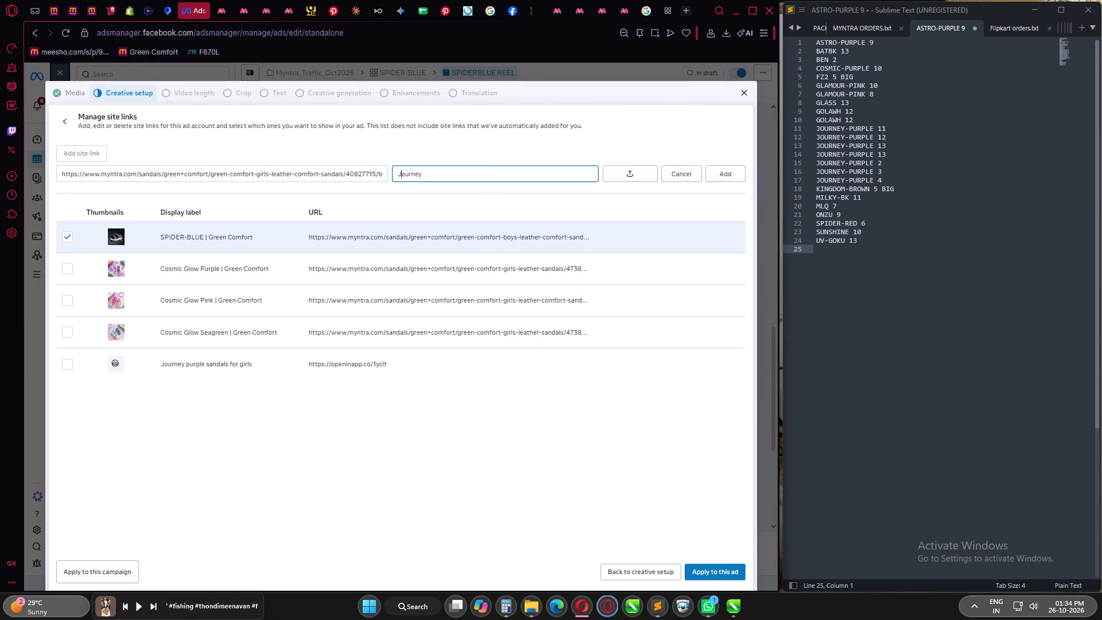
{"action": "key", "text": "Right"}
{"action": "key", "text": "Right"}
{"action": "key", "text": "Right"}
{"action": "key", "text": "Right"}
{"action": "key", "text": "Right"}
{"action": "key", "text": "Right"}
{"action": "key", "text": "Right"}
{"action": "key", "text": "minus"}
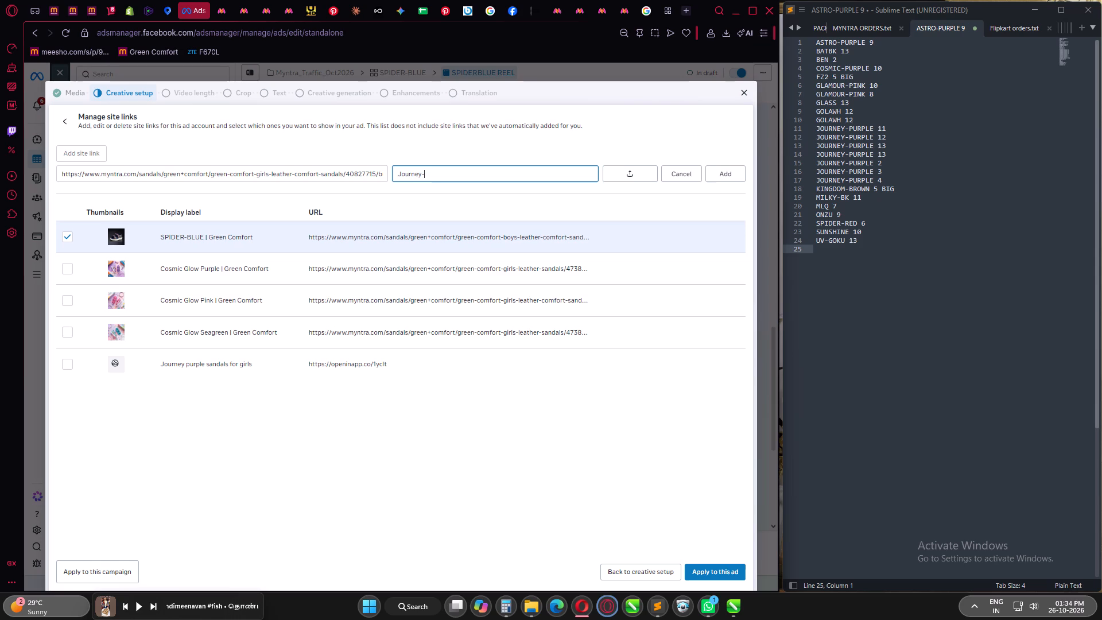
{"action": "type", "text": "Purple | Green Cop,m"}
{"action": "key", "text": "BackSpace"}
{"action": "key", "text": "BackSpace"}
{"action": "key", "text": "BackSpace"}
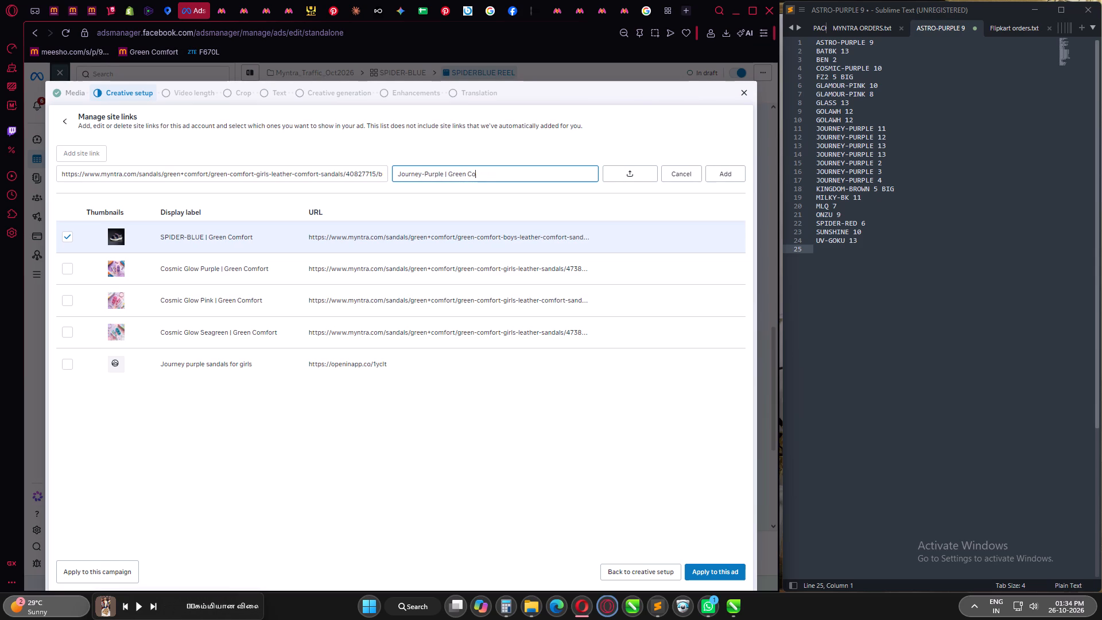
{"action": "type", "text": "mfort"}
Upload journey ad1-AI.png from JOURNEY PURPLE's PHOTO WITH LINES folder in jio mart as the site link thumbnail.
{"action": "left_click", "coordinate": [631, 181]}
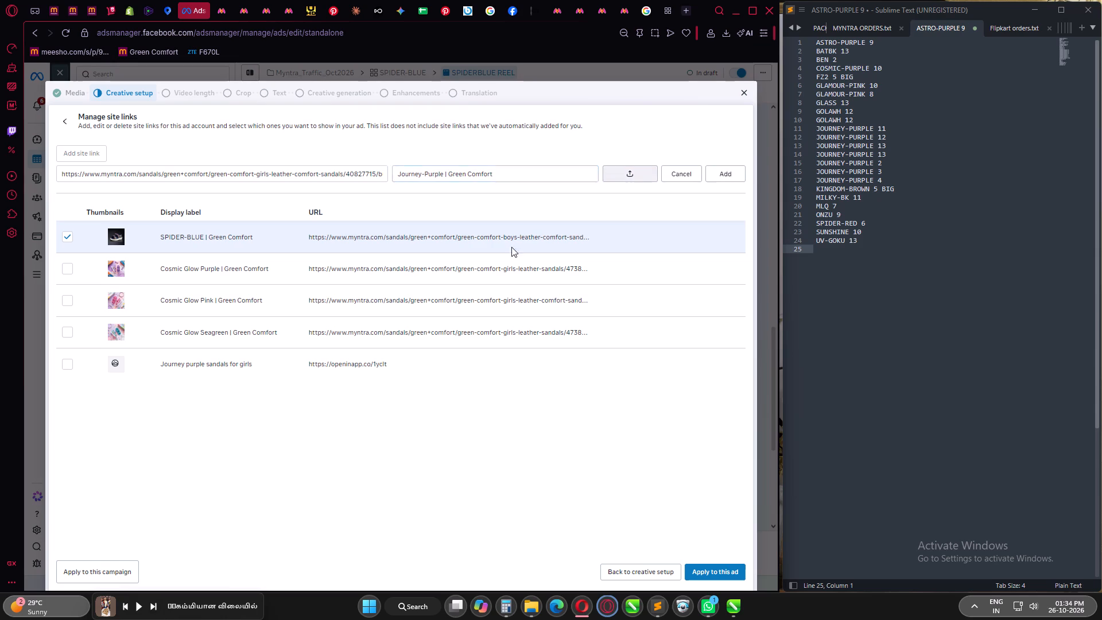
{"action": "left_click", "coordinate": [453, 302]}
{"action": "key", "text": "BackSpace"}
{"action": "key", "text": "BackSpace"}
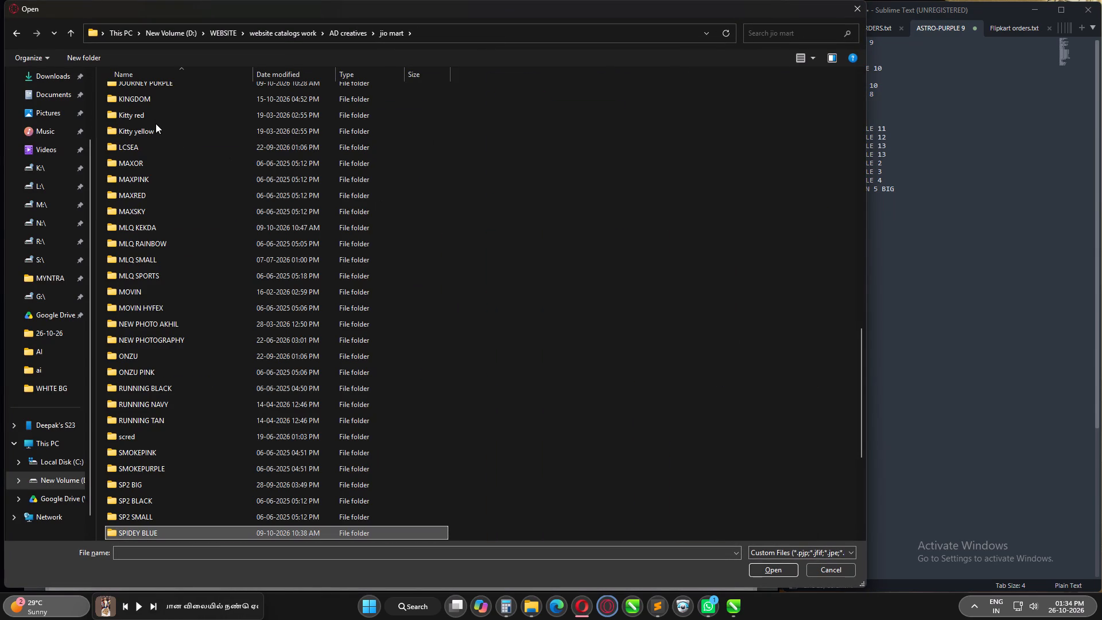
{"action": "left_click", "coordinate": [156, 123]}
{"action": "key", "text": "j"}
{"action": "double_click", "coordinate": [164, 107]}
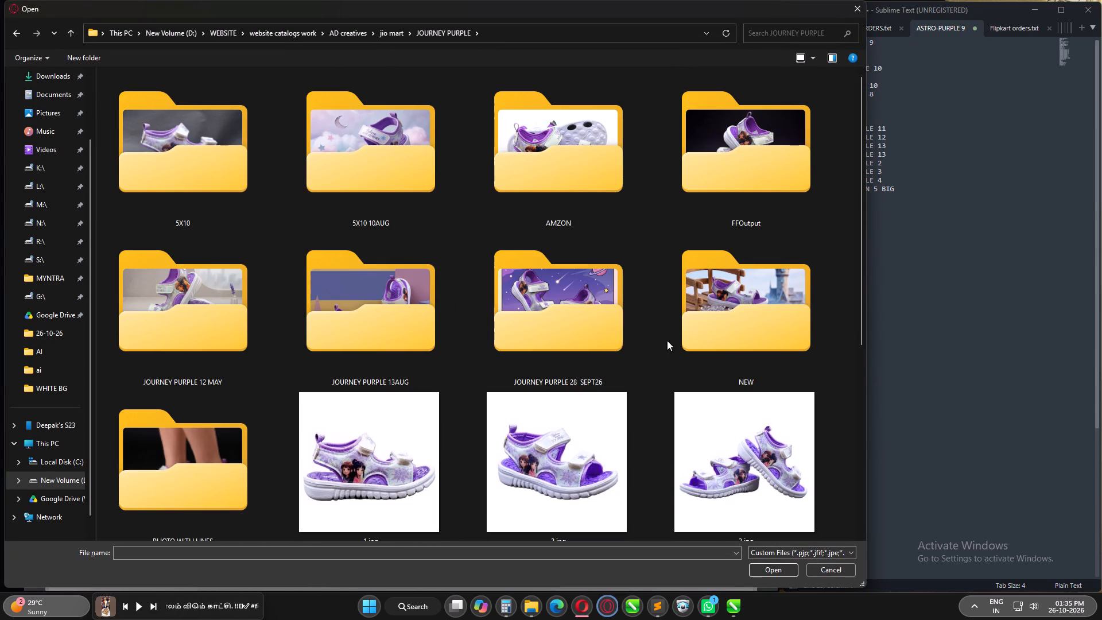
{"action": "double_click", "coordinate": [751, 300]}
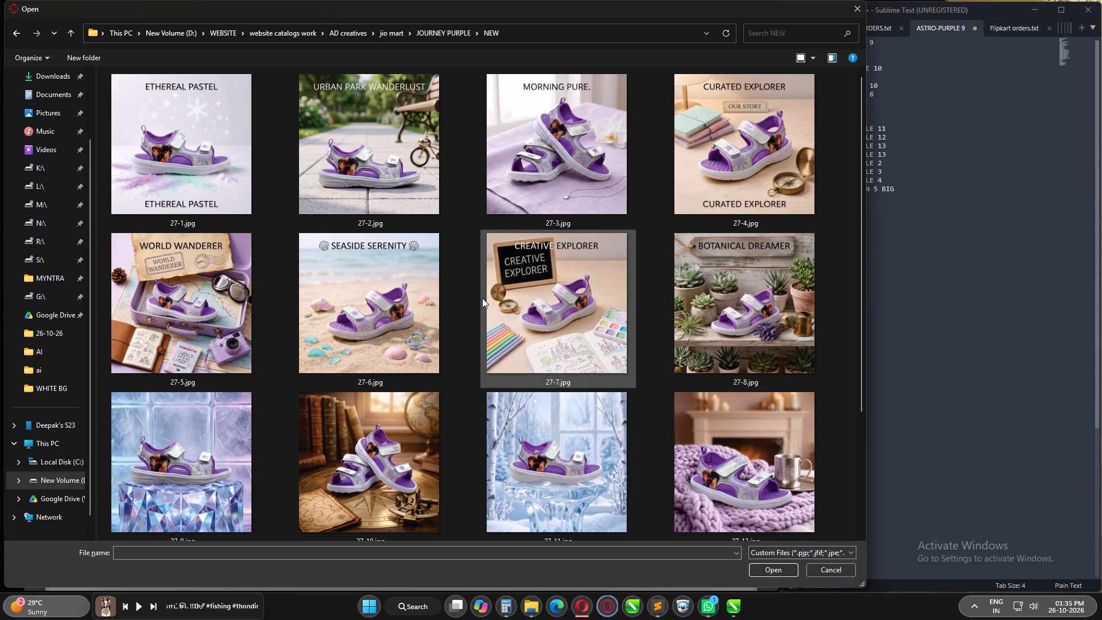
{"action": "key", "text": "BackSpace"}
{"action": "scroll", "coordinate": [432, 332], "scroll_direction": "down", "scroll_amount": 3}
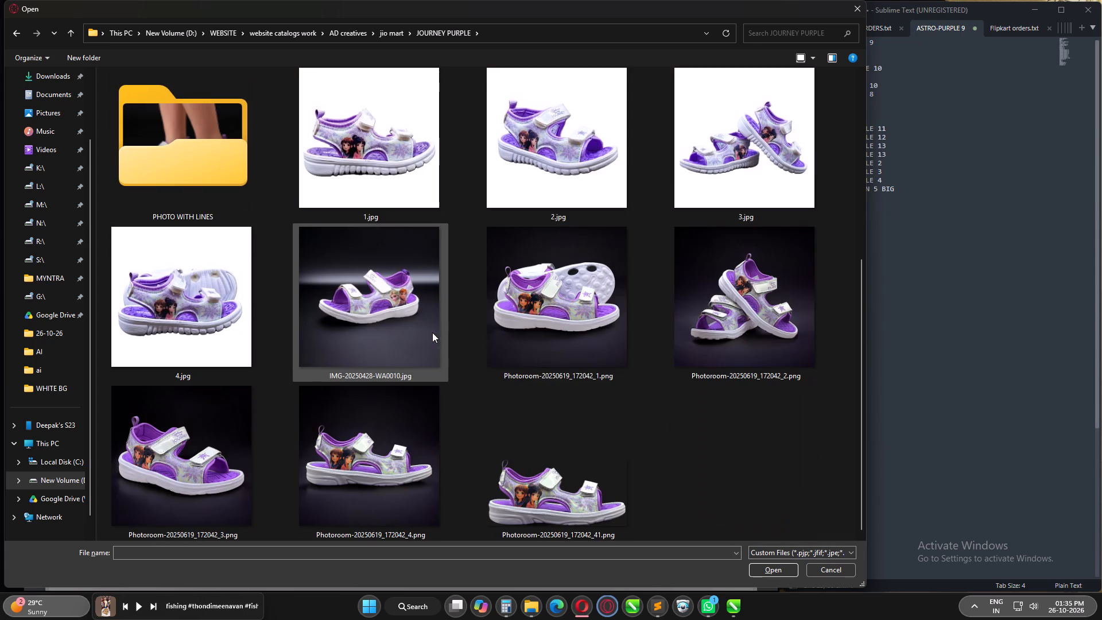
{"action": "scroll", "coordinate": [426, 332], "scroll_direction": "up", "scroll_amount": 1}
{"action": "double_click", "coordinate": [208, 165]}
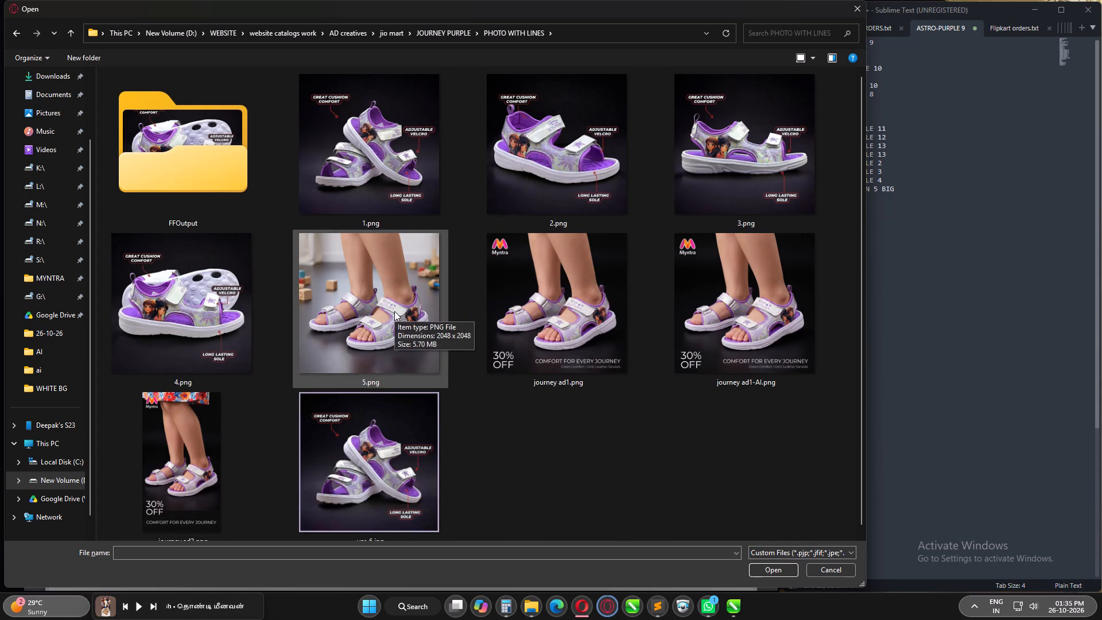
{"action": "left_click", "coordinate": [735, 307]}
{"action": "key", "text": "Return"}
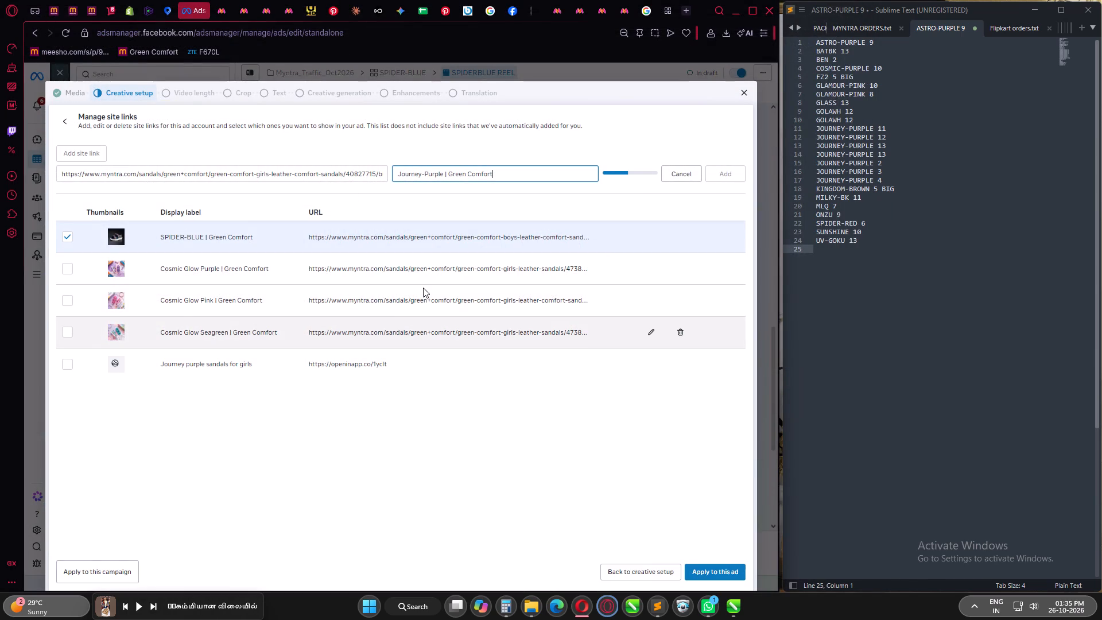
Select the Cosmic Glow Purple, Cosmic Glow Pink and Cosmic Glow Seagreen site links for the ad.
{"action": "left_click", "coordinate": [69, 266]}
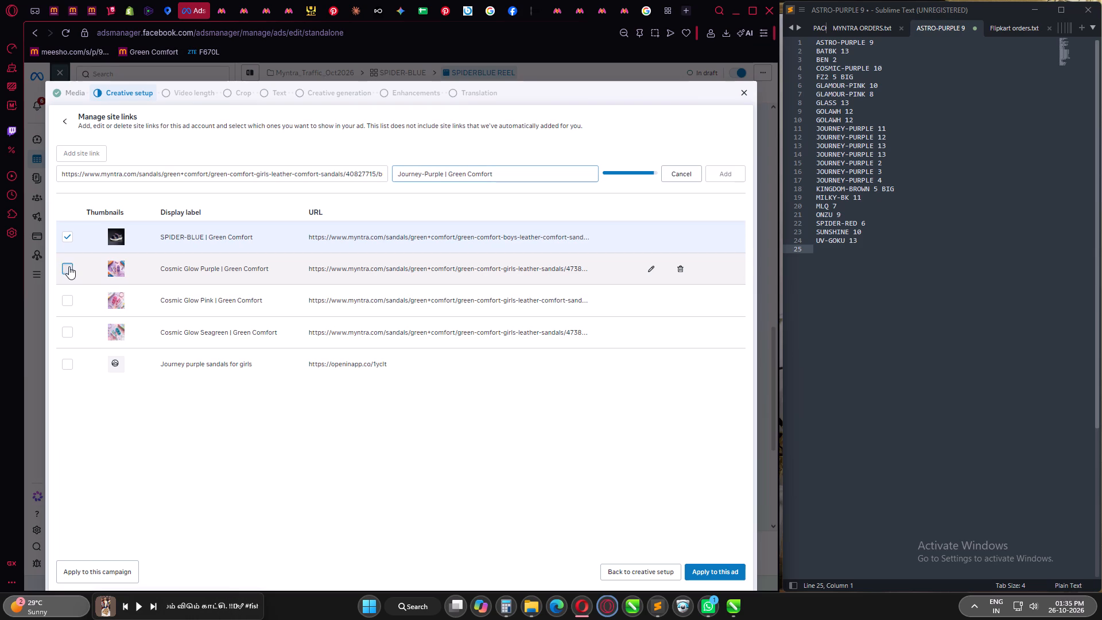
{"action": "left_click", "coordinate": [69, 299]}
{"action": "left_click", "coordinate": [69, 335]}
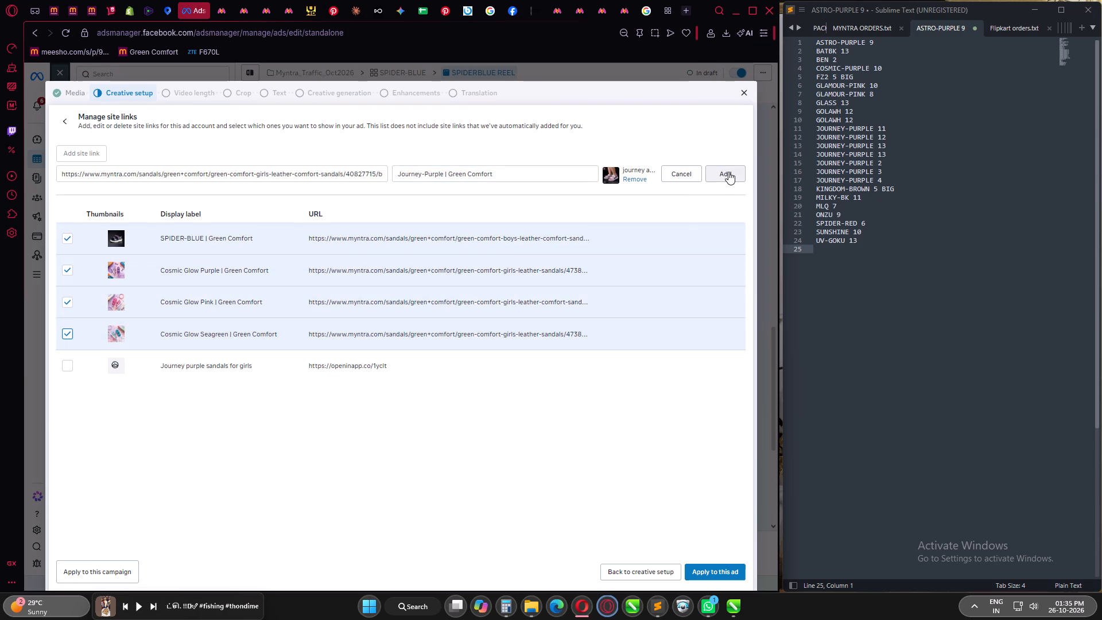
Add the completed Journey-Purple site link to the list.
{"action": "left_click", "coordinate": [731, 173]}
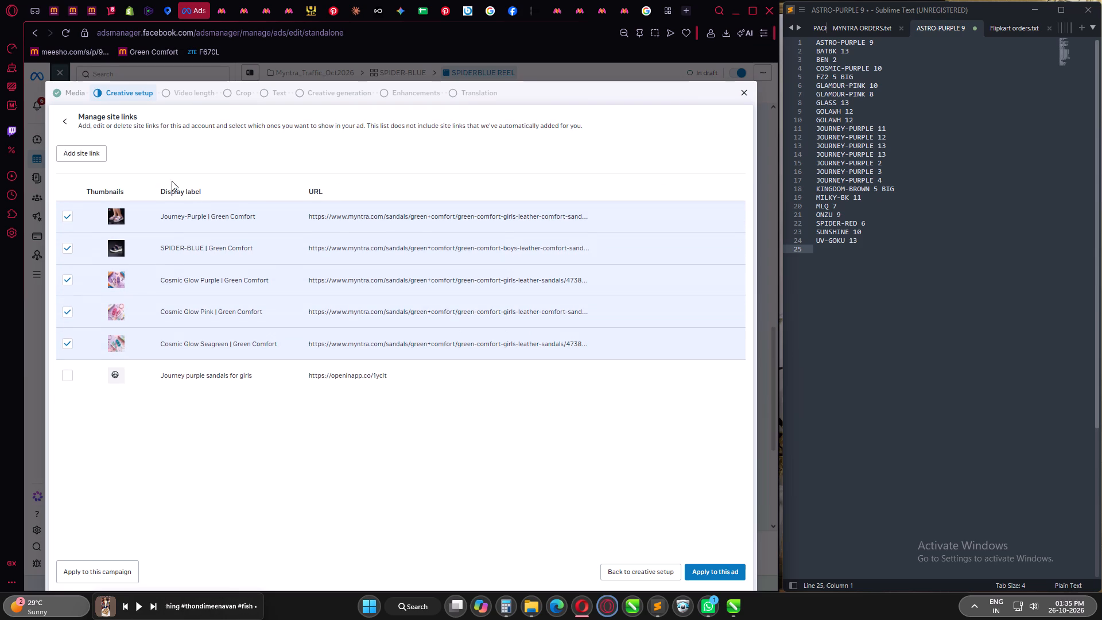
Start another site link using the Myntra address of the black unisex kids comfort sandals (40828254).
{"action": "left_click", "coordinate": [75, 153]}
{"action": "left_click", "coordinate": [626, 6]}
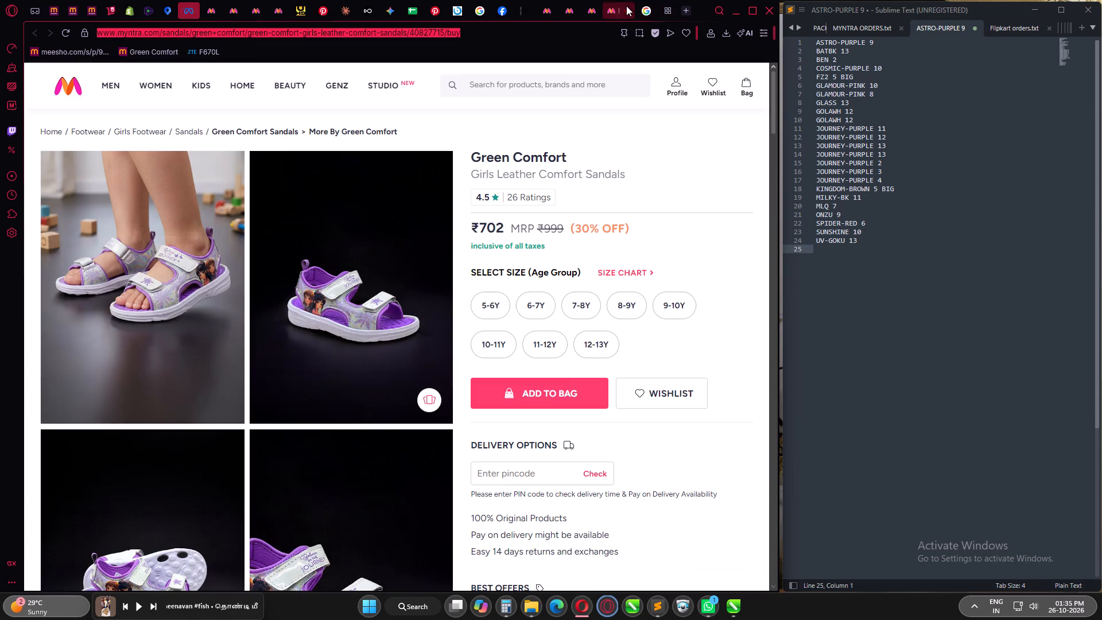
{"action": "left_click", "coordinate": [626, 11]}
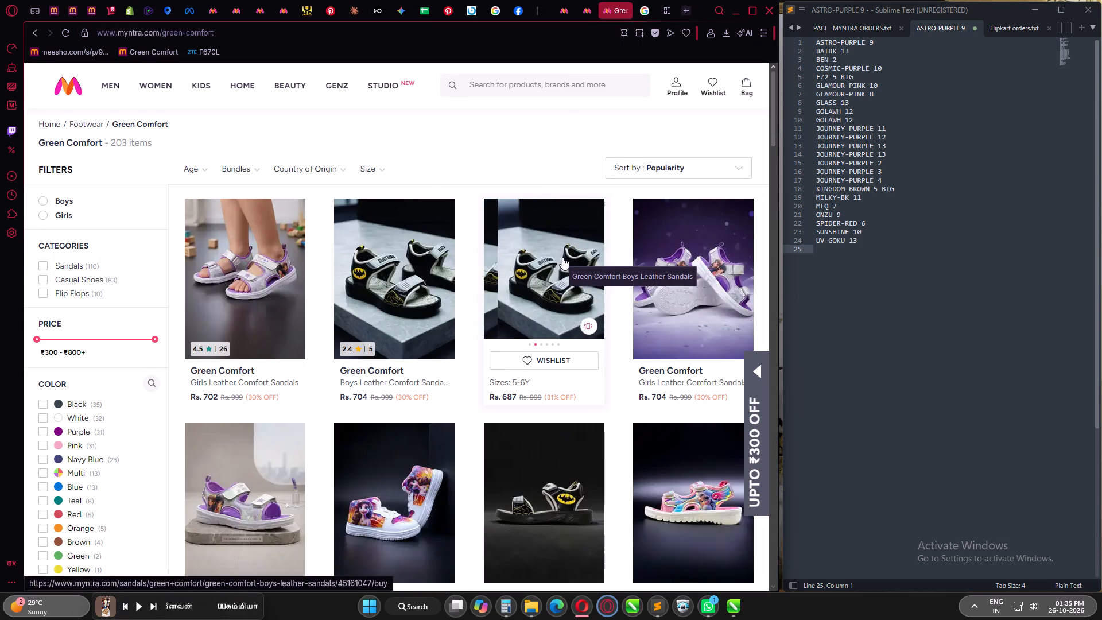
{"action": "scroll", "coordinate": [562, 257], "scroll_direction": "down", "scroll_amount": 2}
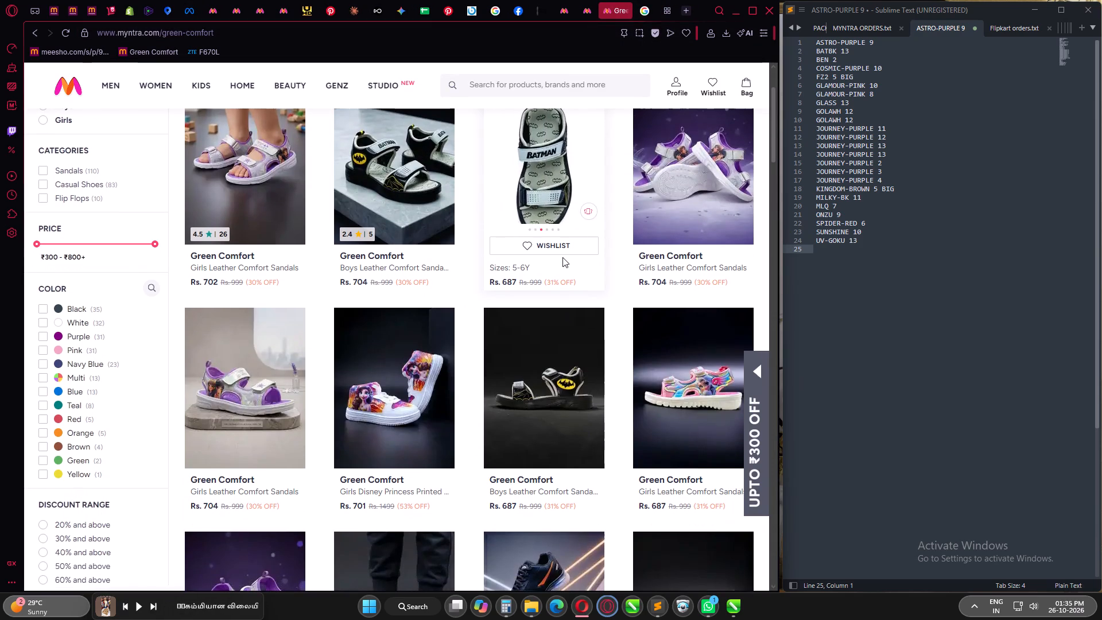
{"action": "scroll", "coordinate": [434, 381], "scroll_direction": "down", "scroll_amount": 2}
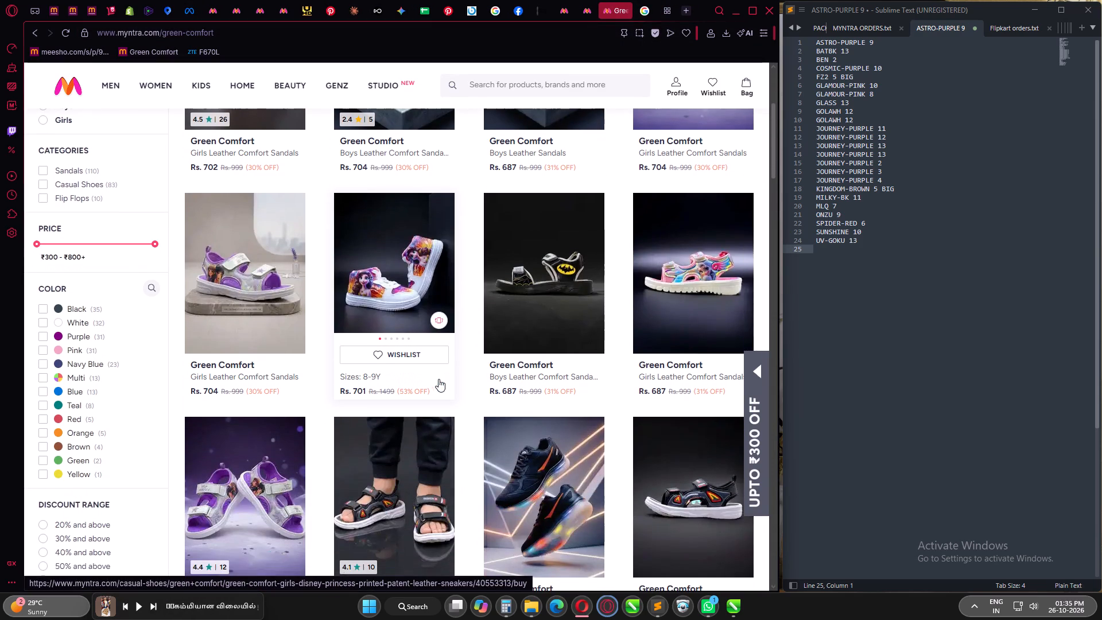
{"action": "scroll", "coordinate": [445, 377], "scroll_direction": "down", "scroll_amount": 2}
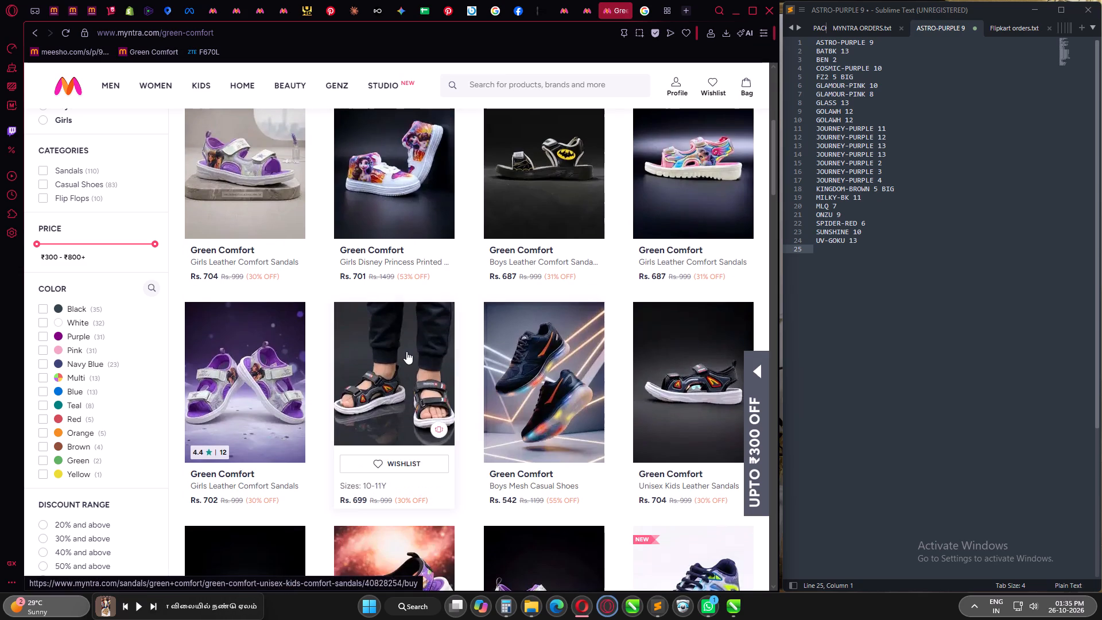
{"action": "left_click", "coordinate": [405, 351]}
{"action": "left_click", "coordinate": [502, 32]}
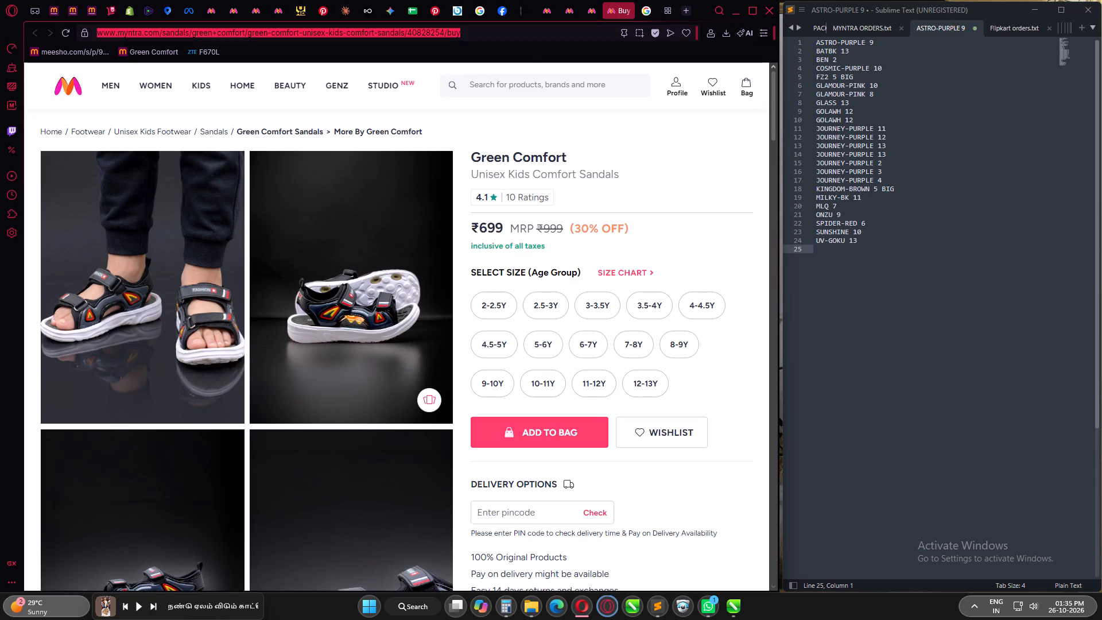
{"action": "key", "text": "ctrl+c"}
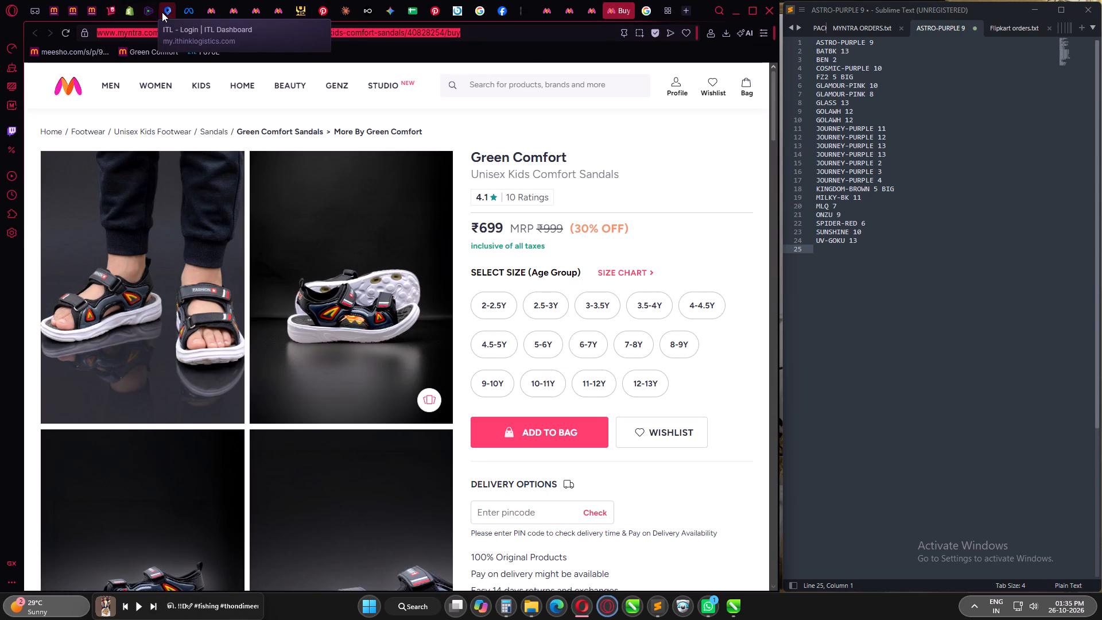
{"action": "left_click", "coordinate": [187, 13]}
{"action": "left_click", "coordinate": [157, 171]}
{"action": "key", "text": "ctrl+v"}
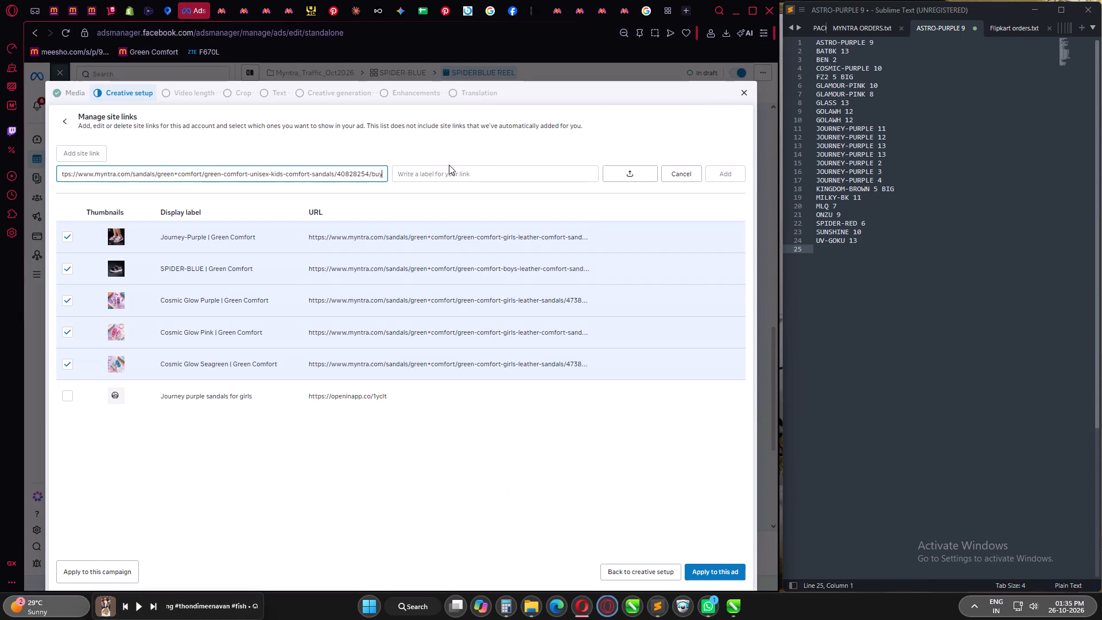
Enter "Fashion-Black" as the new site link's label.
{"action": "left_click", "coordinate": [485, 173]}
{"action": "key", "text": "space"}
{"action": "key", "text": "BackSpace"}
{"action": "type", "text": "Fashion -"}
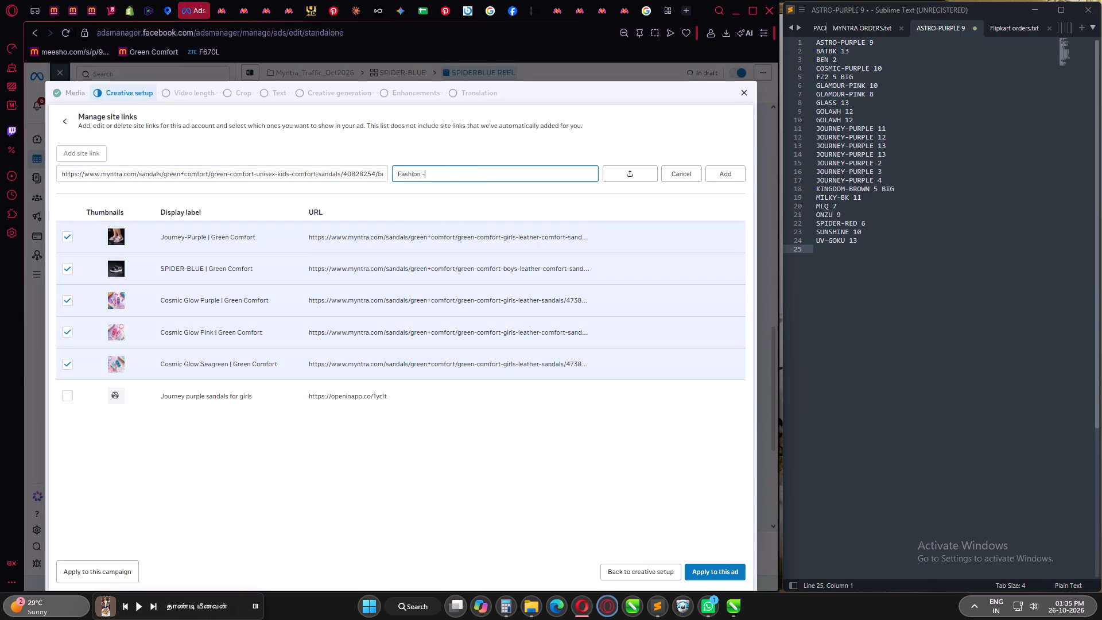
{"action": "key", "text": "BackSpace"}
{"action": "key", "text": "BackSpace"}
{"action": "key", "text": "minus"}
{"action": "type", "text": "Black"}
Change the new site link's label to "Phantom-Black".
{"action": "key", "text": "Left"}
{"action": "key", "text": "Left"}
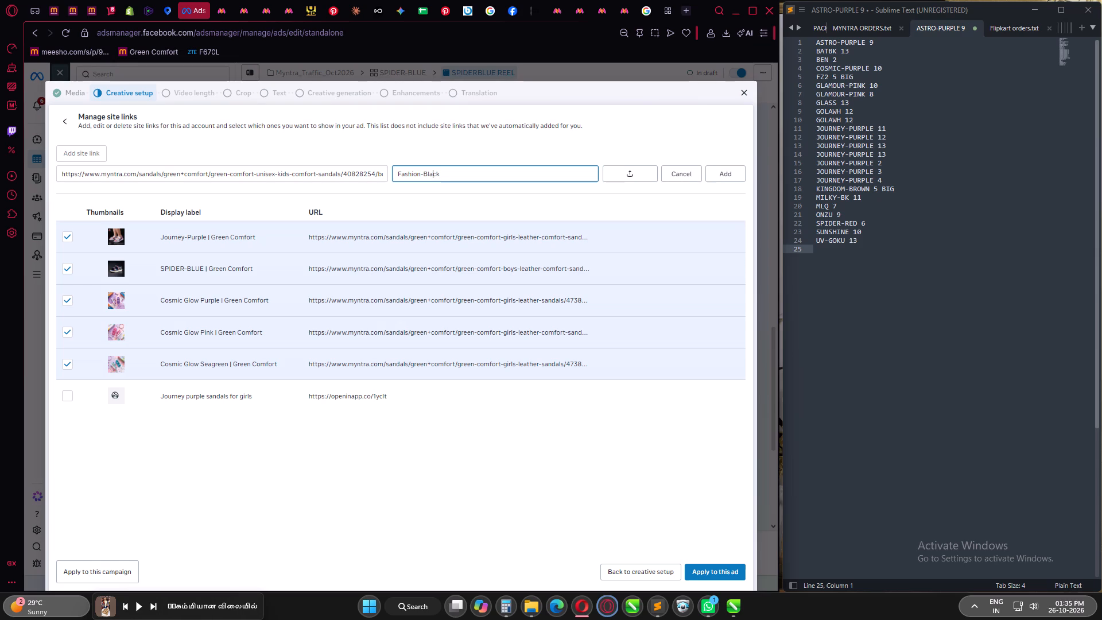
{"action": "key", "text": "Left"}
{"action": "key", "text": "Left"}
{"action": "key", "text": "Left"}
{"action": "key", "text": "Left"}
{"action": "key", "text": "BackSpace"}
{"action": "key", "text": "BackSpace"}
{"action": "key", "text": "BackSpace"}
{"action": "key", "text": "BackSpace"}
{"action": "key", "text": "BackSpace"}
{"action": "key", "text": "BackSpace"}
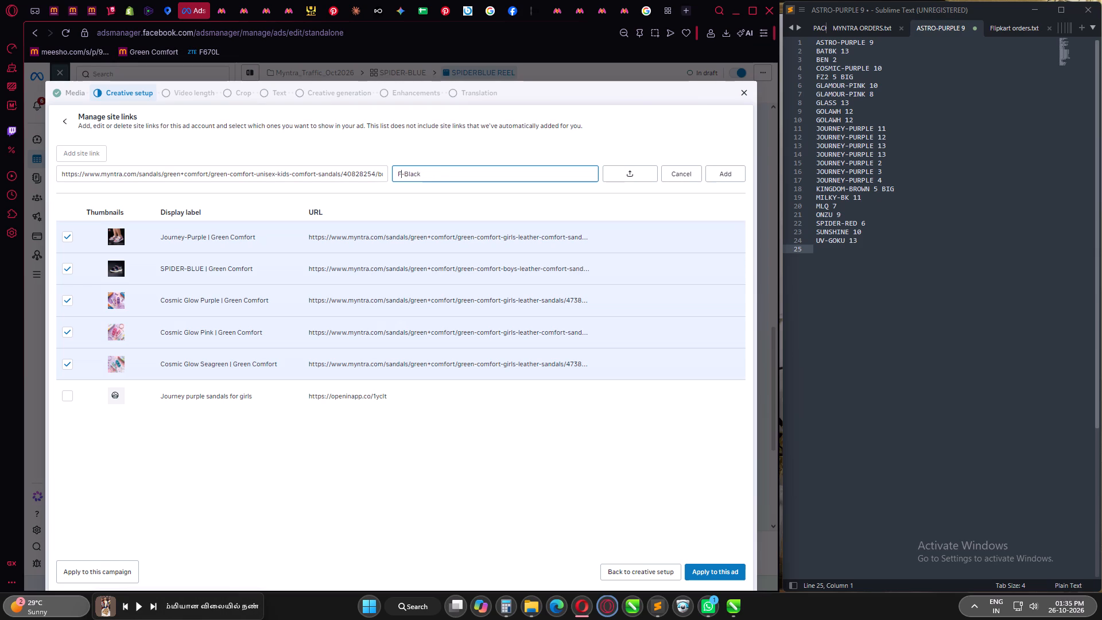
{"action": "key", "text": "BackSpace"}
{"action": "type", "text": "Phan"}
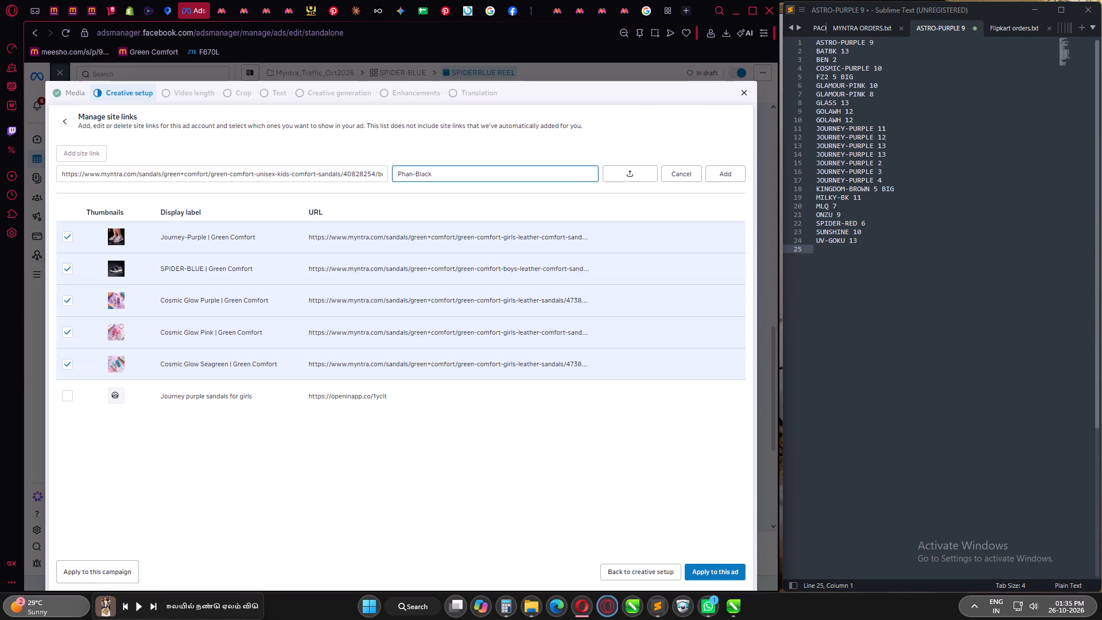
{"action": "type", "text": "tom"}
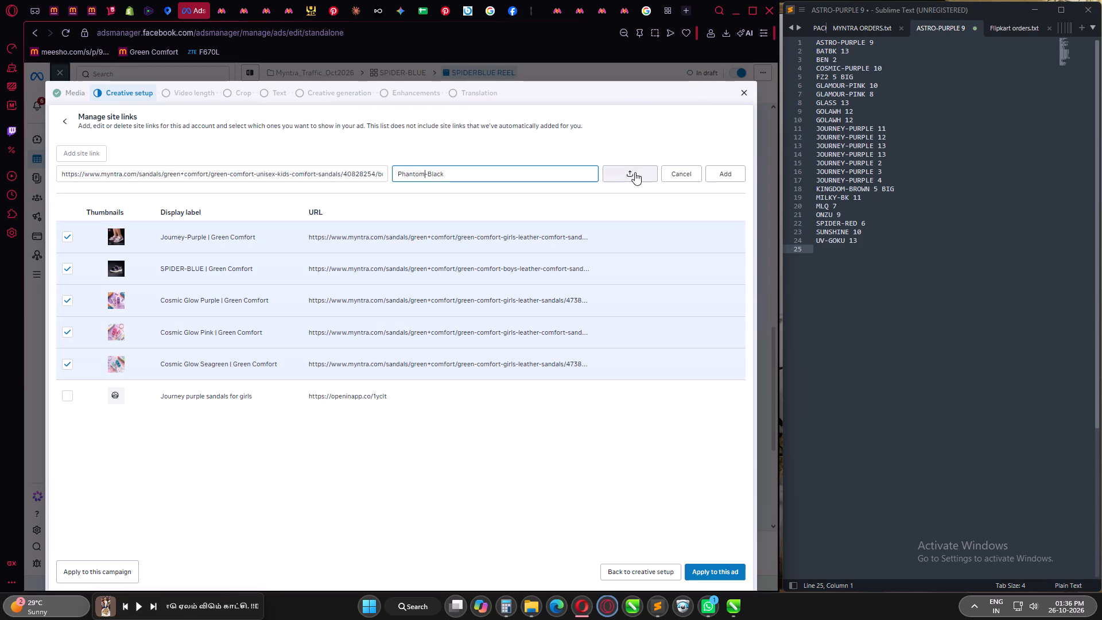
Upload MYNTRA AD1.png from the PHOTO WITH LINES folder inside FASHION STAR BLACK as the Phantom-Black site link's thumbnail.
{"action": "left_click", "coordinate": [635, 172]}
{"action": "left_click", "coordinate": [527, 420]}
{"action": "key", "text": "BackSpace"}
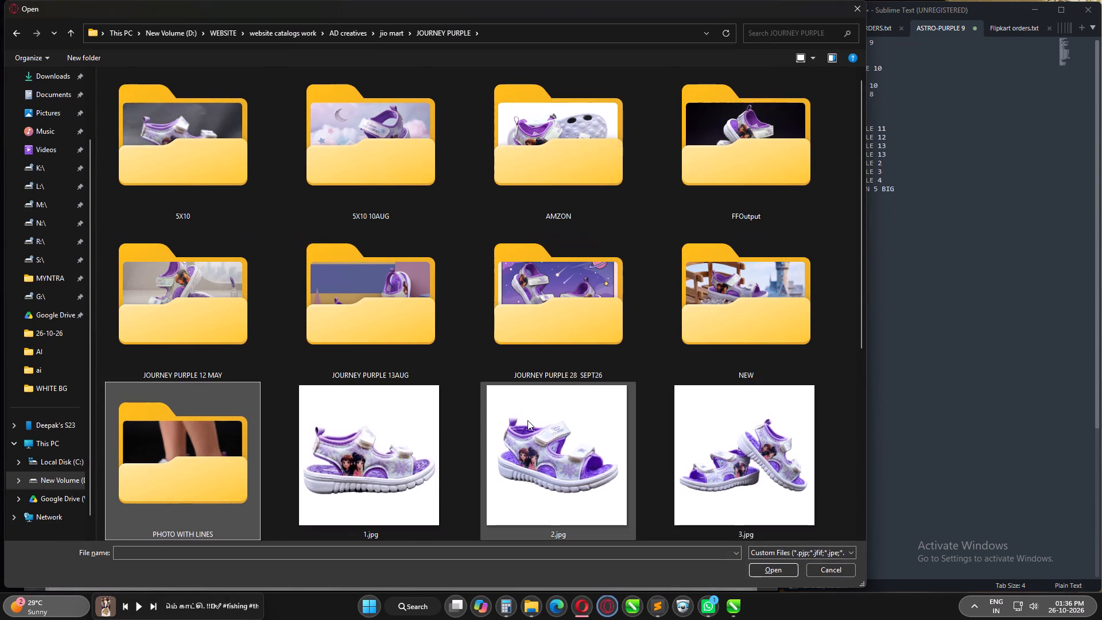
{"action": "key", "text": "BackSpace"}
{"action": "left_click", "coordinate": [165, 161]}
{"action": "key", "text": "f"}
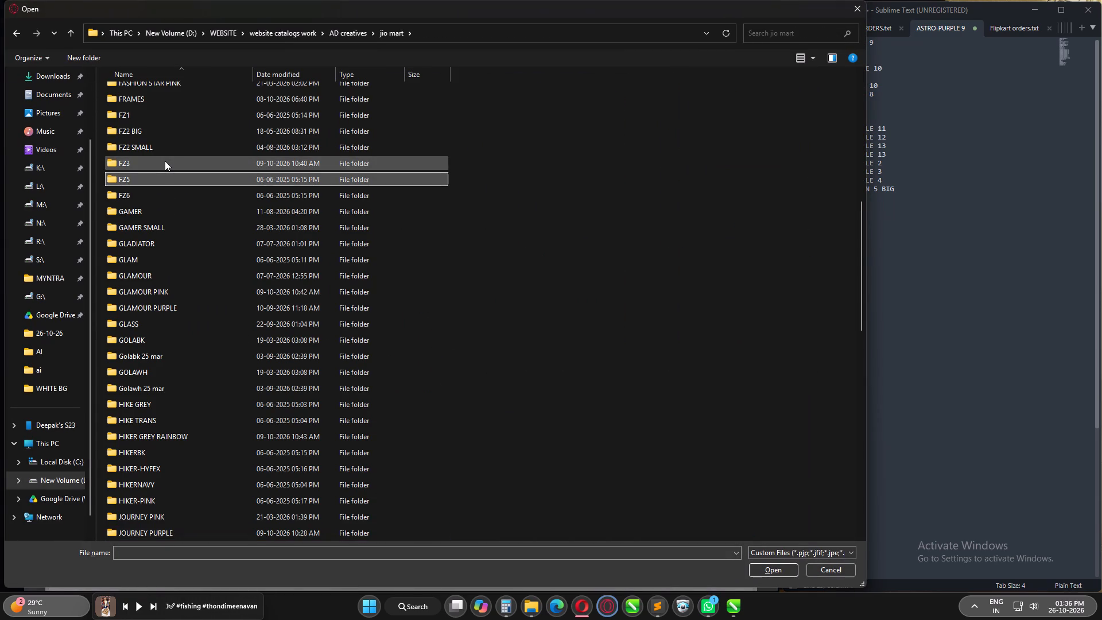
{"action": "key", "text": "f"}
{"action": "key", "text": "f"}
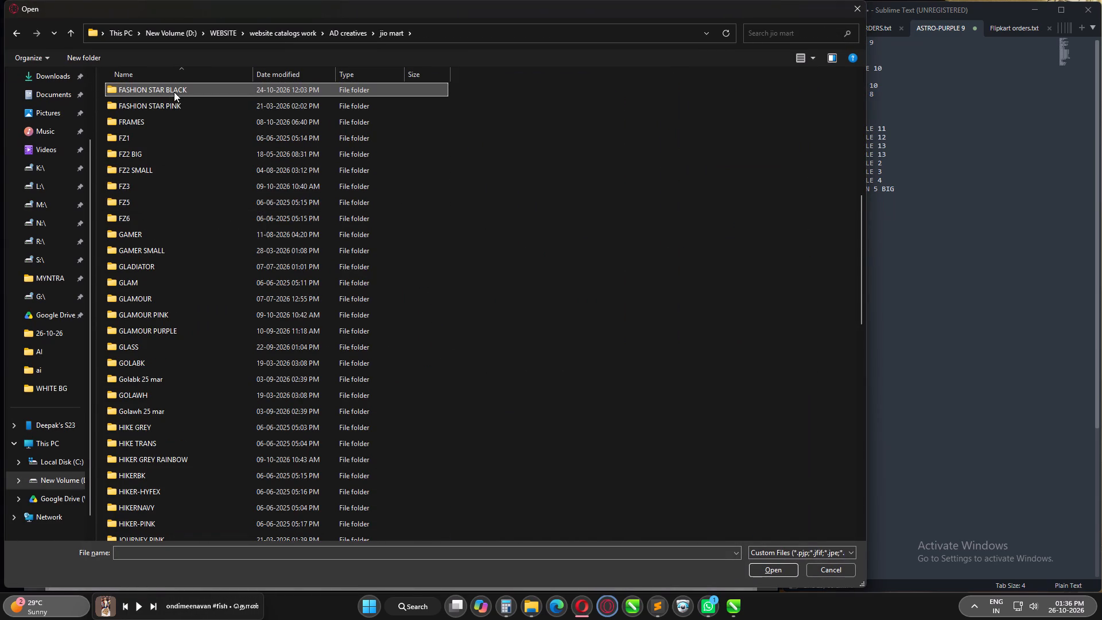
{"action": "double_click", "coordinate": [174, 92]}
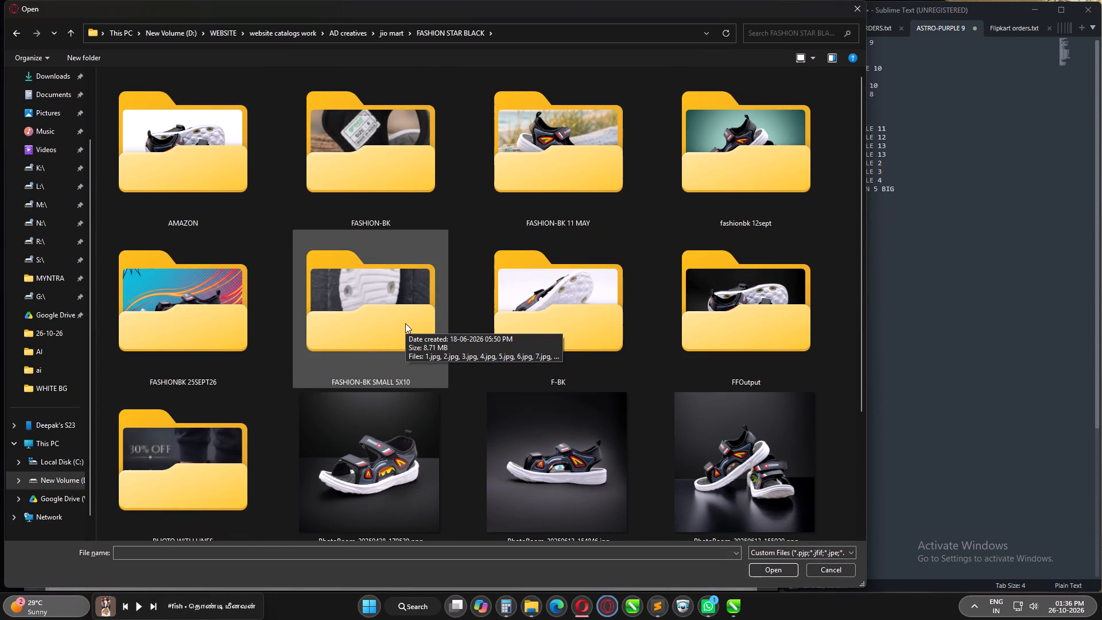
{"action": "scroll", "coordinate": [405, 323], "scroll_direction": "down", "scroll_amount": 1}
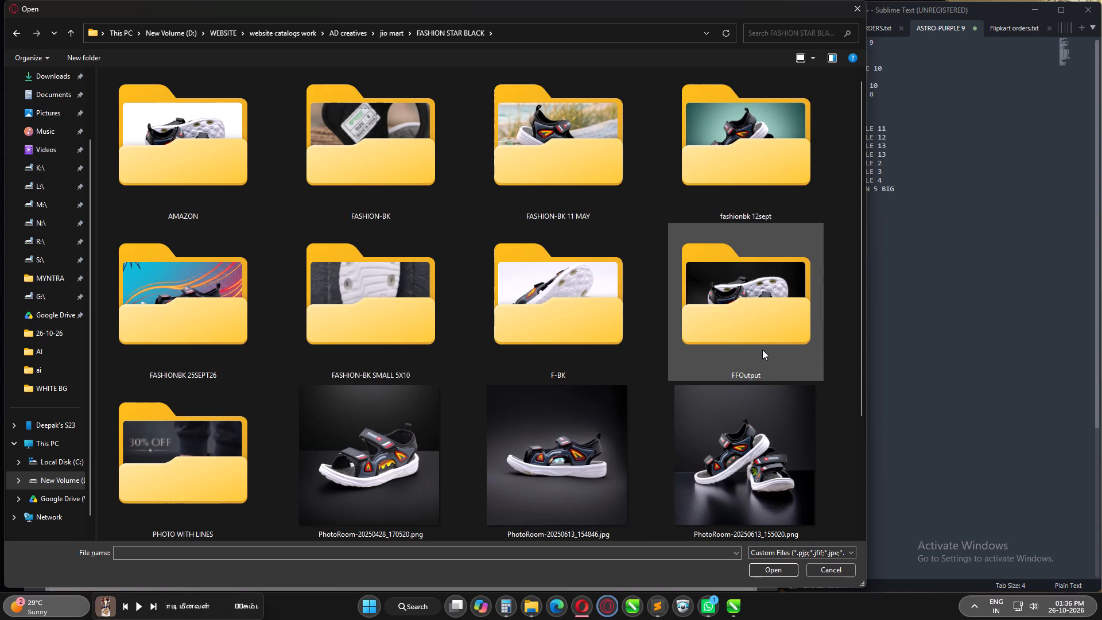
{"action": "scroll", "coordinate": [761, 349], "scroll_direction": "down", "scroll_amount": 3}
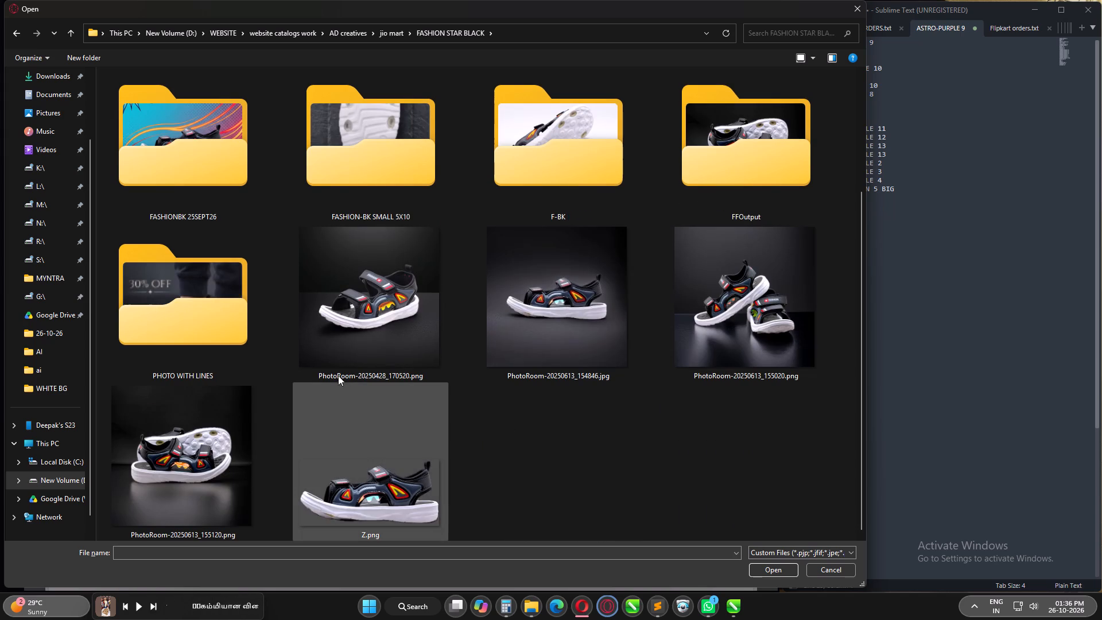
{"action": "double_click", "coordinate": [222, 292]}
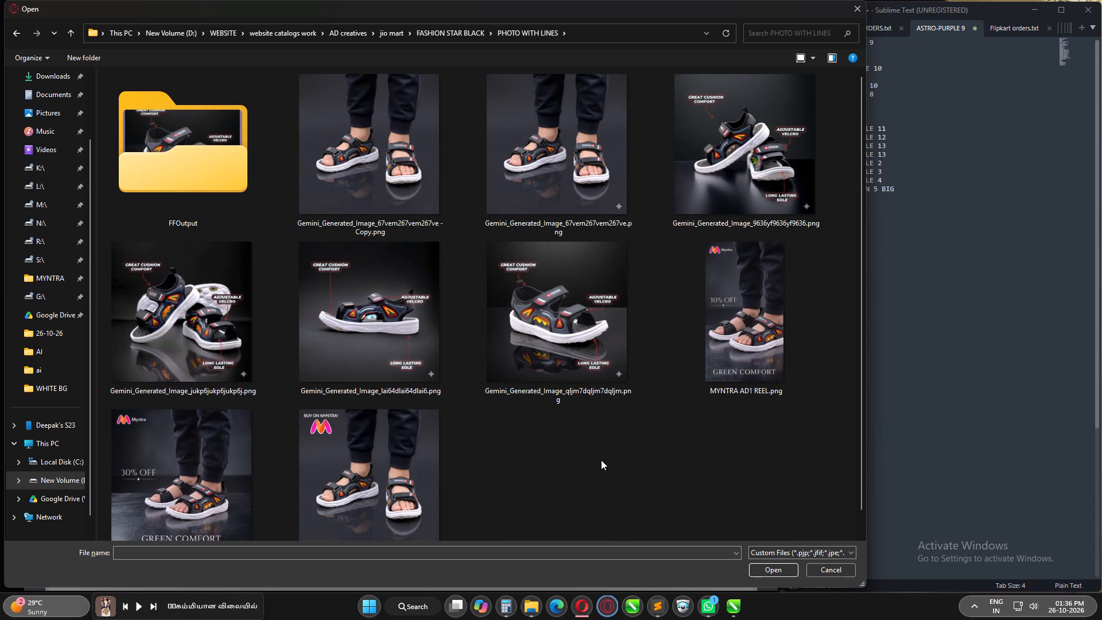
{"action": "scroll", "coordinate": [546, 434], "scroll_direction": "down", "scroll_amount": 1}
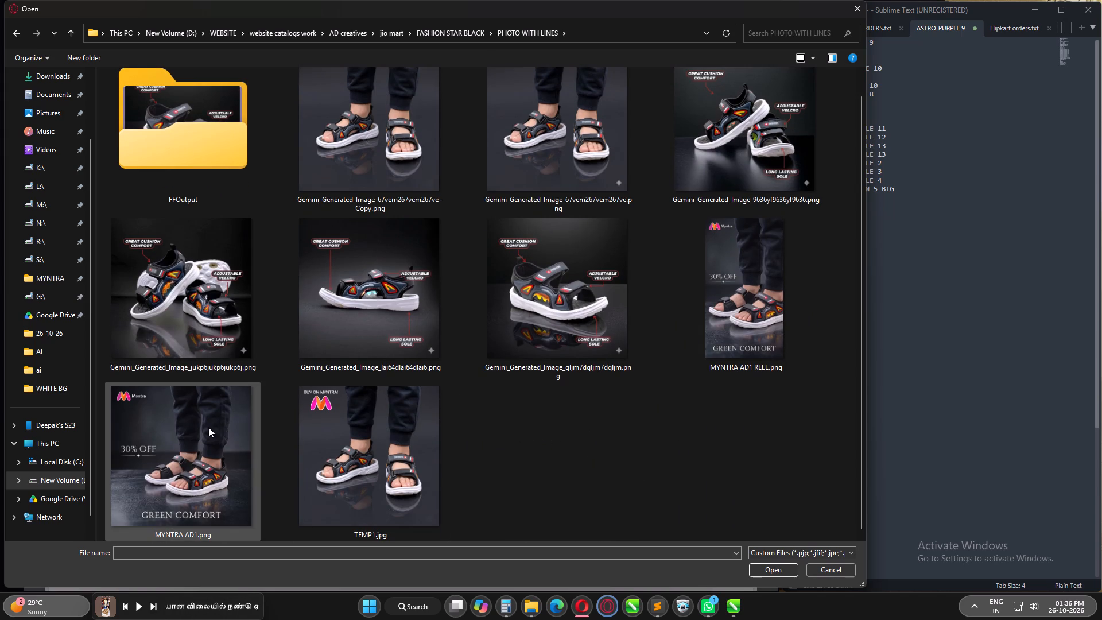
{"action": "left_click", "coordinate": [173, 433]}
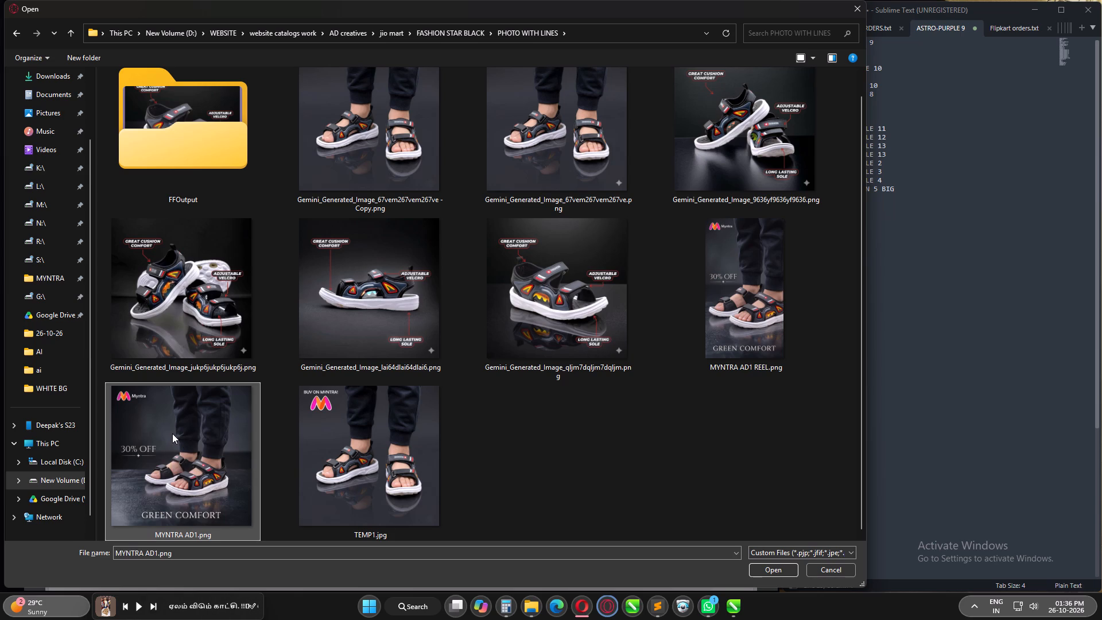
{"action": "key", "text": "Return"}
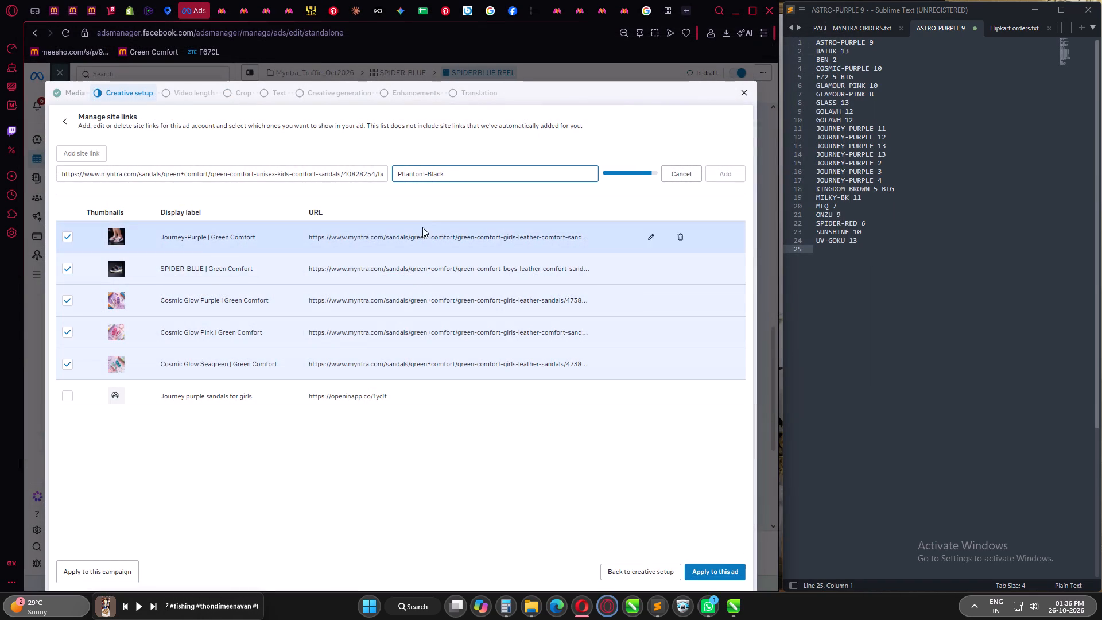
Complete the label as "Phantom-Black | Green Comfort" and add the site link to the list.
{"action": "left_click", "coordinate": [452, 173]}
{"action": "key", "text": "space"}
{"action": "type", "text": "| Green Comfort"}
{"action": "left_click", "coordinate": [723, 172]}
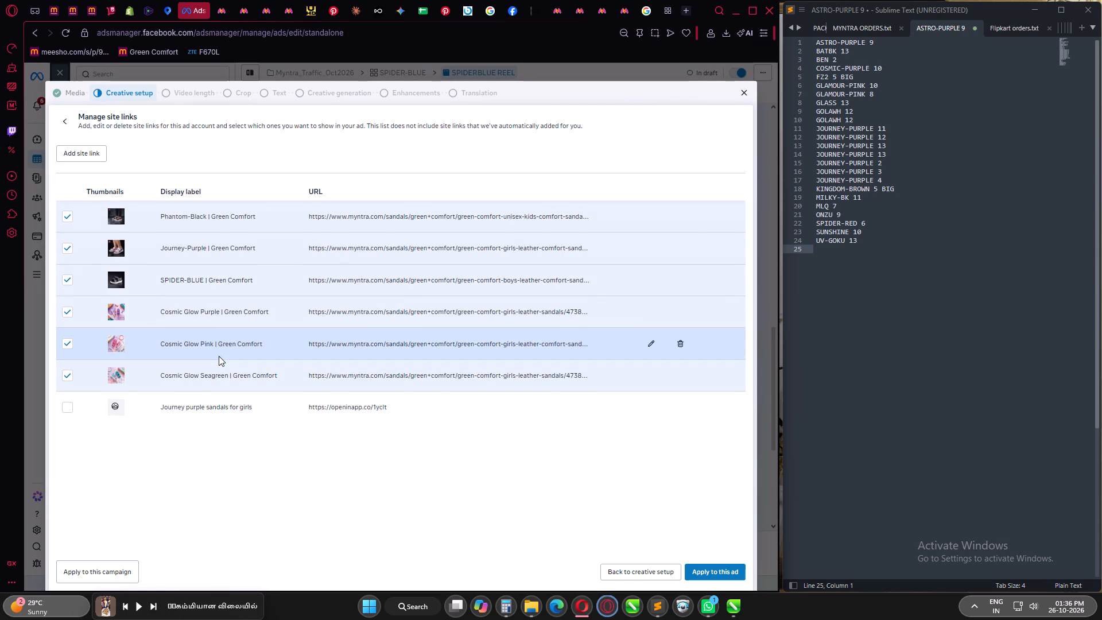
Start another site link and open the Myntra product page of the pink multicolour girls' leather comfort sandals (40494580) for it.
{"action": "left_click", "coordinate": [83, 156]}
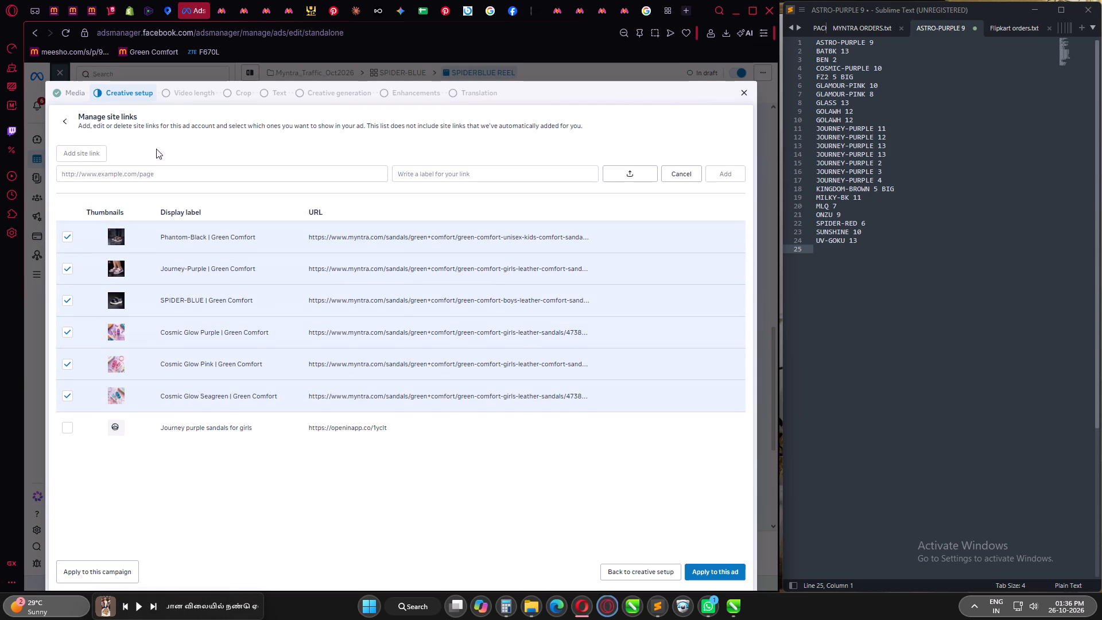
{"action": "left_click", "coordinate": [615, 10]}
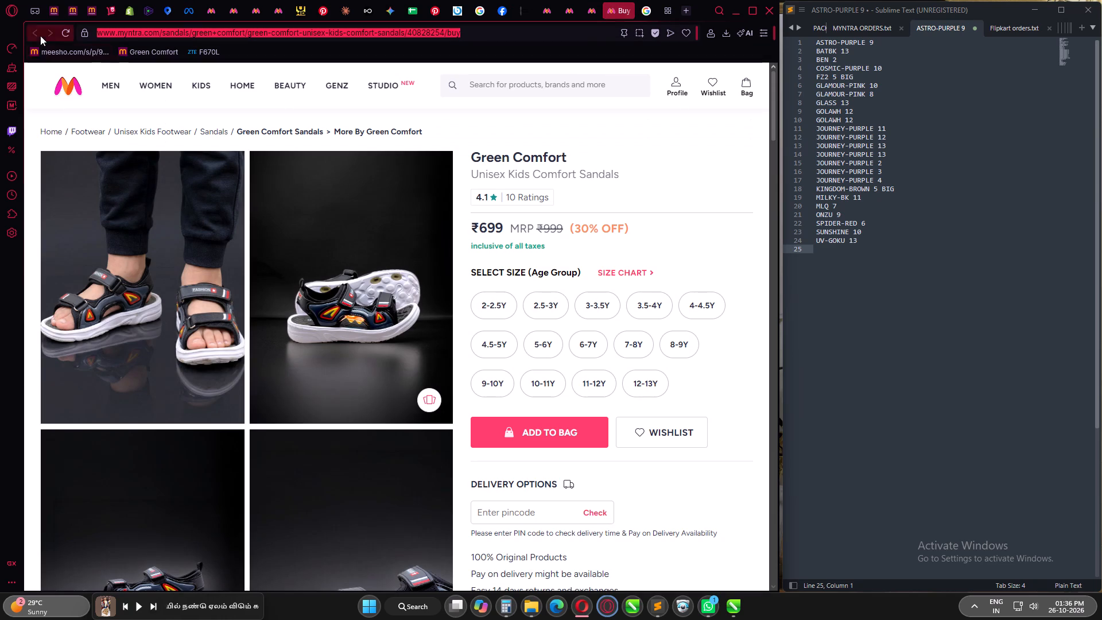
{"action": "left_click", "coordinate": [626, 9]}
{"action": "scroll", "coordinate": [430, 387], "scroll_direction": "down", "scroll_amount": 2}
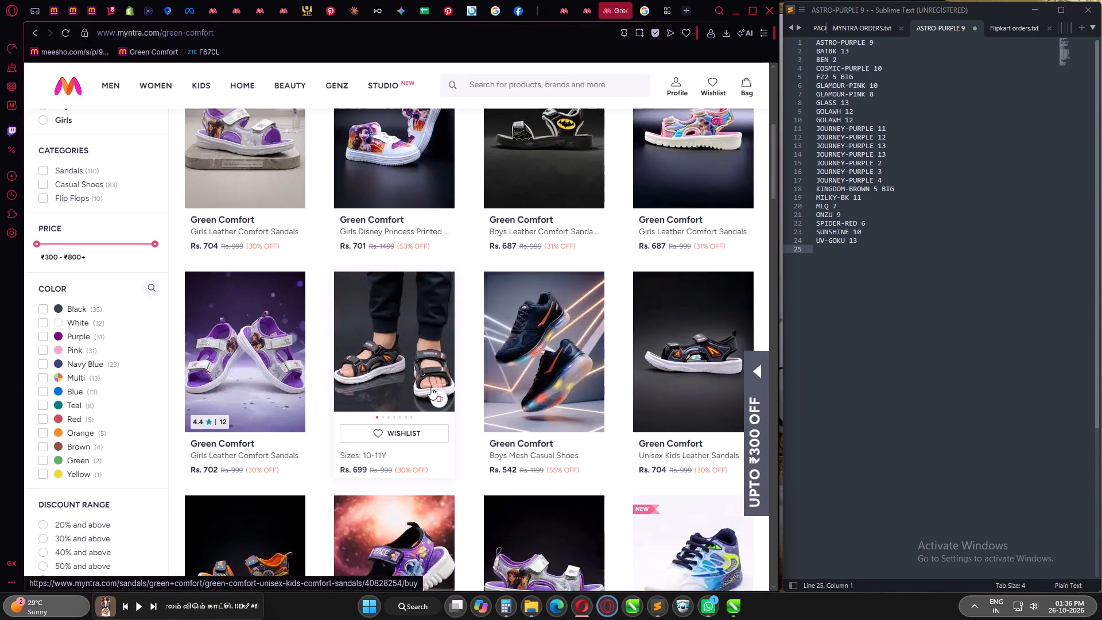
{"action": "scroll", "coordinate": [430, 387], "scroll_direction": "down", "scroll_amount": 6}
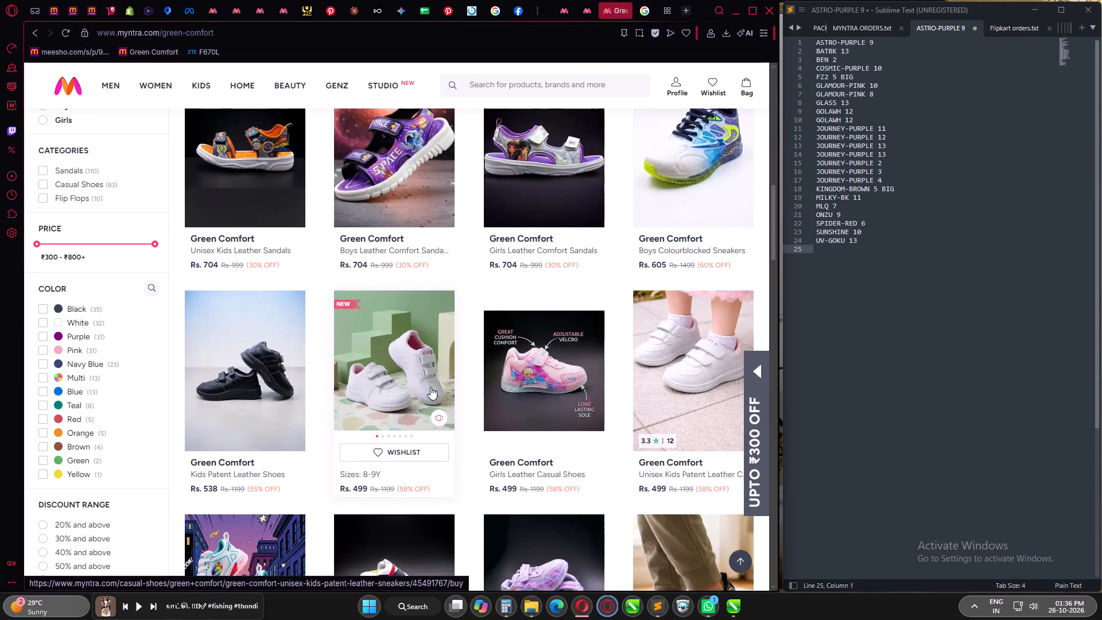
{"action": "scroll", "coordinate": [430, 387], "scroll_direction": "down", "scroll_amount": 3}
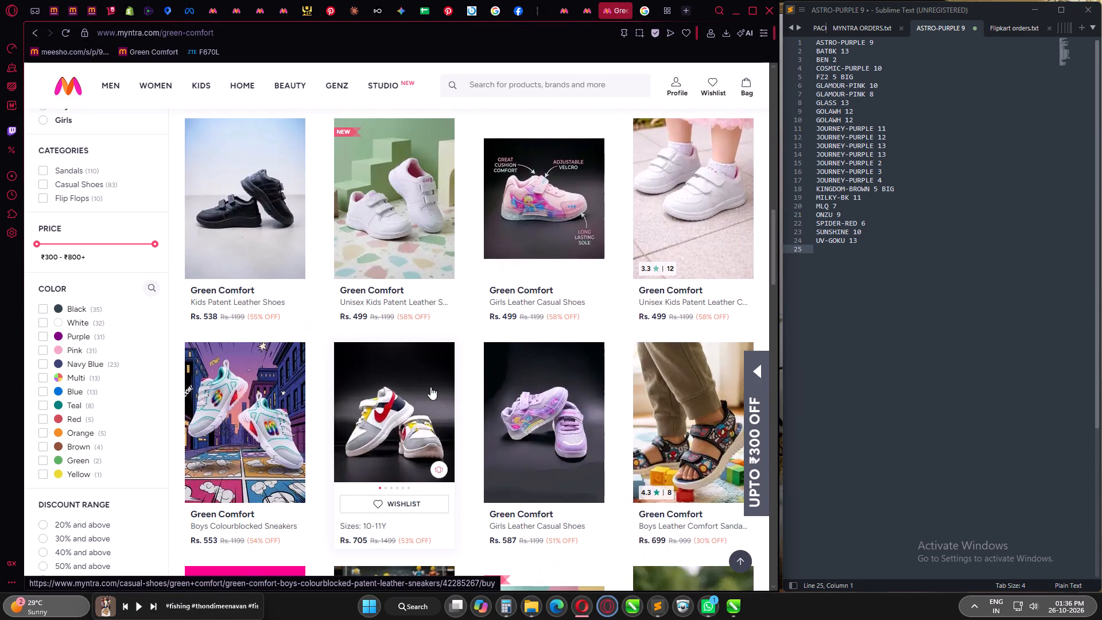
{"action": "scroll", "coordinate": [430, 387], "scroll_direction": "up", "scroll_amount": 18}
{"action": "scroll", "coordinate": [430, 387], "scroll_direction": "down", "scroll_amount": 2}
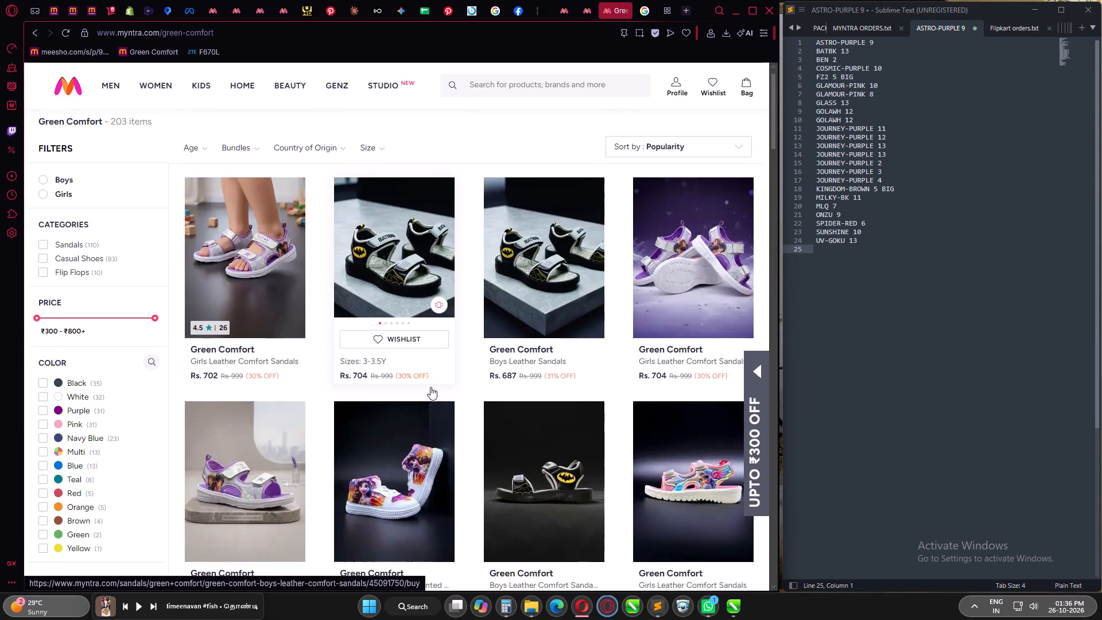
{"action": "scroll", "coordinate": [430, 387], "scroll_direction": "down", "scroll_amount": 1}
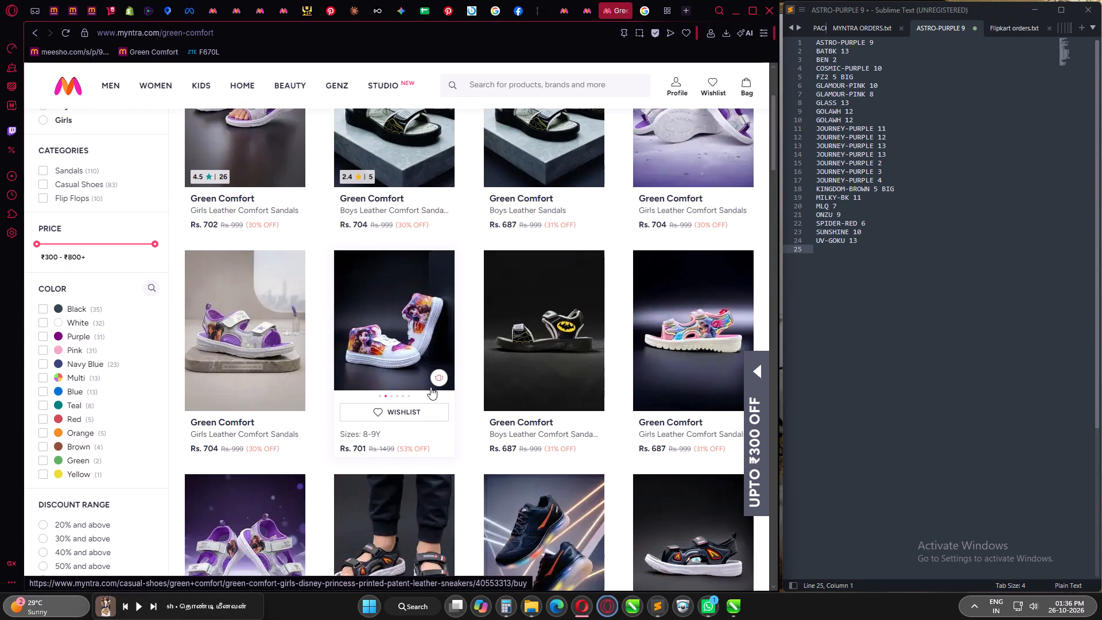
{"action": "scroll", "coordinate": [430, 387], "scroll_direction": "up", "scroll_amount": 1}
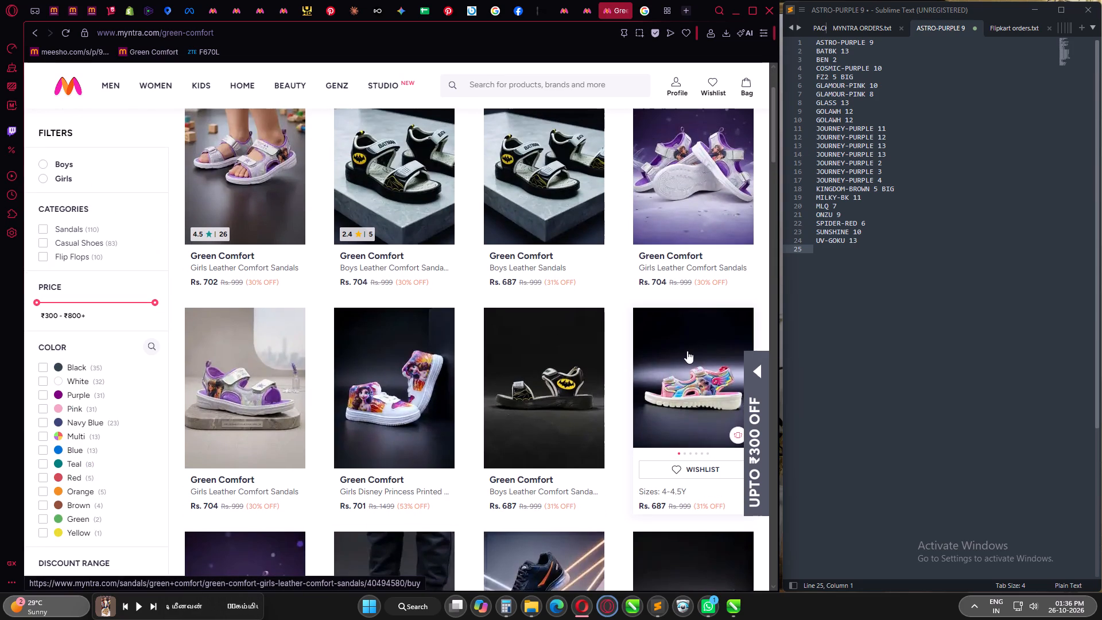
{"action": "left_click", "coordinate": [687, 351]}
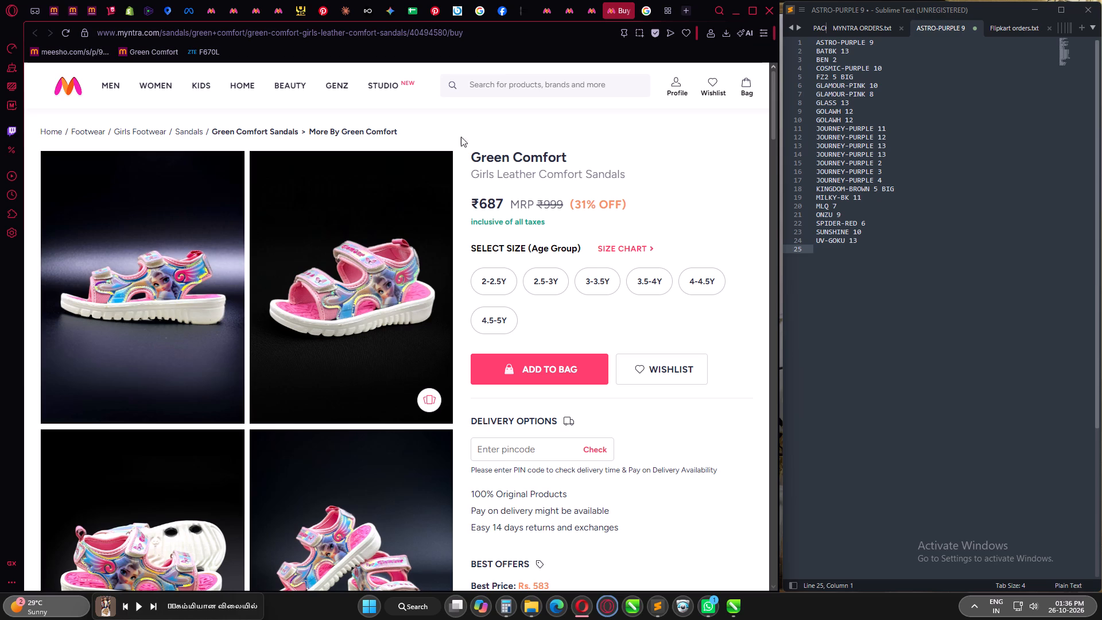
Copy the 40494580 sandals' Myntra page address into the new site link's URL.
{"action": "left_click", "coordinate": [489, 36]}
{"action": "key", "text": "ctrl+c"}
{"action": "left_click", "coordinate": [192, 5]}
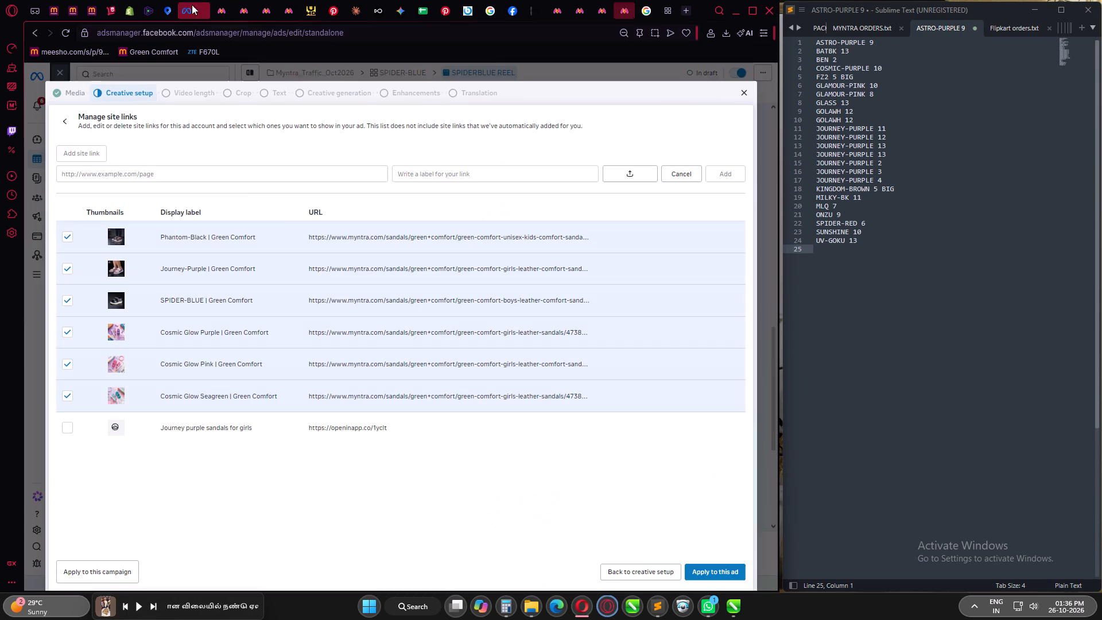
{"action": "left_click", "coordinate": [185, 173]}
{"action": "key", "text": "ctrl+v"}
Label the new site link "Glamour Pink".
{"action": "left_click", "coordinate": [438, 171]}
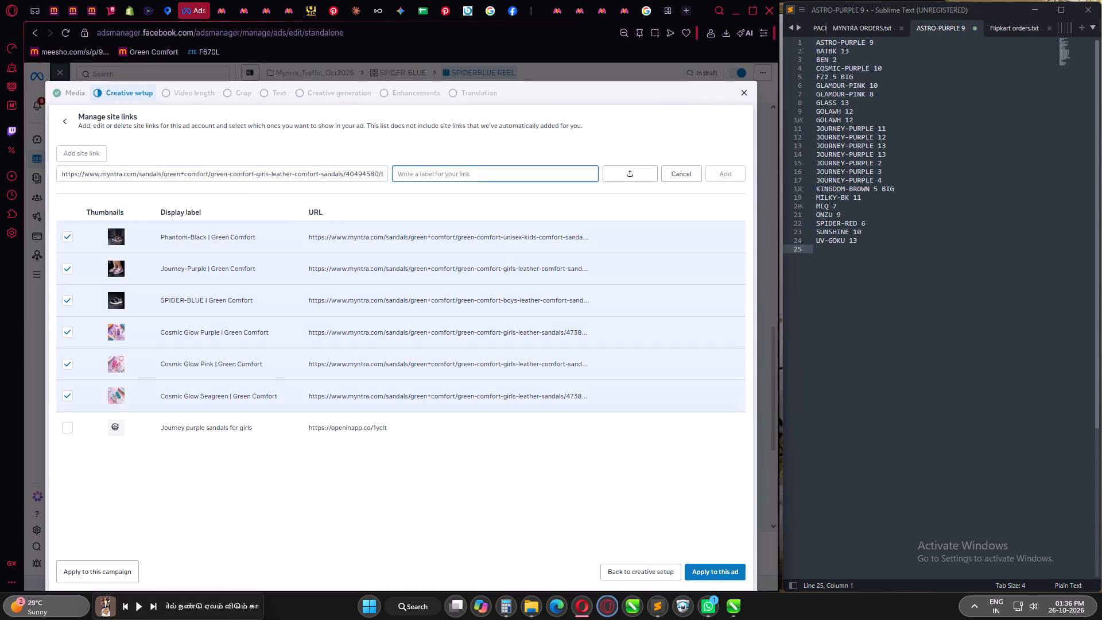
{"action": "type", "text": "Glamour pink"}
{"action": "key", "text": "Left"}
{"action": "key", "text": "Left"}
{"action": "key", "text": "Left"}
{"action": "key", "text": "BackSpace"}
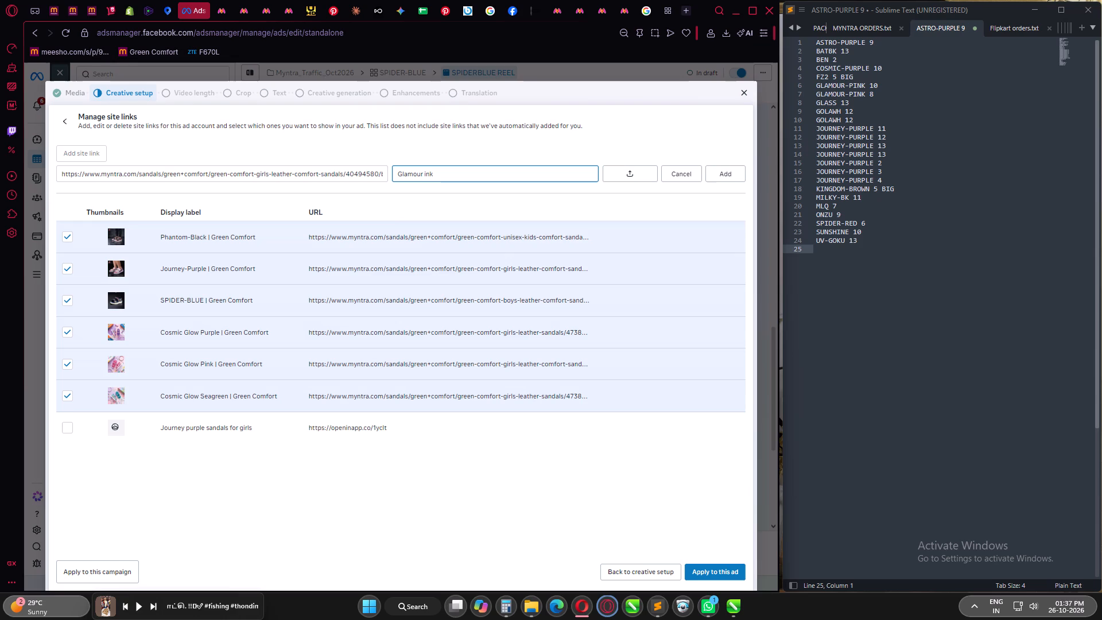
{"action": "key", "text": "shift+p"}
Upload Gemini_Generated_Image_3qkxeo3qkxeo3qkx.png from the PHOTO WITH LINES folder inside GLAMOUR PINK as the site link's thumbnail.
{"action": "left_click", "coordinate": [621, 172]}
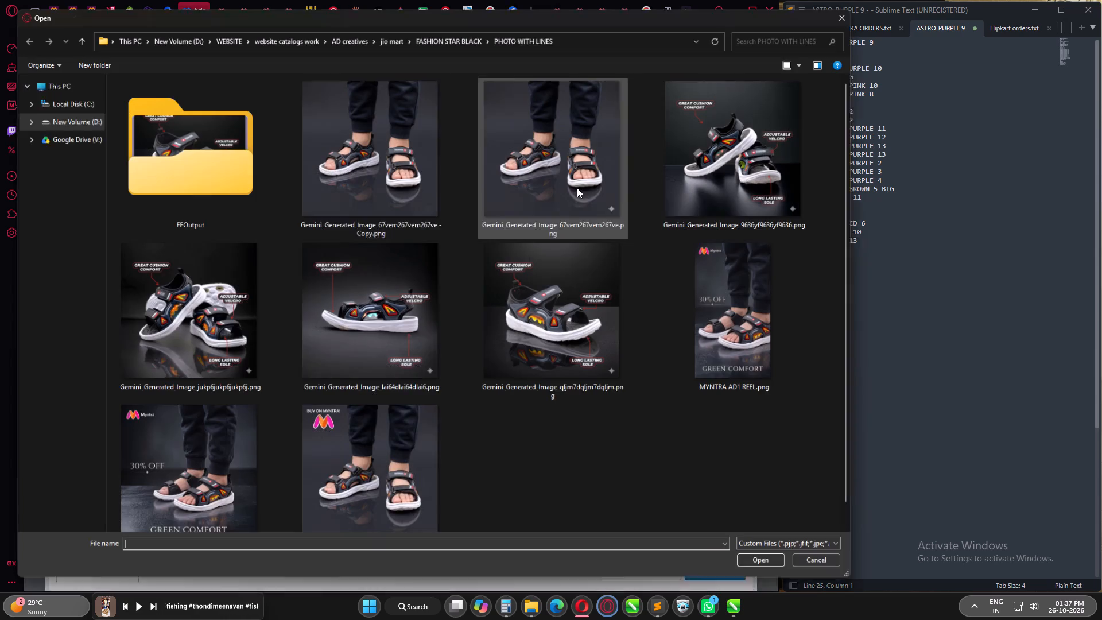
{"action": "left_click", "coordinate": [454, 34]}
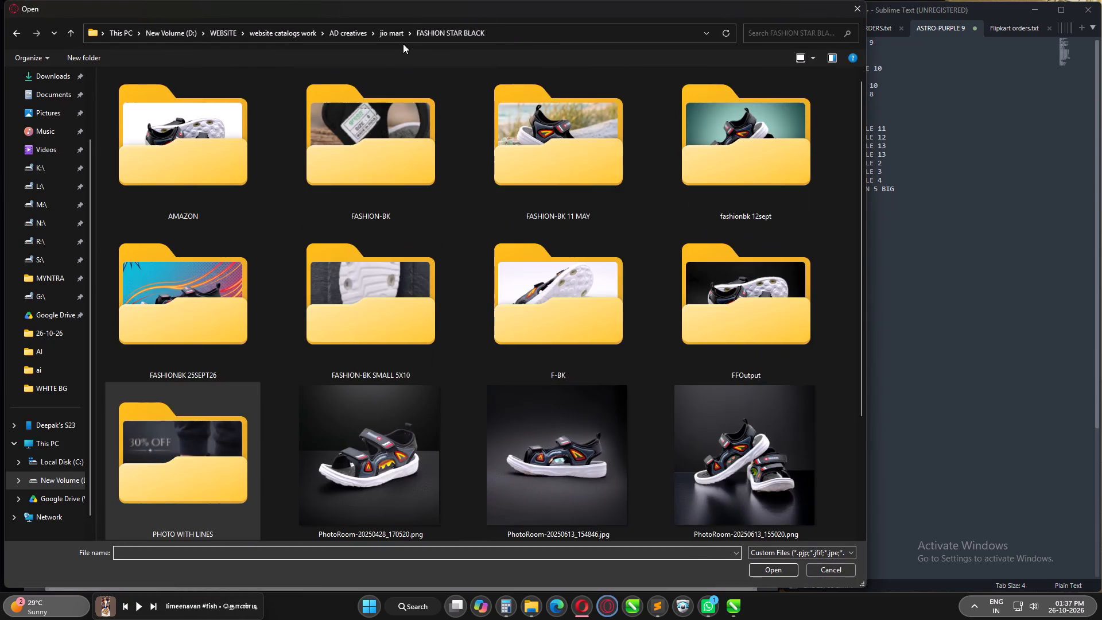
{"action": "left_click", "coordinate": [395, 29]}
{"action": "left_click", "coordinate": [335, 128]}
{"action": "key", "text": "g"}
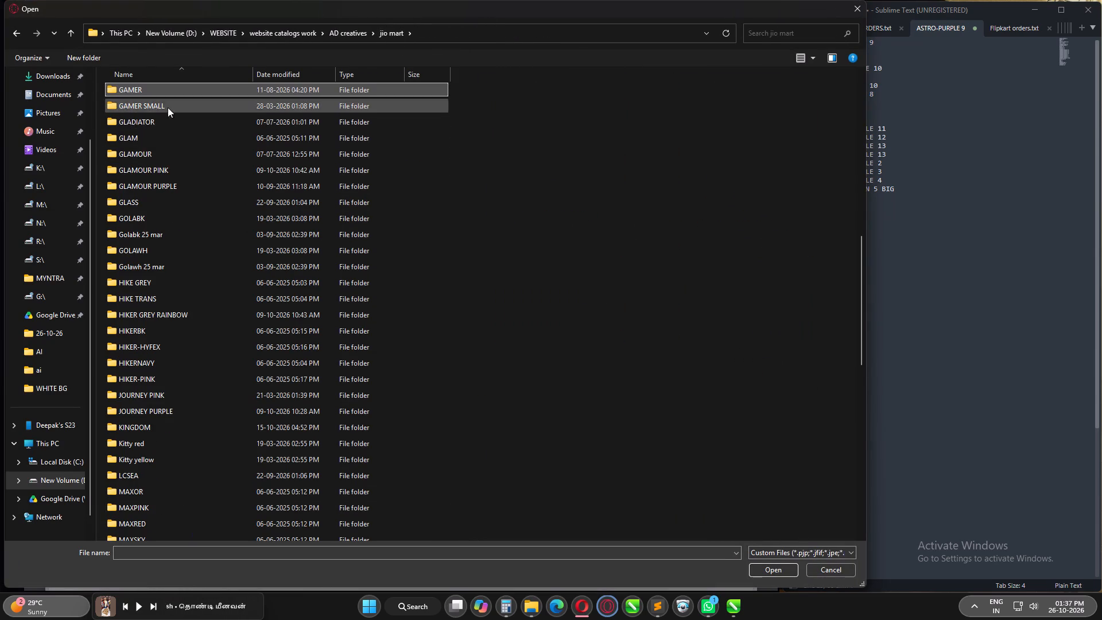
{"action": "double_click", "coordinate": [166, 170]}
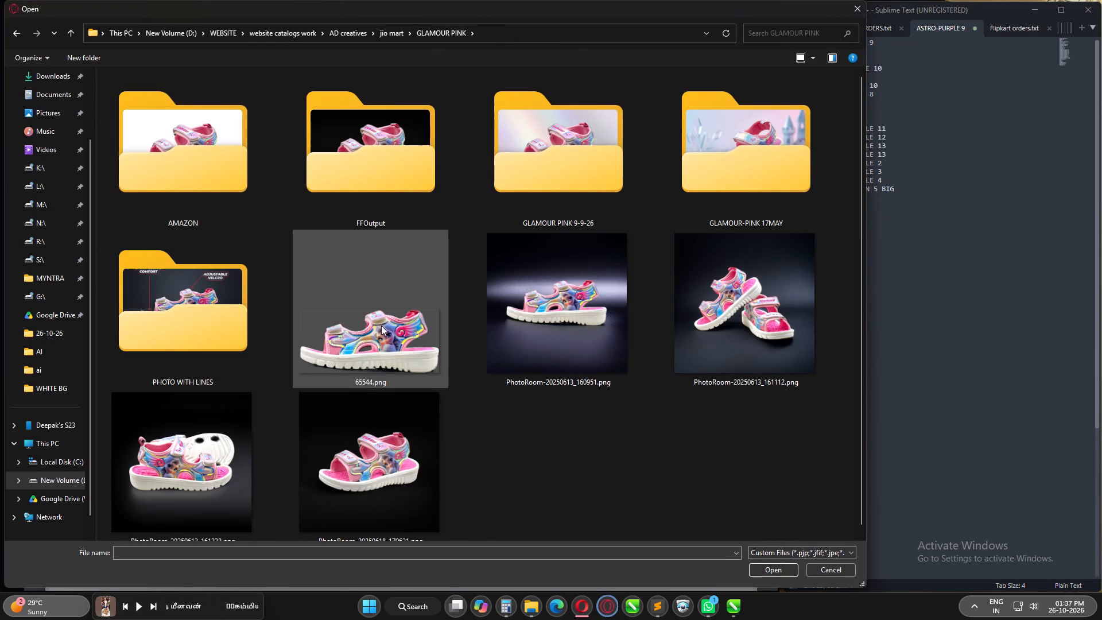
{"action": "double_click", "coordinate": [204, 309]}
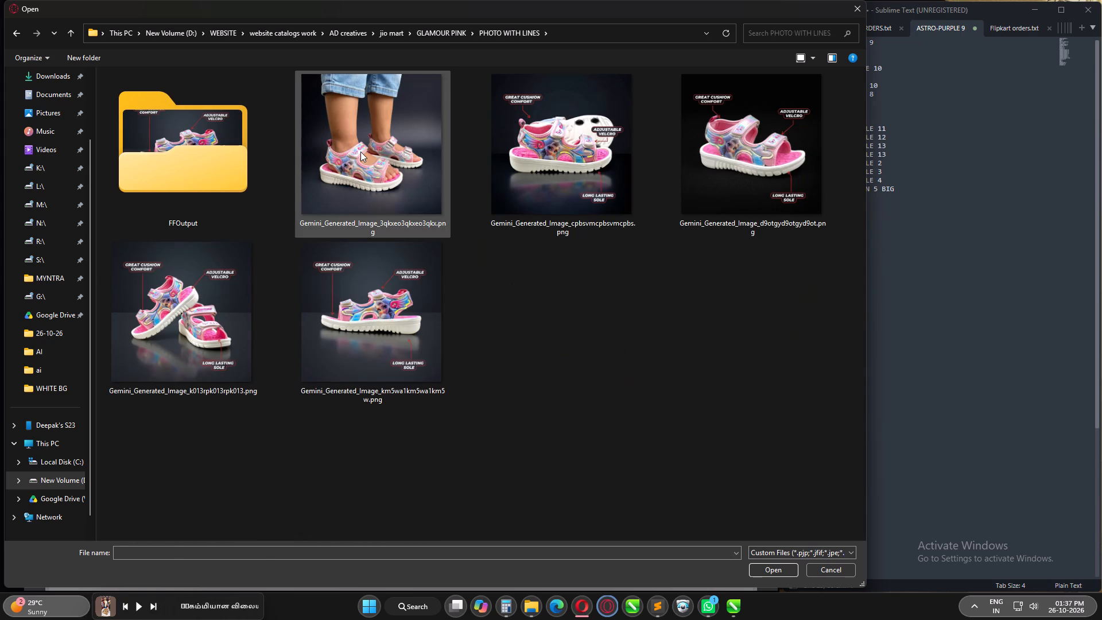
{"action": "left_click", "coordinate": [360, 152]}
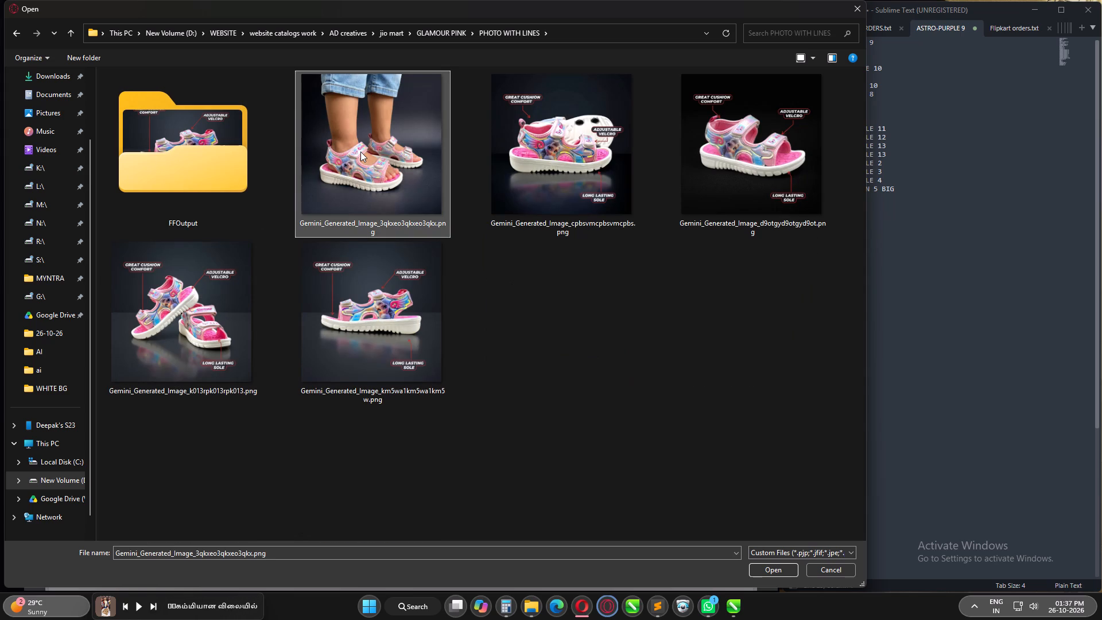
{"action": "key", "text": "Return"}
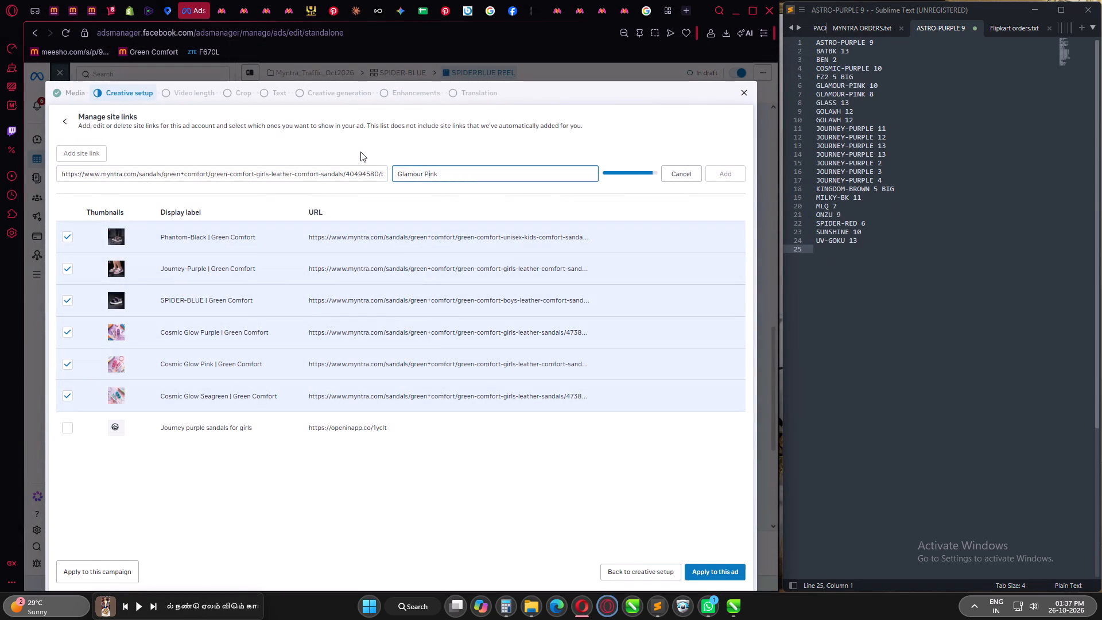
Extend the new site link's label to "Glamour Pink | Green Comfort" and add the link to the list.
{"action": "left_click", "coordinate": [475, 171]}
{"action": "key", "text": "space"}
{"action": "type", "text": "| Green"}
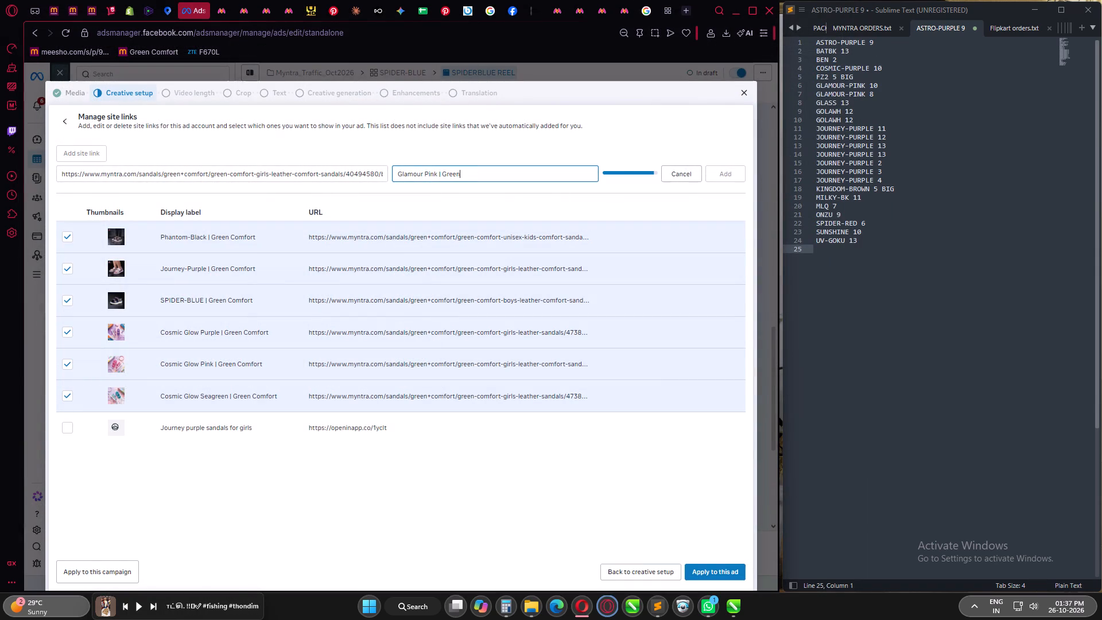
{"action": "key", "text": "space"}
{"action": "type", "text": "Comfort"}
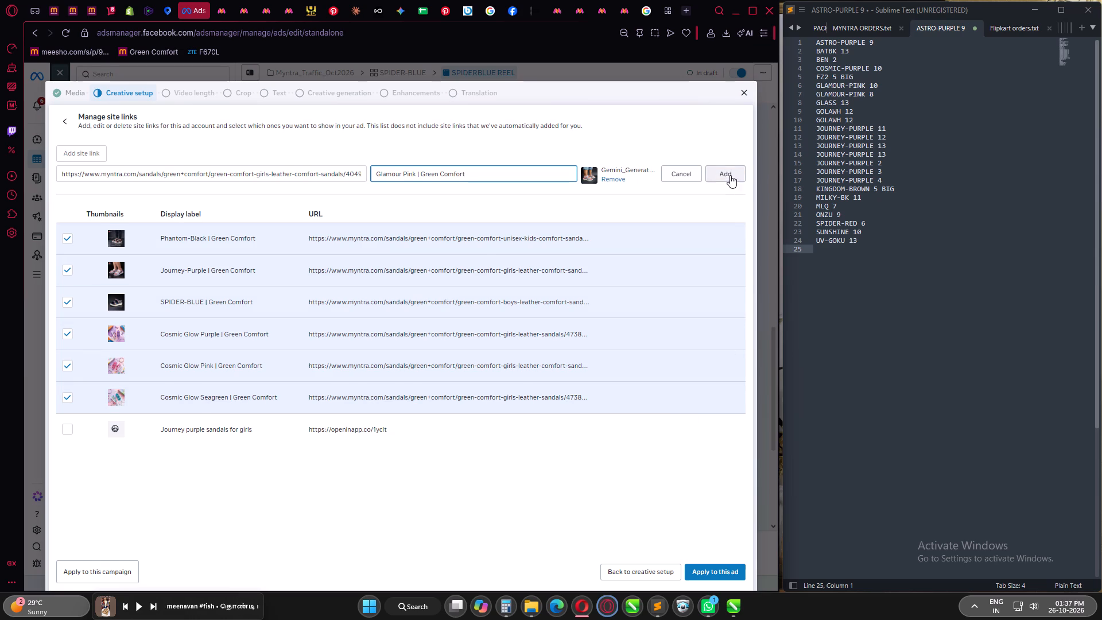
{"action": "left_click", "coordinate": [730, 175]}
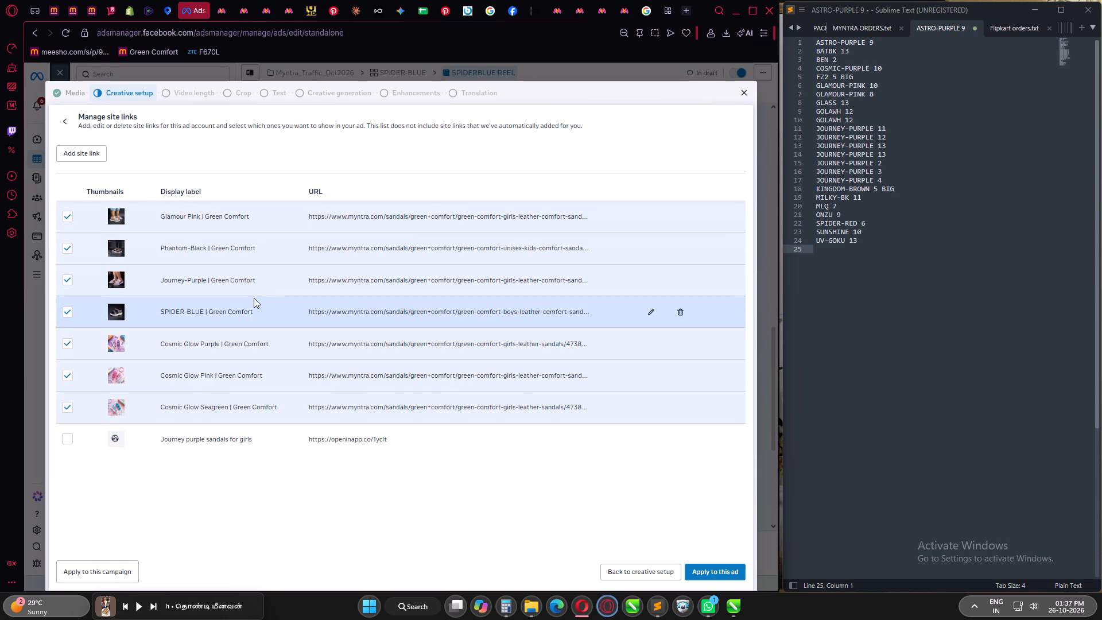
Apply the selected site links to this ad and proceed from creative setup to the video length stage.
{"action": "left_click", "coordinate": [721, 573]}
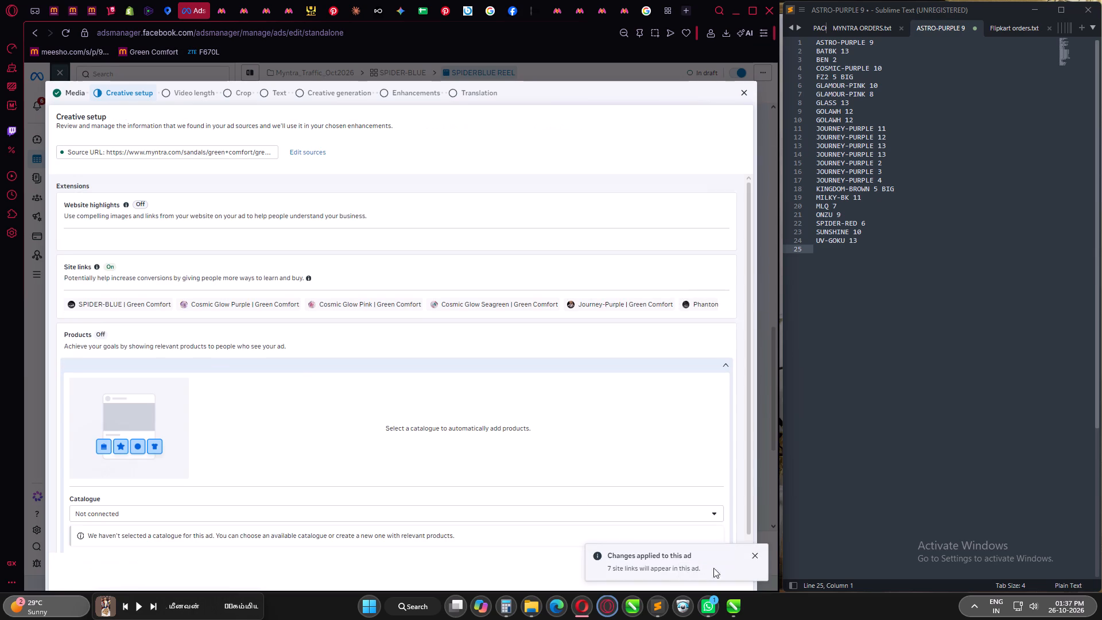
{"action": "scroll", "coordinate": [263, 345], "scroll_direction": "down", "scroll_amount": 3}
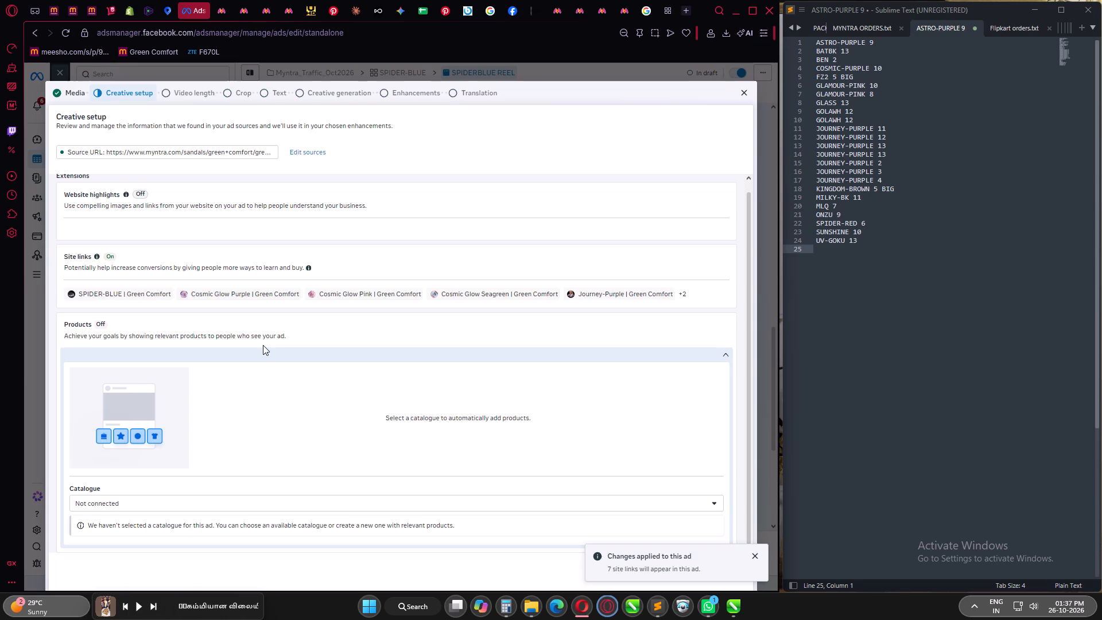
{"action": "scroll", "coordinate": [189, 464], "scroll_direction": "down", "scroll_amount": 3}
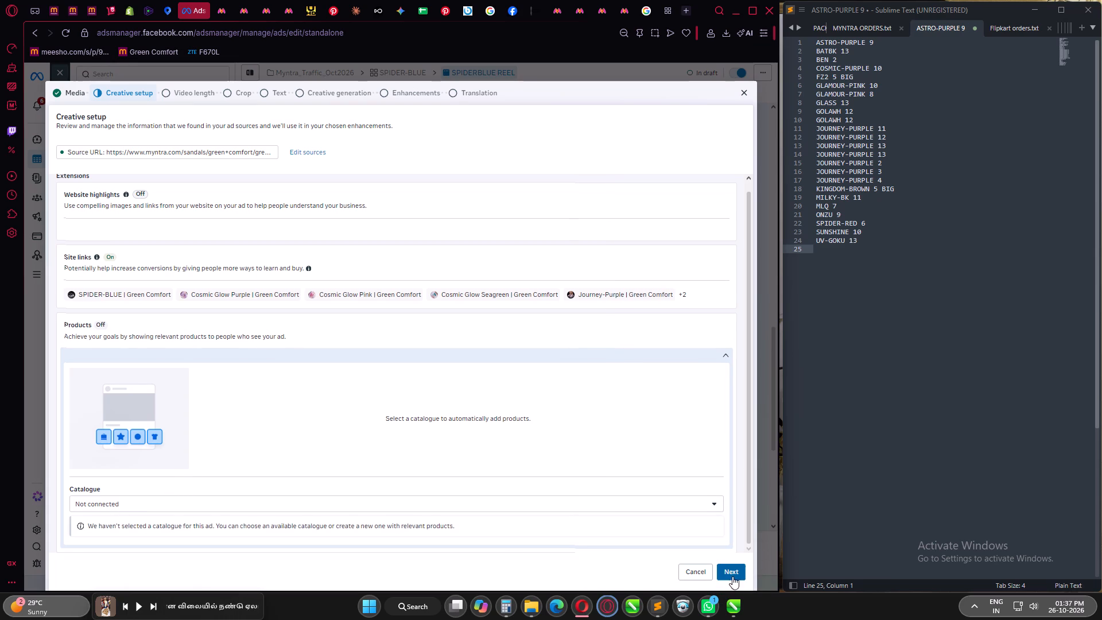
{"action": "left_click", "coordinate": [734, 572]}
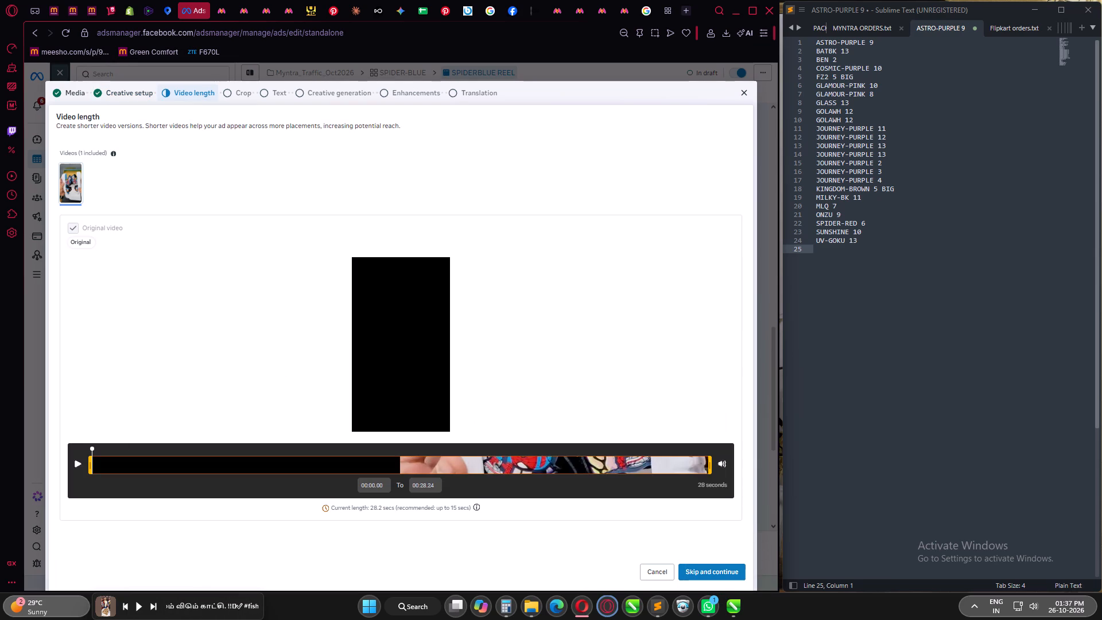
Play the reel preview and continue without creating a shorter version of the video.
{"action": "left_click", "coordinate": [79, 463]}
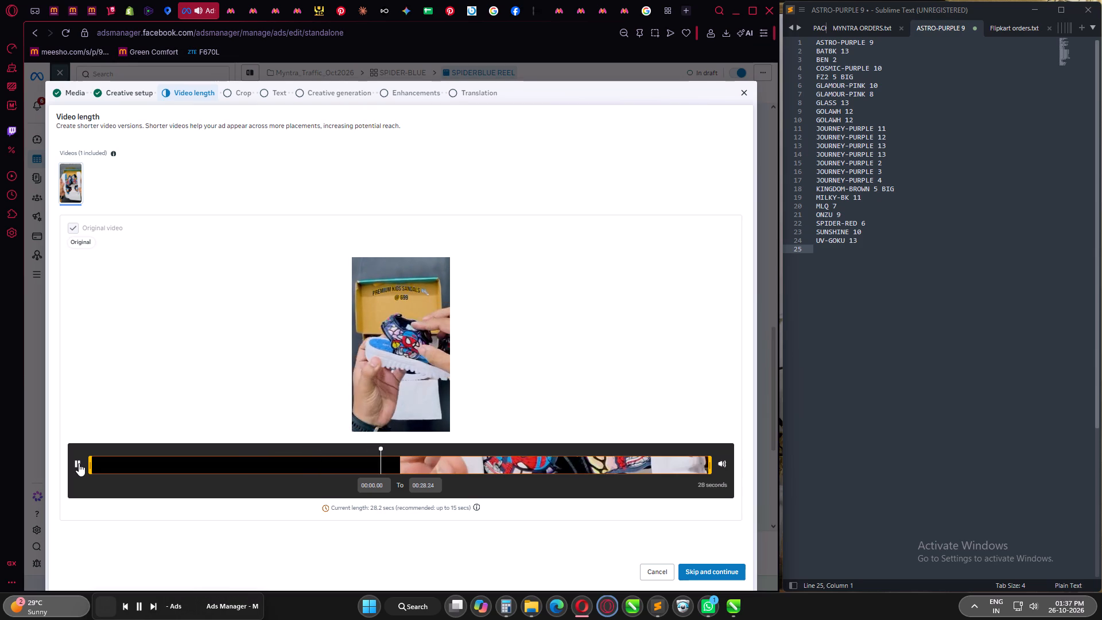
{"action": "left_click", "coordinate": [713, 572]}
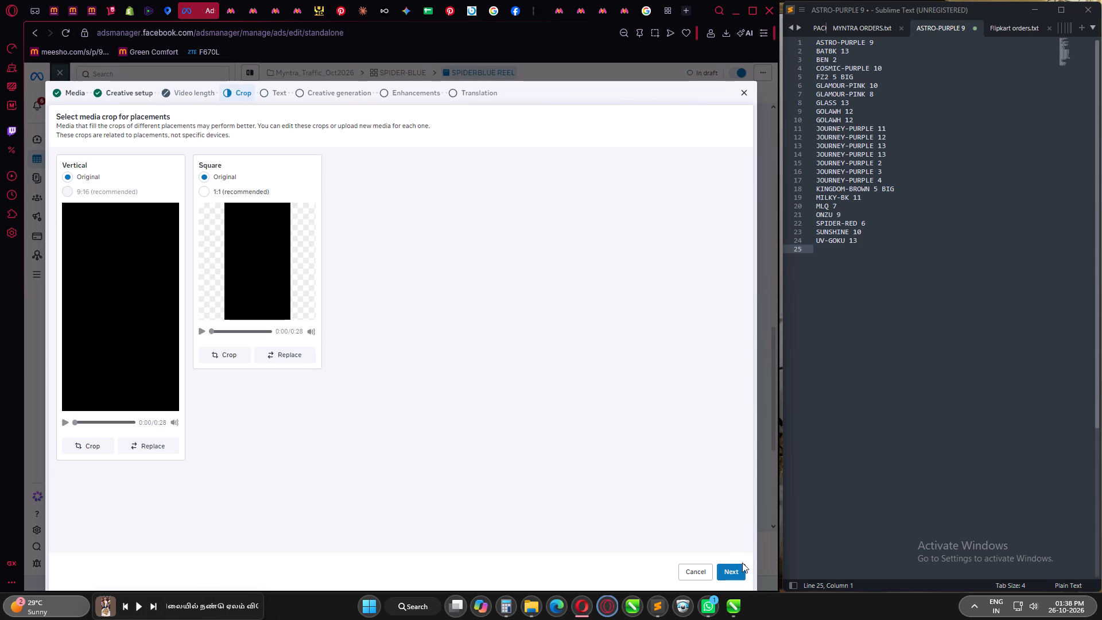
Keep the original crops for the vertical and square placements and continue to the text stage.
{"action": "left_click", "coordinate": [734, 571]}
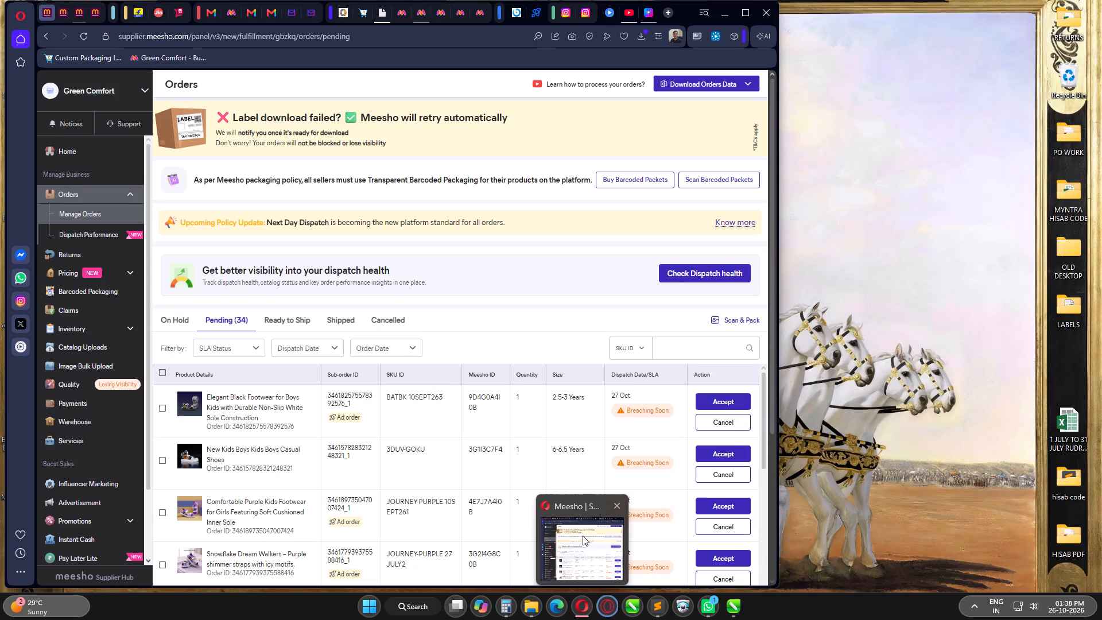
Switch to the Opera browser and open the Spider-Man sandals reel from the greencomfort_kidsfootwear Instagram profile in a new tab, dismissing login prompts.
{"action": "left_click", "coordinate": [583, 536]}
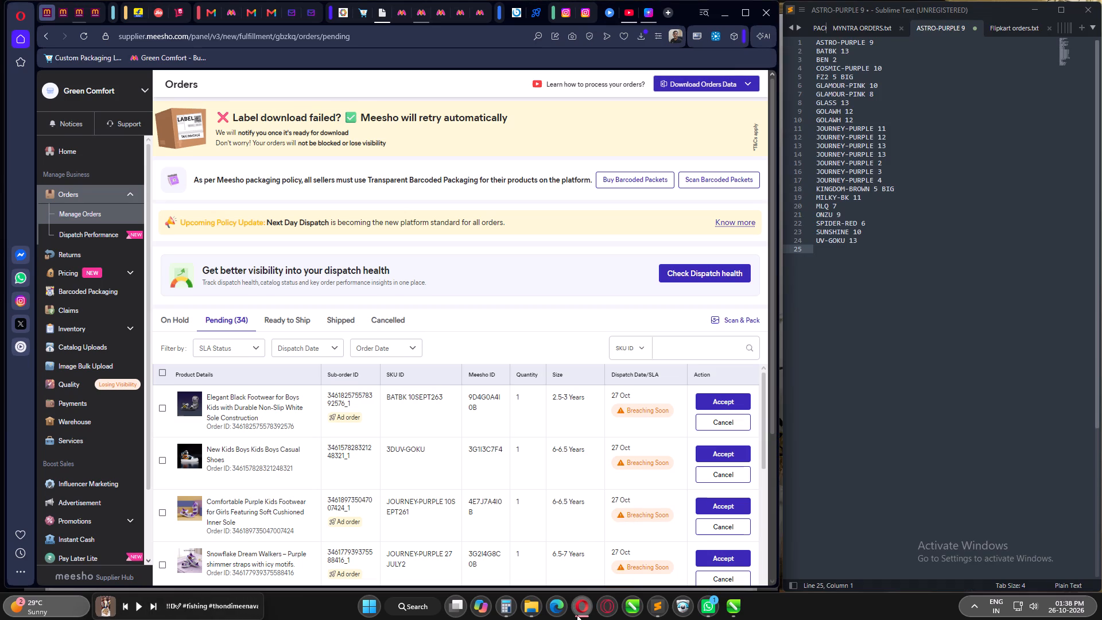
{"action": "left_click", "coordinate": [557, 14]}
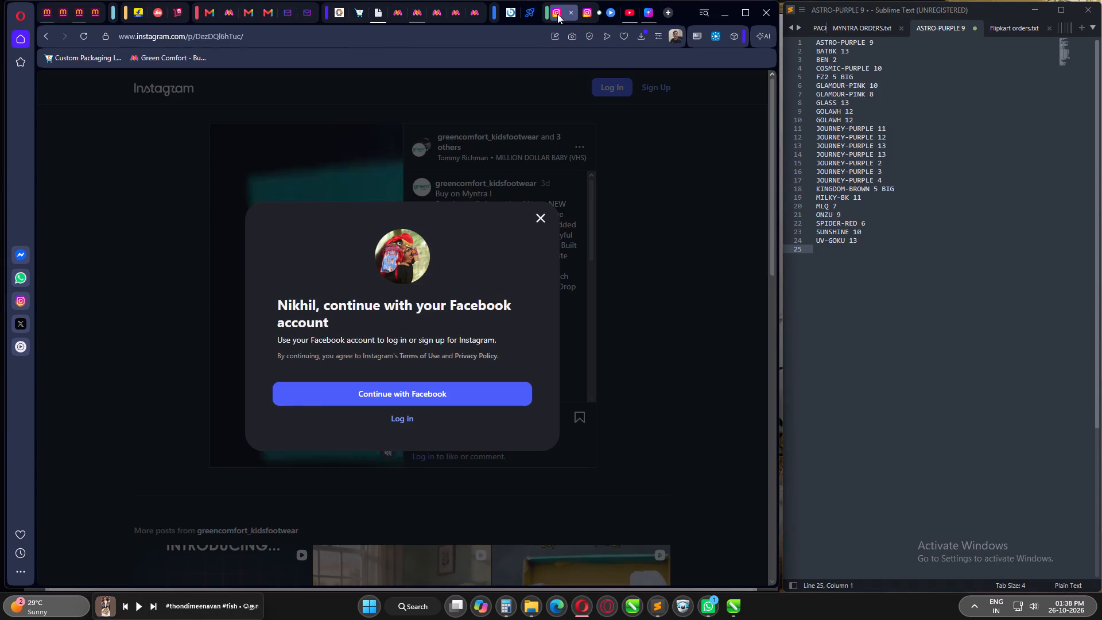
{"action": "left_click", "coordinate": [540, 221]}
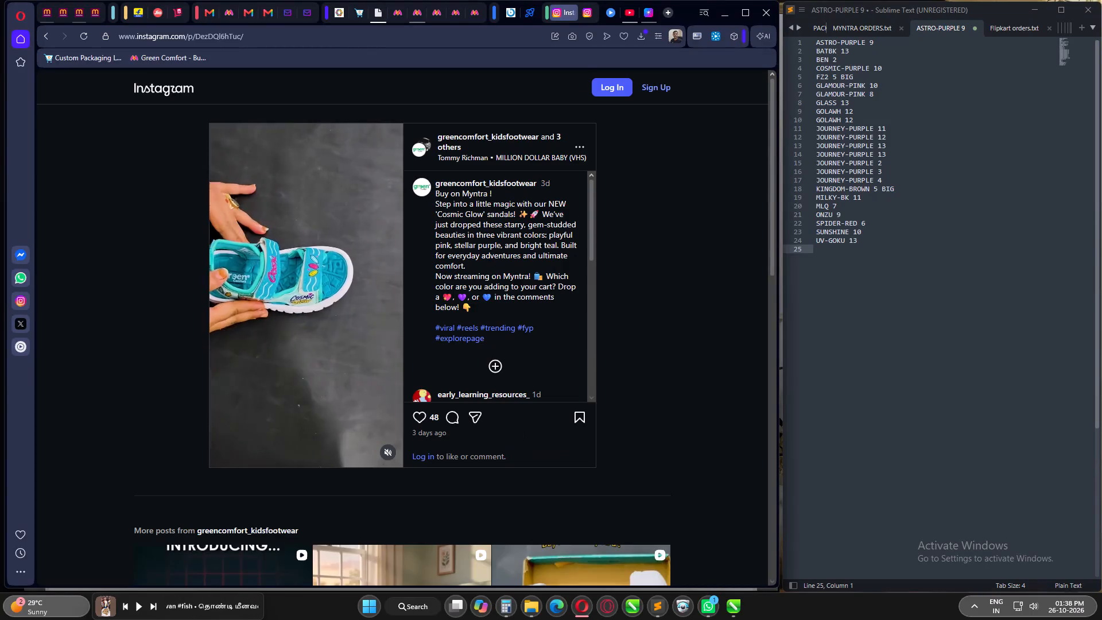
{"action": "left_click", "coordinate": [519, 134]}
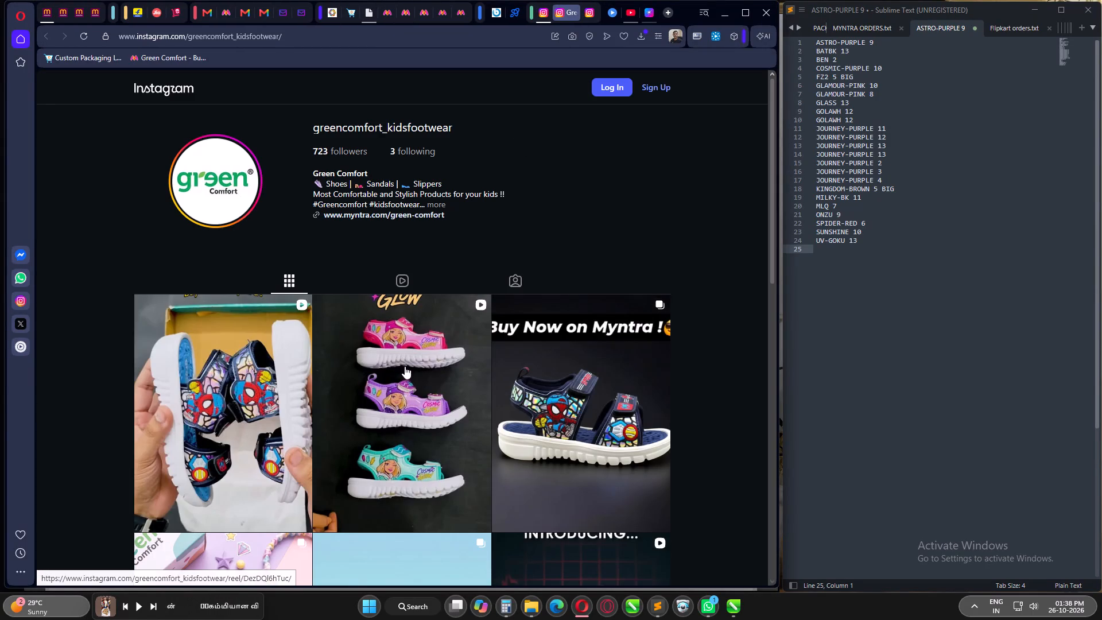
{"action": "left_click", "coordinate": [231, 393]}
{"action": "left_click", "coordinate": [541, 219]}
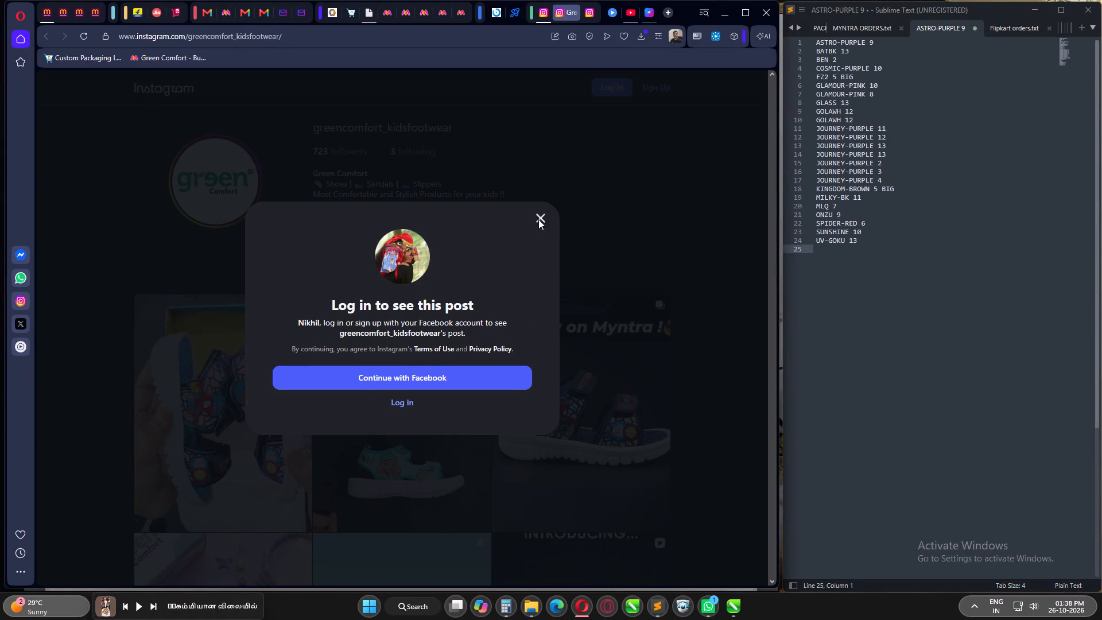
{"action": "scroll", "coordinate": [197, 392], "scroll_direction": "down", "scroll_amount": 2}
{"action": "right_click", "coordinate": [211, 323]}
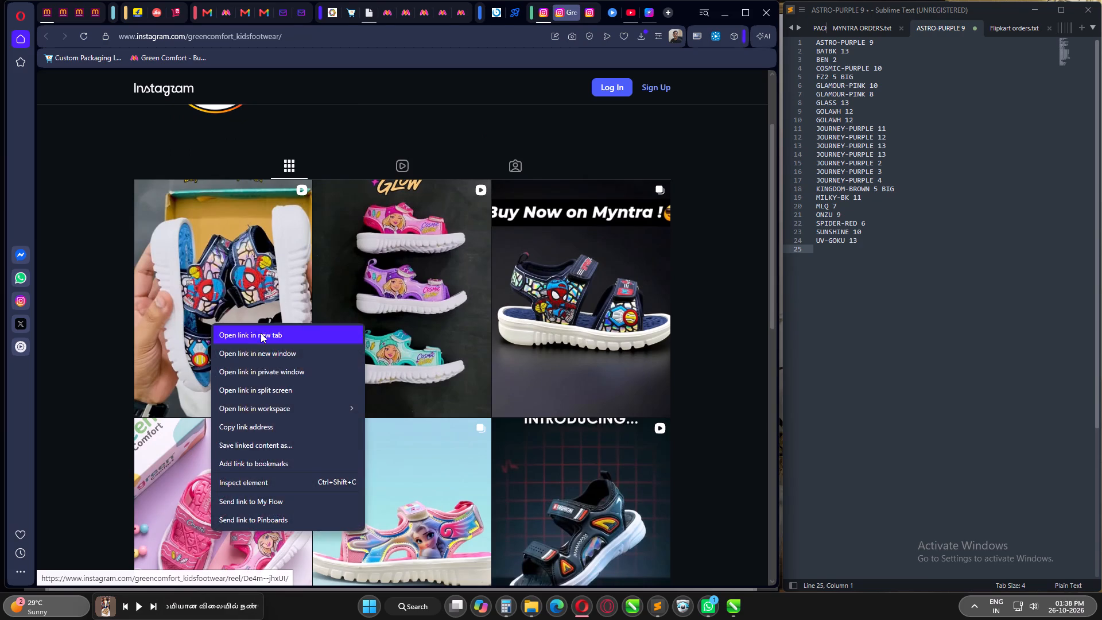
{"action": "left_click", "coordinate": [261, 333]}
{"action": "left_click", "coordinate": [575, 3]}
{"action": "left_click", "coordinate": [575, 10]}
{"action": "left_click", "coordinate": [540, 214]}
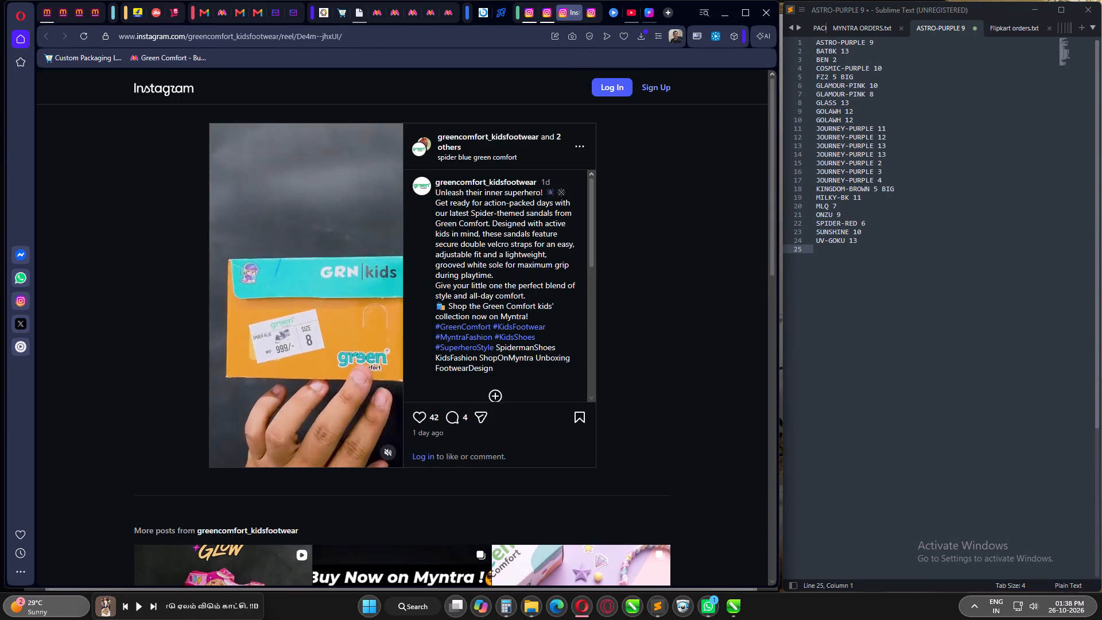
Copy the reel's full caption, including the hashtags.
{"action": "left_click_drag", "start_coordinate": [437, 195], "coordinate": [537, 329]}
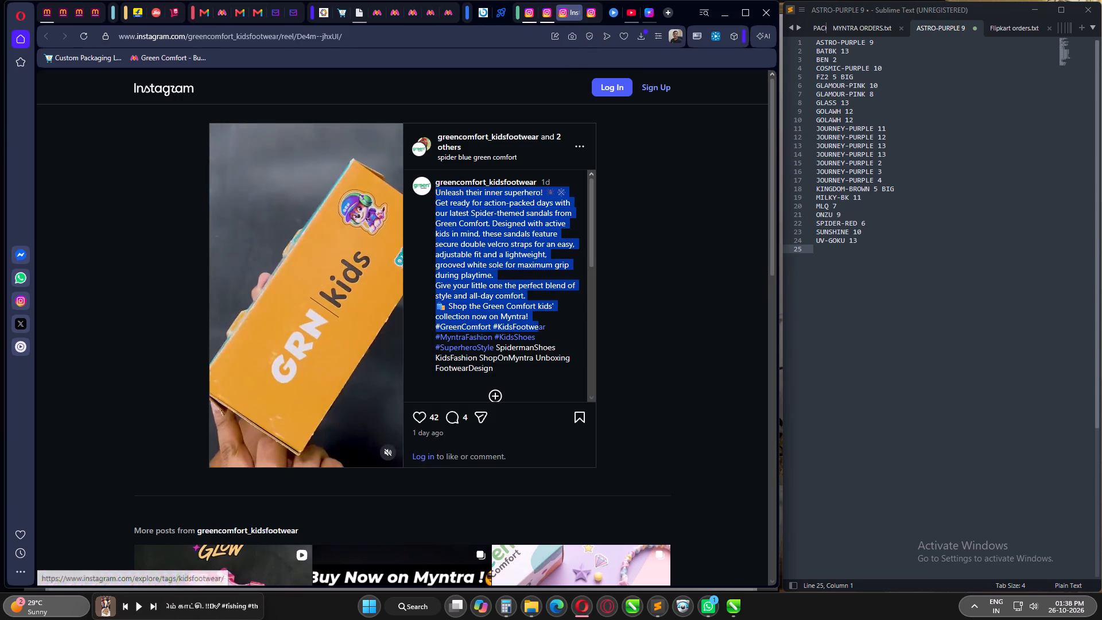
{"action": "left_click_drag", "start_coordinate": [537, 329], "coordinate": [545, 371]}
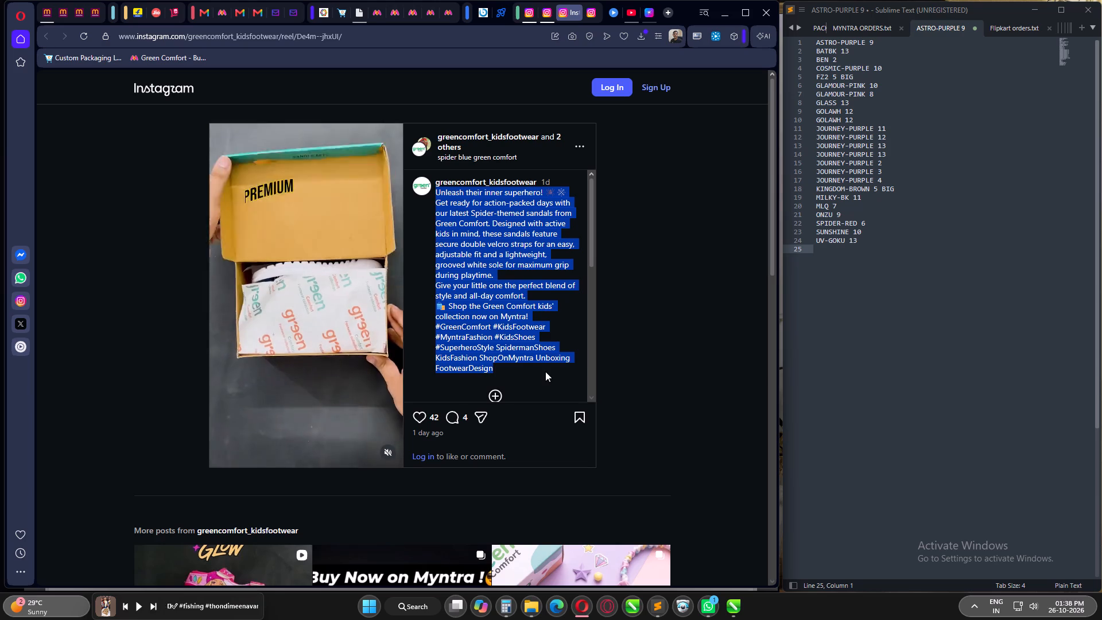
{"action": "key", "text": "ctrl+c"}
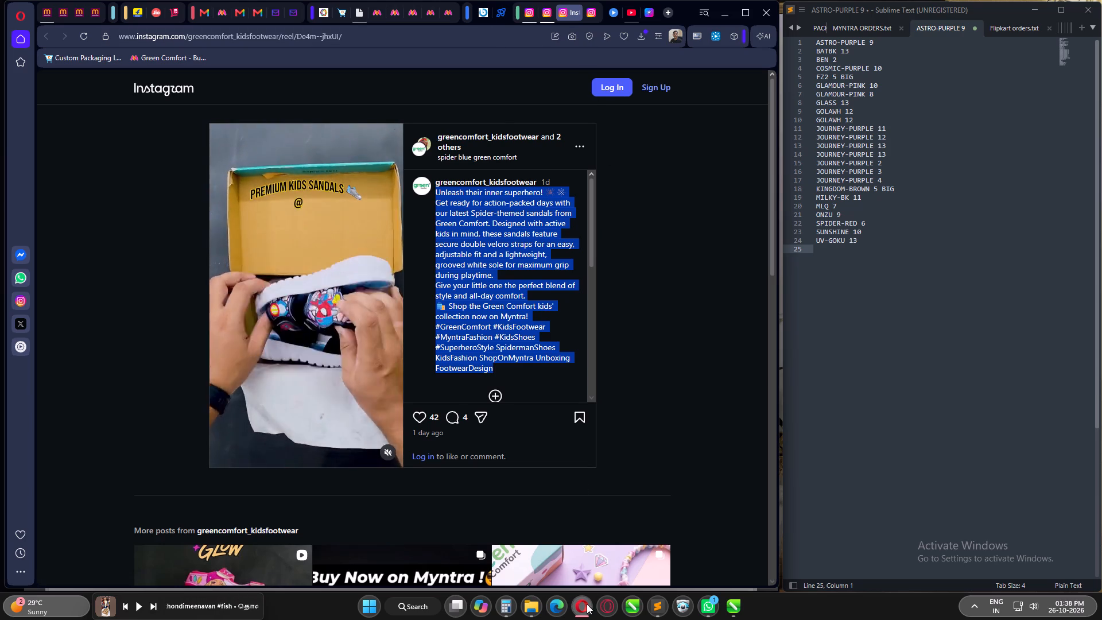
Copy the reel's caption through "collection now on Myntra!", without hashtags, and paste it as the ad's primary text in Opera GX.
{"action": "left_click", "coordinate": [511, 207]}
{"action": "left_click_drag", "start_coordinate": [435, 193], "coordinate": [510, 295]}
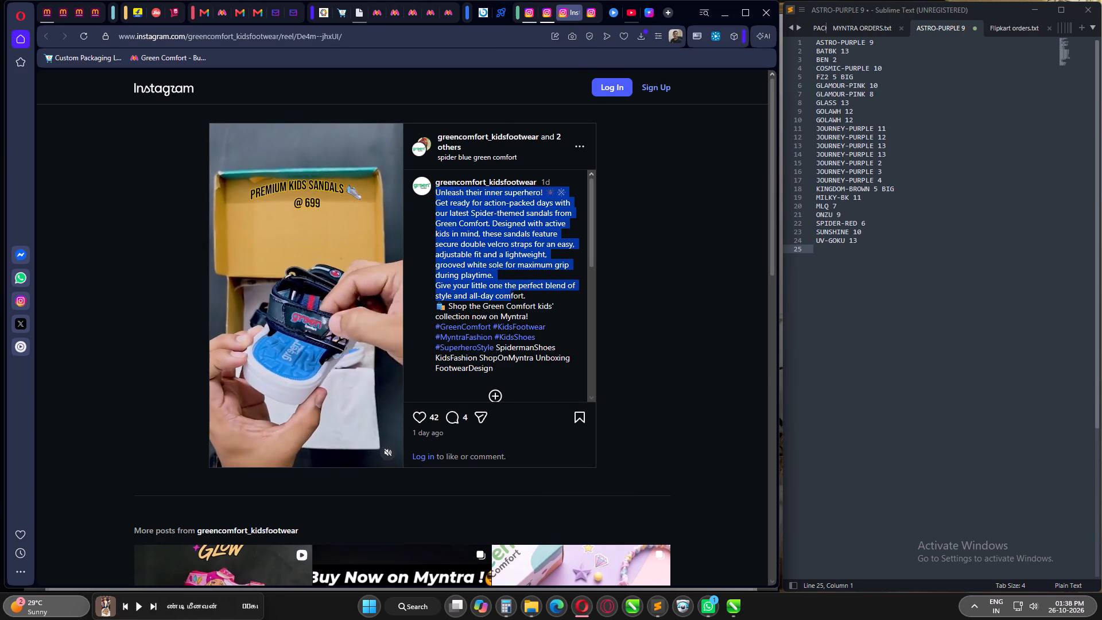
{"action": "left_click_drag", "start_coordinate": [510, 295], "coordinate": [535, 316]}
{"action": "key", "text": "ctrl+c"}
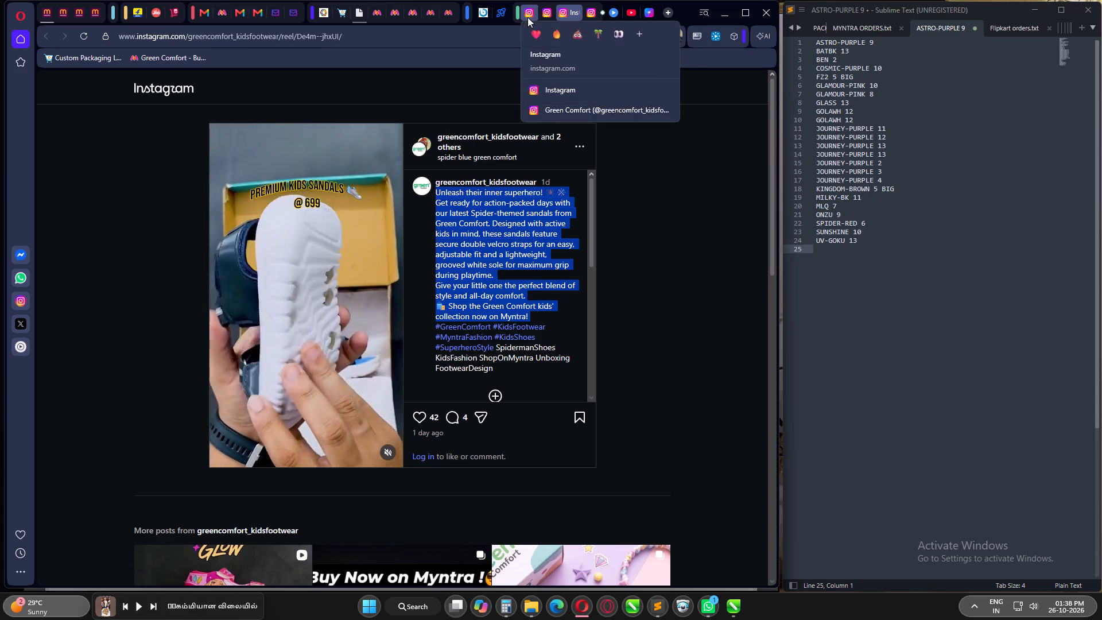
{"action": "left_click", "coordinate": [607, 593]}
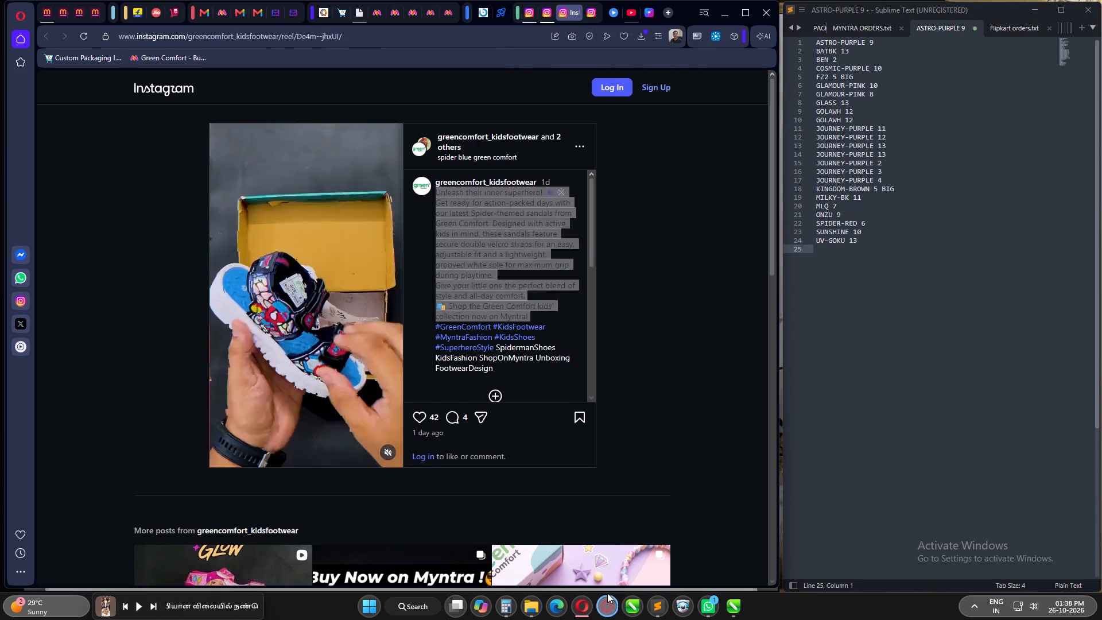
{"action": "left_click", "coordinate": [86, 157]}
{"action": "key", "text": "ctrl+v"}
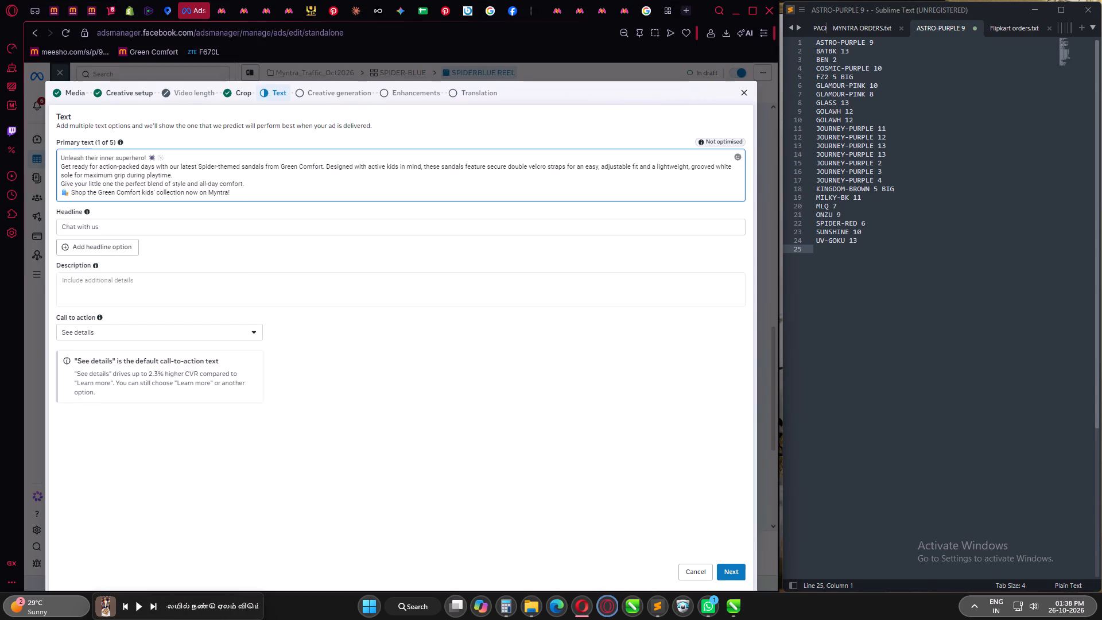
Clear the default "Chat with us" text from the ad's headline.
{"action": "left_click", "coordinate": [116, 223]}
{"action": "left_click", "coordinate": [111, 409]}
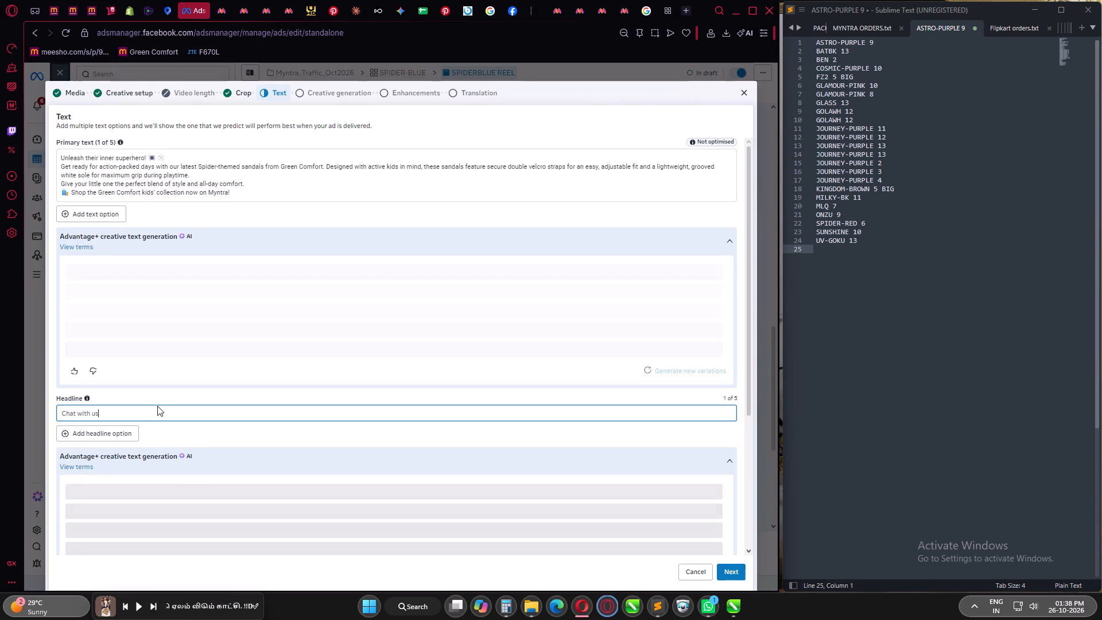
{"action": "key", "text": "BackSpace"}
{"action": "key", "text": "BackSpace"}
{"action": "key", "text": "BackSpace"}
{"action": "key", "text": "BackSpace"}
{"action": "key", "text": "BackSpace"}
{"action": "key", "text": "BackSpace"}
{"action": "key", "text": "BackSpace"}
{"action": "key", "text": "BackSpace"}
{"action": "key", "text": "BackSpace"}
{"action": "key", "text": "BackSpace"}
{"action": "key", "text": "BackSpace"}
{"action": "key", "text": "BackSpace"}
{"action": "key", "text": "BackSpace"}
{"action": "key", "text": "BackSpace"}
{"action": "key", "text": "BackSpace"}
{"action": "key", "text": "BackSpace"}
{"action": "key", "text": "BackSpace"}
{"action": "key", "text": "BackSpace"}
{"action": "key", "text": "BackSpace"}
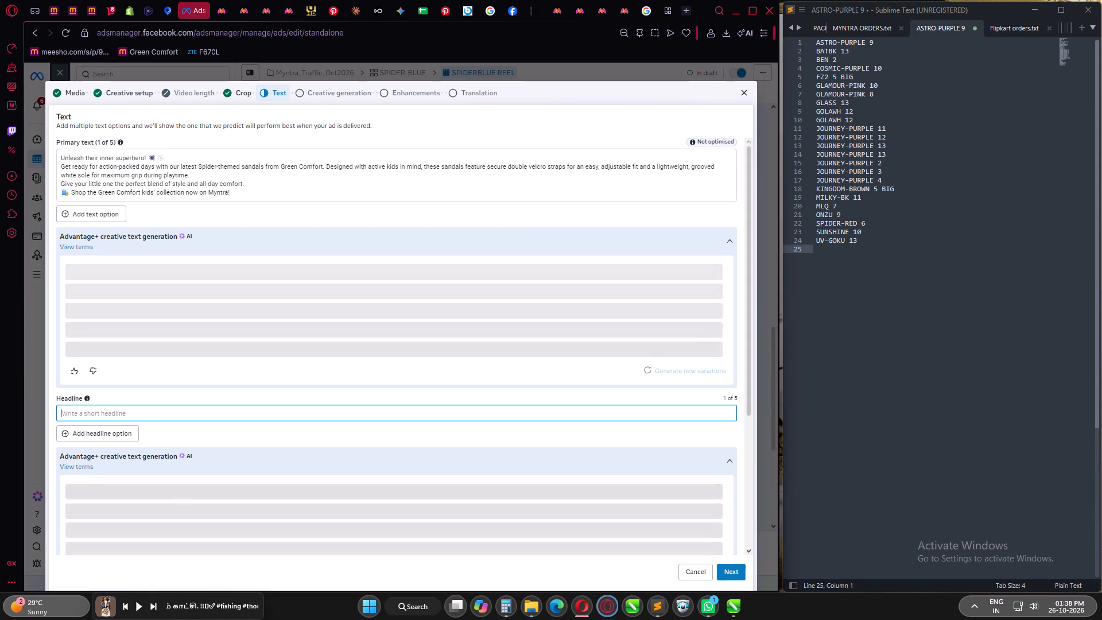
Enter "Buy Now on Myntra !" as the ad's headline.
{"action": "type", "text": "Buy Now"}
{"action": "key", "text": "space"}
{"action": "key", "text": "BackSpace"}
{"action": "key", "text": "BackSpace"}
{"action": "key", "text": "BackSpace"}
{"action": "key", "text": "BackSpace"}
{"action": "key", "text": "BackSpace"}
{"action": "key", "text": "BackSpace"}
{"action": "key", "text": "BackSpace"}
{"action": "key", "text": "BackSpace"}
{"action": "key", "text": "BackSpace"}
{"action": "key", "text": "BackSpace"}
{"action": "key", "text": "BackSpace"}
{"action": "key", "text": "BackSpace"}
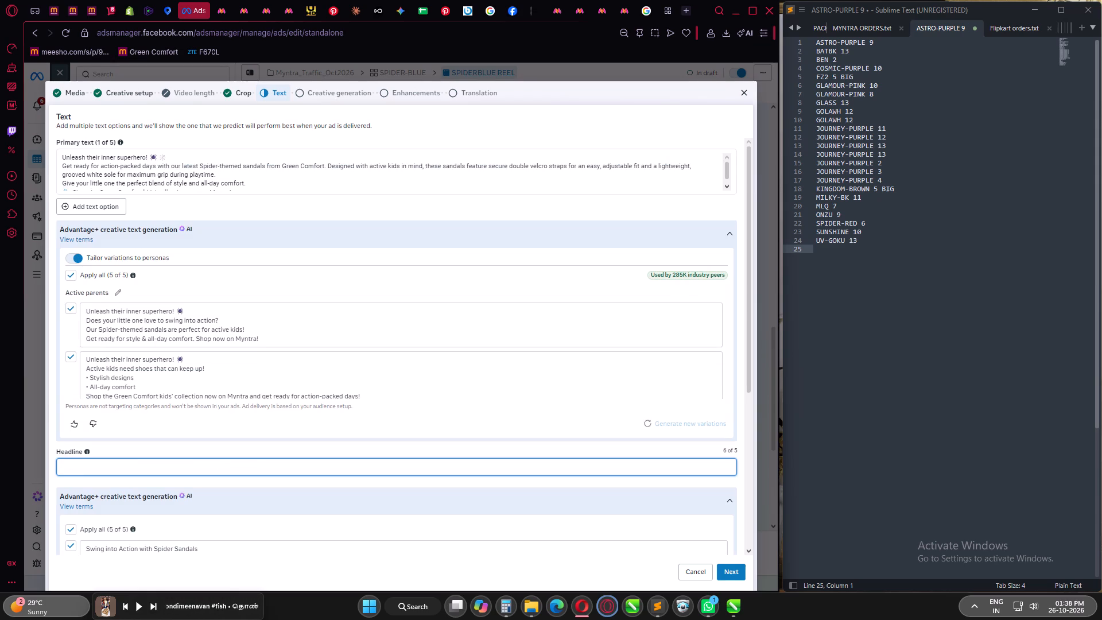
{"action": "type", "text": "Buy NN"}
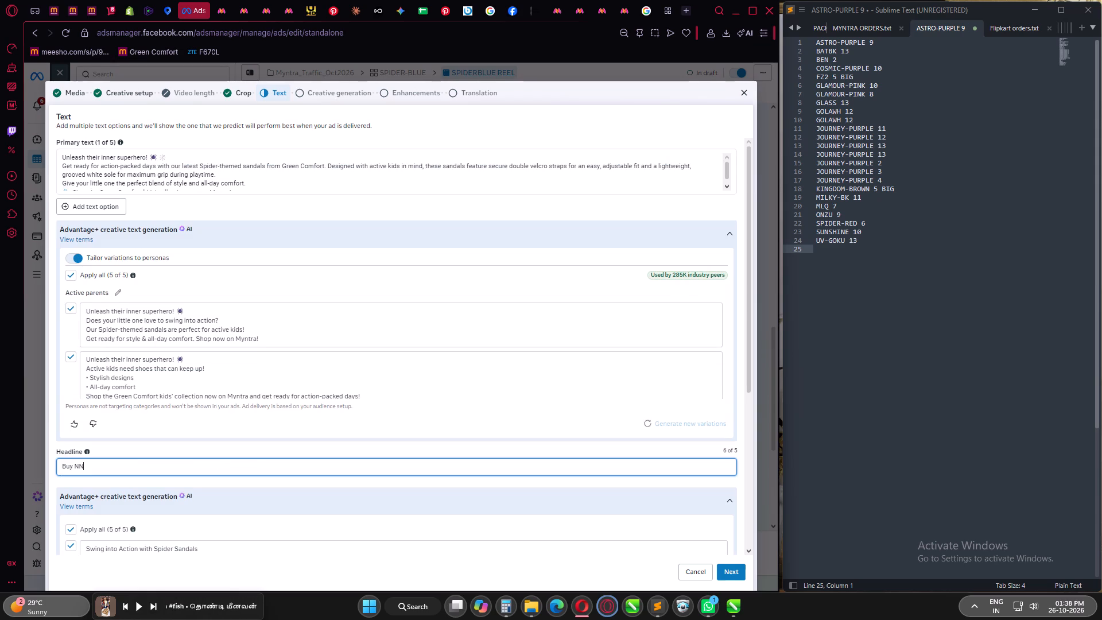
{"action": "key", "text": "BackSpace"}
{"action": "type", "text": "o"}
{"action": "key", "text": "space"}
{"action": "key", "text": "BackSpace"}
{"action": "type", "text": "w on Myntra !"}
Copy the caption's closing hashtag block, from #GreenComfort to FootwearDesign, from the Instagram reel in Opera and paste it as the ad's description.
{"action": "scroll", "coordinate": [186, 383], "scroll_direction": "down", "scroll_amount": 3}
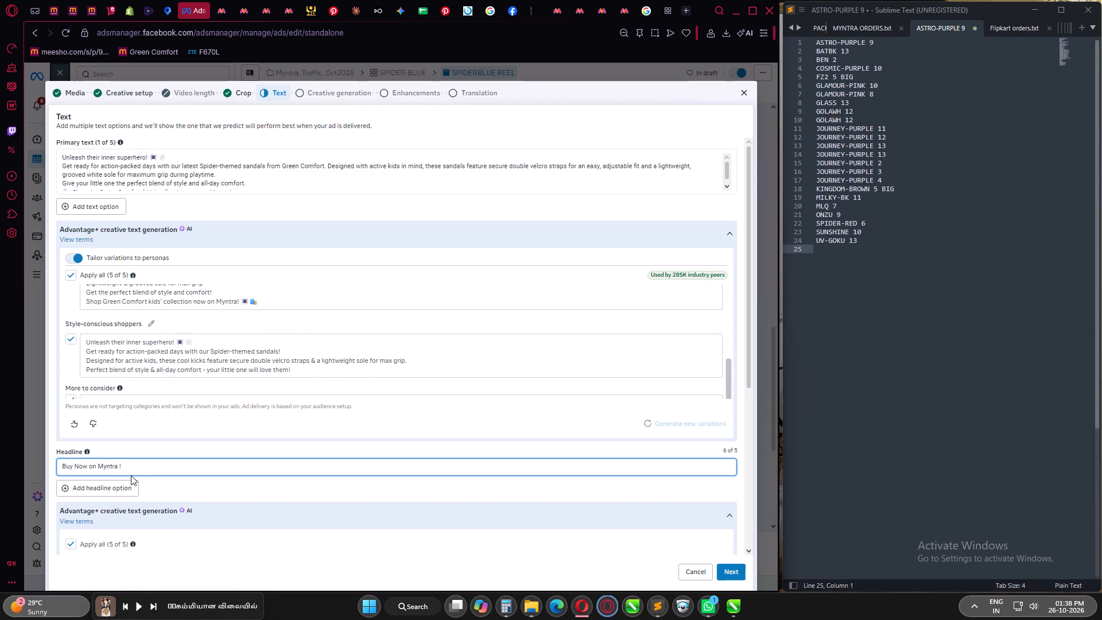
{"action": "scroll", "coordinate": [283, 454], "scroll_direction": "down", "scroll_amount": 3}
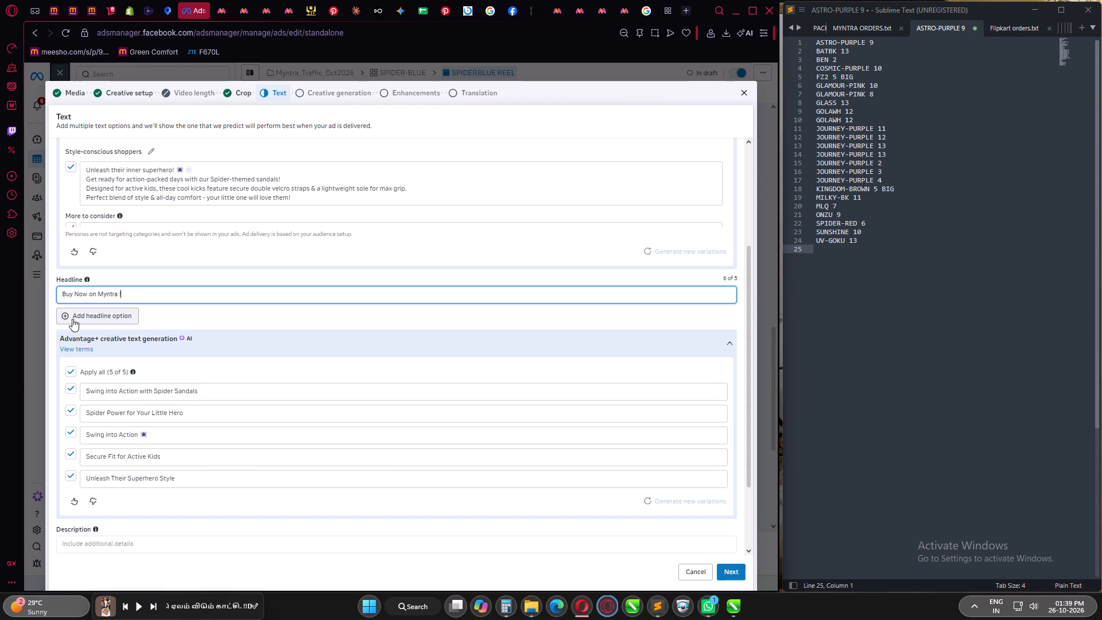
{"action": "scroll", "coordinate": [268, 389], "scroll_direction": "down", "scroll_amount": 3}
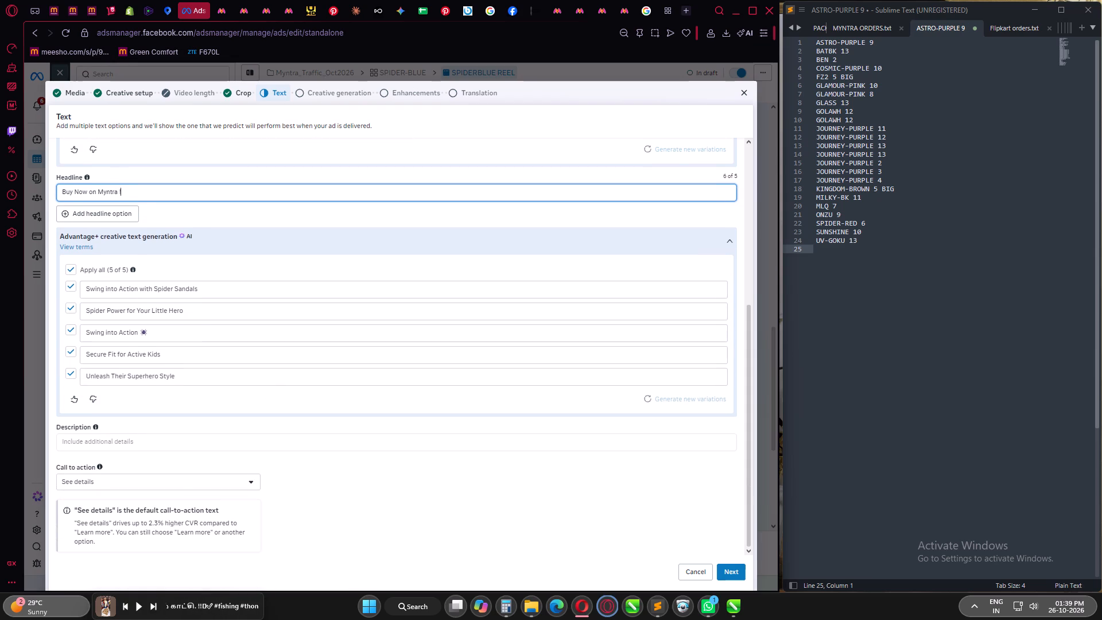
{"action": "left_click", "coordinate": [89, 444]}
{"action": "left_click", "coordinate": [561, 14]}
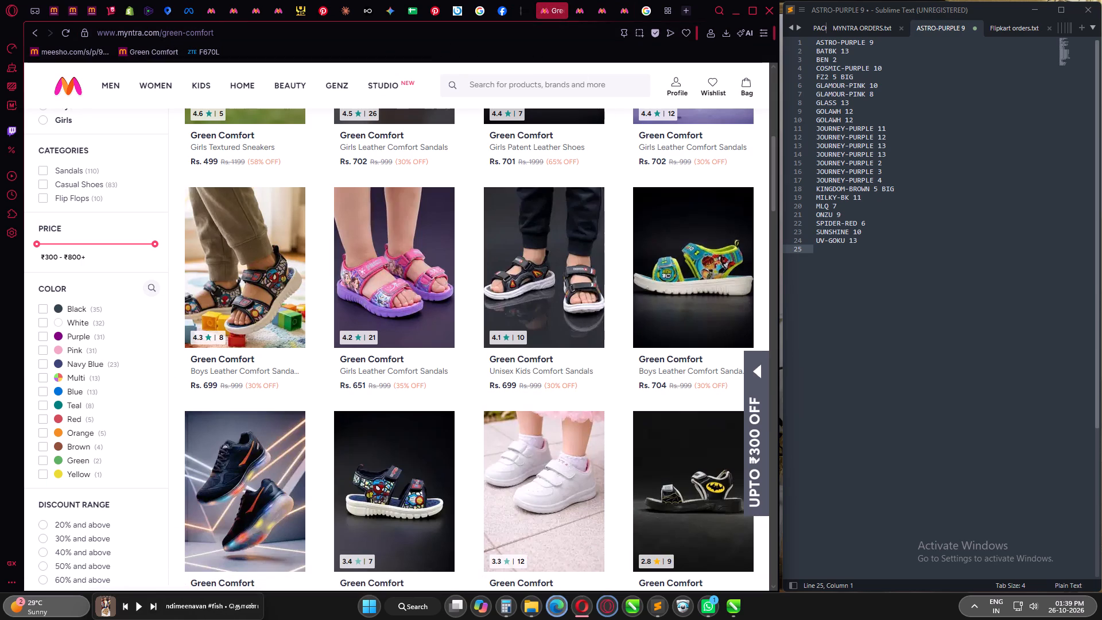
{"action": "left_click", "coordinate": [187, 7]}
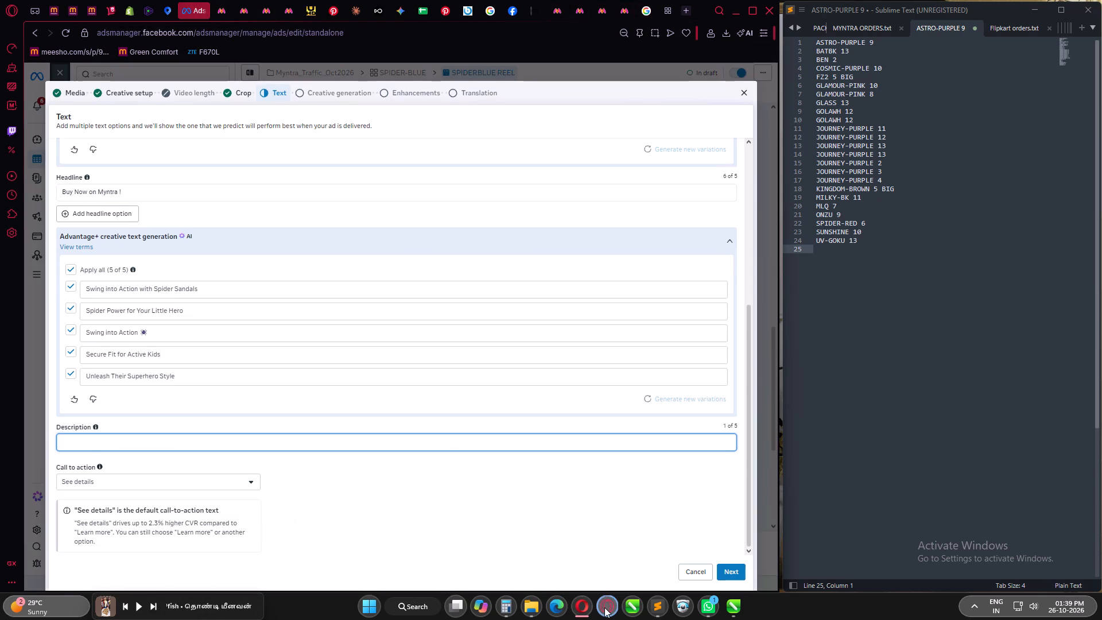
{"action": "left_click", "coordinate": [604, 607]}
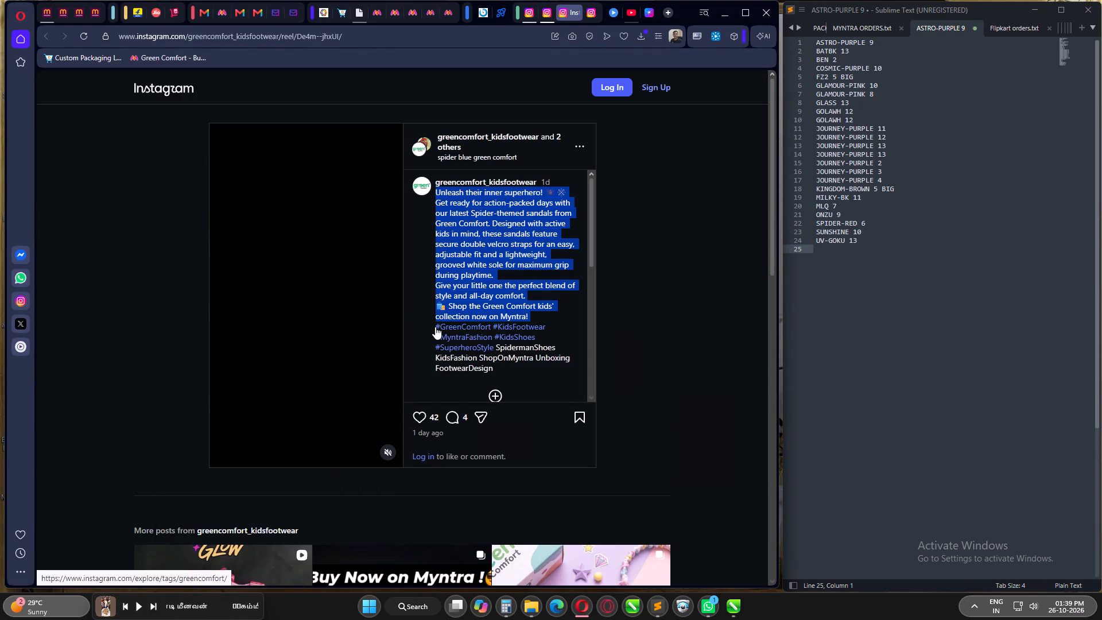
{"action": "left_click_drag", "start_coordinate": [435, 327], "coordinate": [503, 374]}
{"action": "left_click_drag", "start_coordinate": [503, 370], "coordinate": [433, 330]}
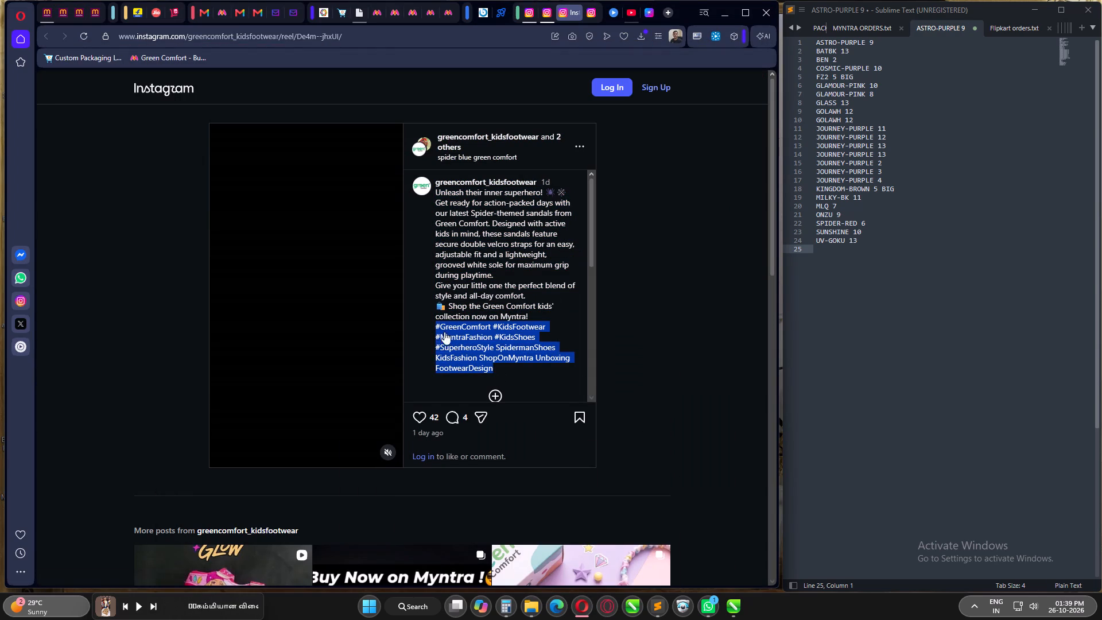
{"action": "key", "text": "ctrl+c"}
{"action": "left_click", "coordinate": [611, 606]}
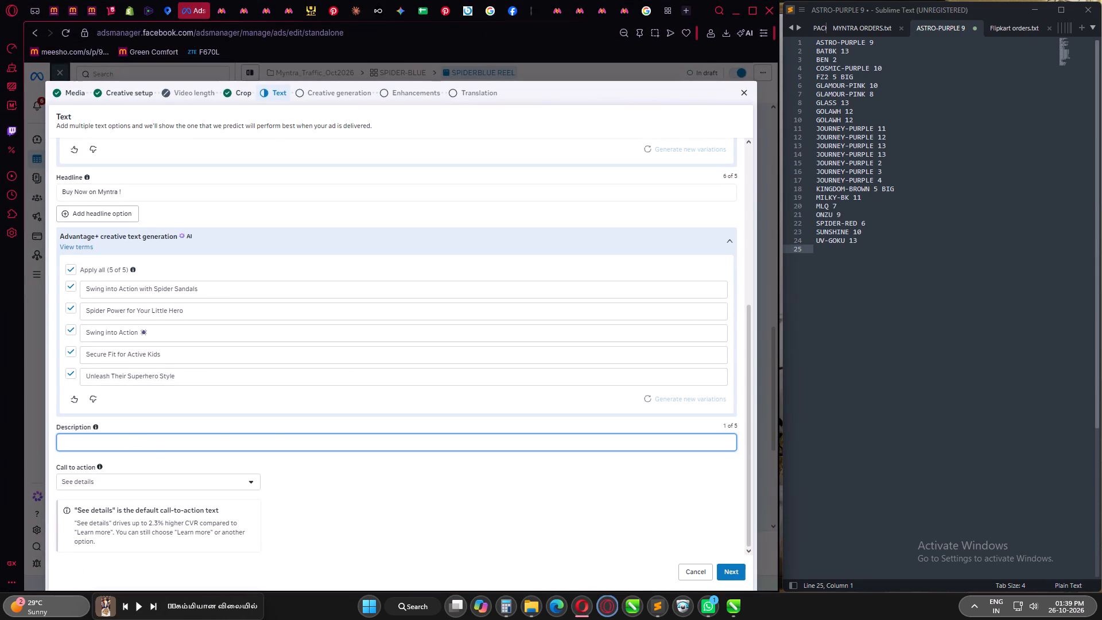
{"action": "key", "text": "ctrl+v"}
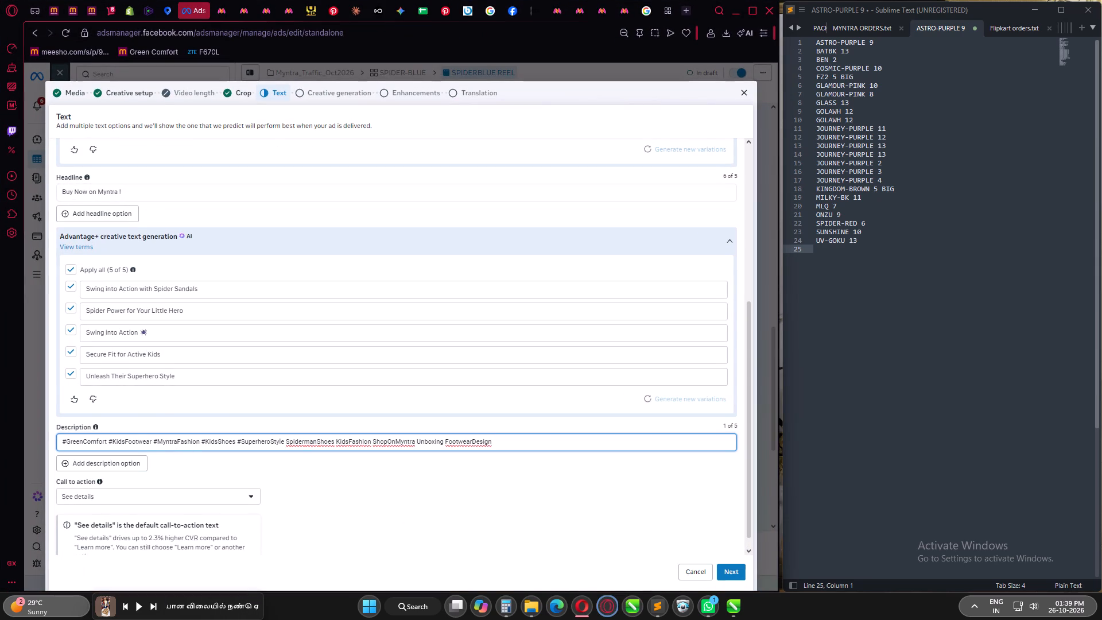
Prefix SpidermanShoes, KidsFashion, ShopOnMyntra, Unboxing and FootwearDesign in the description with a # so each is a hashtag.
{"action": "left_click", "coordinate": [286, 443]}
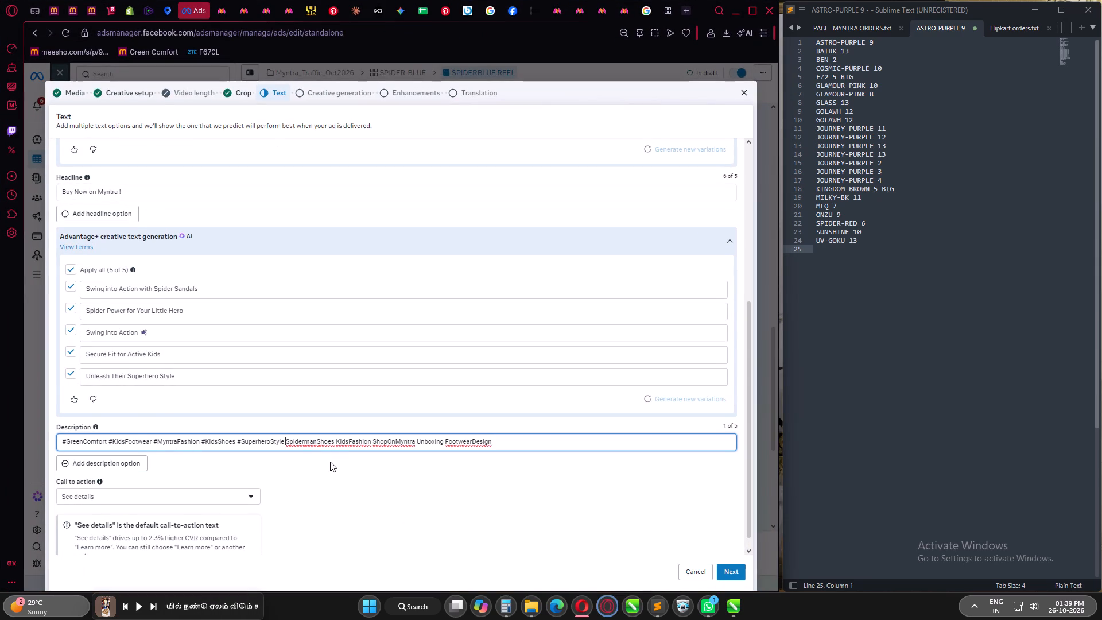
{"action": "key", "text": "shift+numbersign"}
{"action": "key", "text": "Right"}
{"action": "key", "text": "Right"}
{"action": "key", "text": "Right"}
{"action": "key", "text": "Right"}
{"action": "key", "text": "Right"}
{"action": "key", "text": "Right"}
{"action": "key", "text": "Right"}
{"action": "key", "text": "Right"}
{"action": "key", "text": "Right"}
{"action": "key", "text": "Right"}
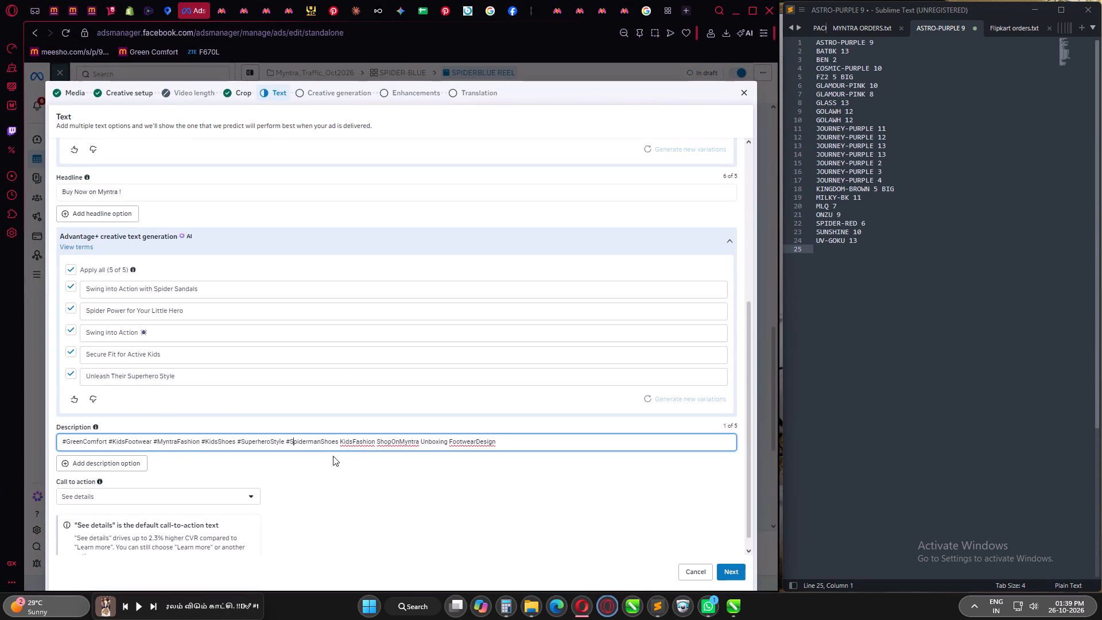
{"action": "key", "text": "Right"}
{"action": "key", "text": "Right"}
{"action": "key", "text": "Right"}
{"action": "key", "text": "Right"}
{"action": "key", "text": "Right"}
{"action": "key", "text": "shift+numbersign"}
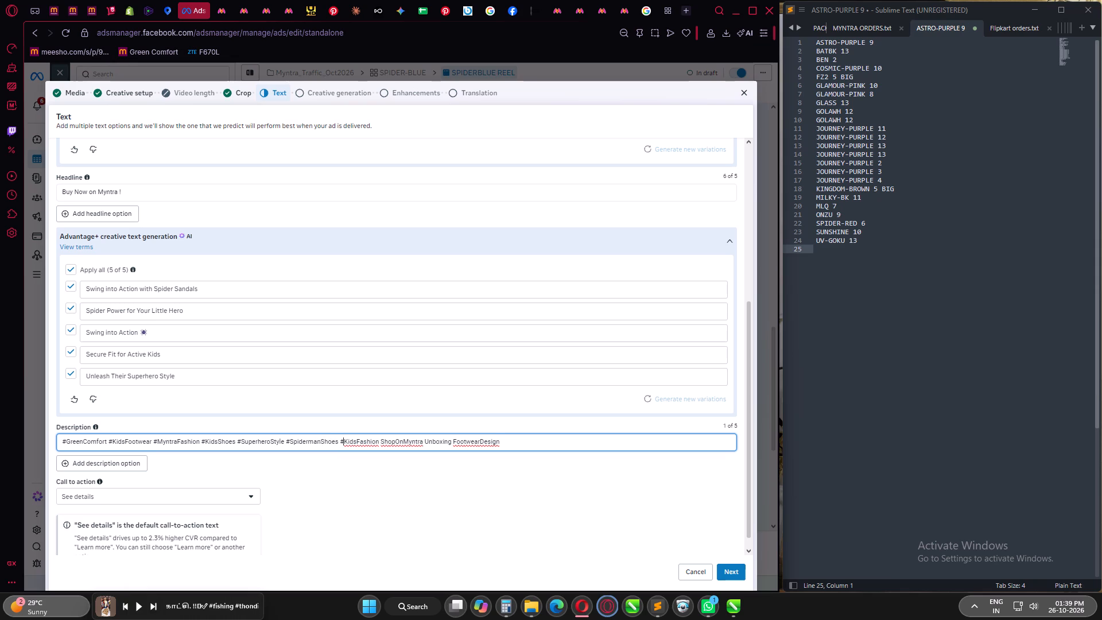
{"action": "key", "text": "Right"}
{"action": "key", "text": "Right"}
{"action": "key", "text": "Right"}
{"action": "key", "text": "Right"}
{"action": "key", "text": "Right"}
{"action": "key", "text": "Right"}
{"action": "key", "text": "Right"}
{"action": "key", "text": "Right"}
{"action": "key", "text": "Right"}
{"action": "key", "text": "Right"}
{"action": "key", "text": "Right"}
{"action": "key", "text": "Right"}
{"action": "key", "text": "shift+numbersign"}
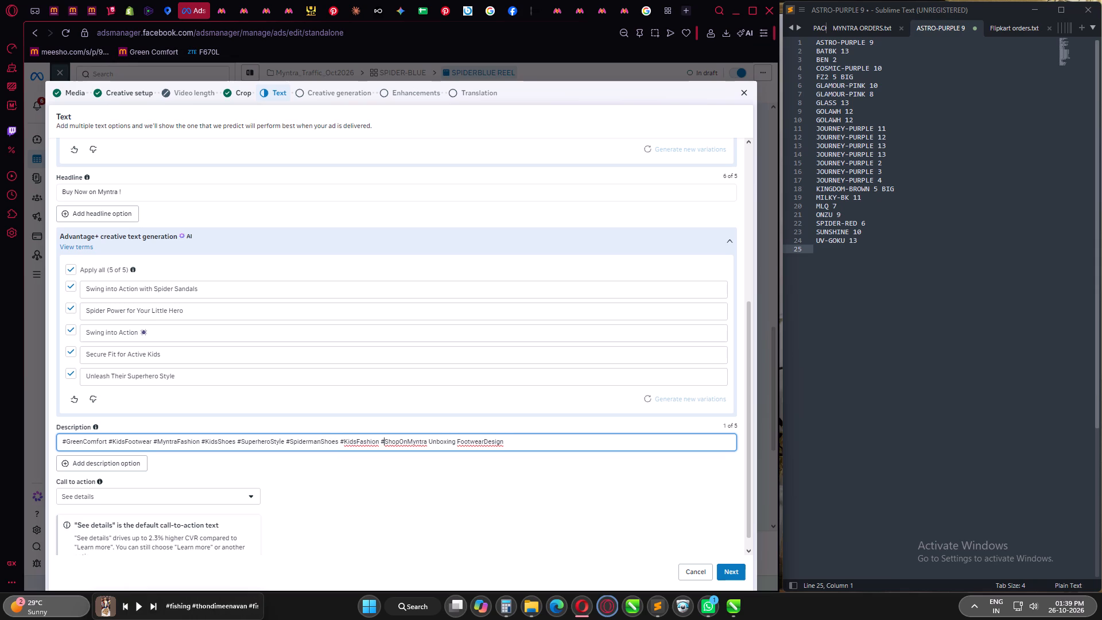
{"action": "key", "text": "Right"}
{"action": "key", "text": "Right"}
{"action": "key", "text": "Right"}
{"action": "key", "text": "Right"}
{"action": "key", "text": "Right"}
{"action": "key", "text": "Right"}
{"action": "key", "text": "Right"}
{"action": "key", "text": "Right"}
{"action": "key", "text": "Right"}
{"action": "key", "text": "Right"}
{"action": "key", "text": "Right"}
{"action": "key", "text": "Right"}
{"action": "key", "text": "Right"}
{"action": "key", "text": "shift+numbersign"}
{"action": "key", "text": "Right"}
{"action": "key", "text": "Right"}
{"action": "key", "text": "Right"}
{"action": "key", "text": "Right"}
{"action": "key", "text": "Right"}
{"action": "key", "text": "Right"}
{"action": "key", "text": "Right"}
{"action": "key", "text": "Right"}
{"action": "key", "text": "Right"}
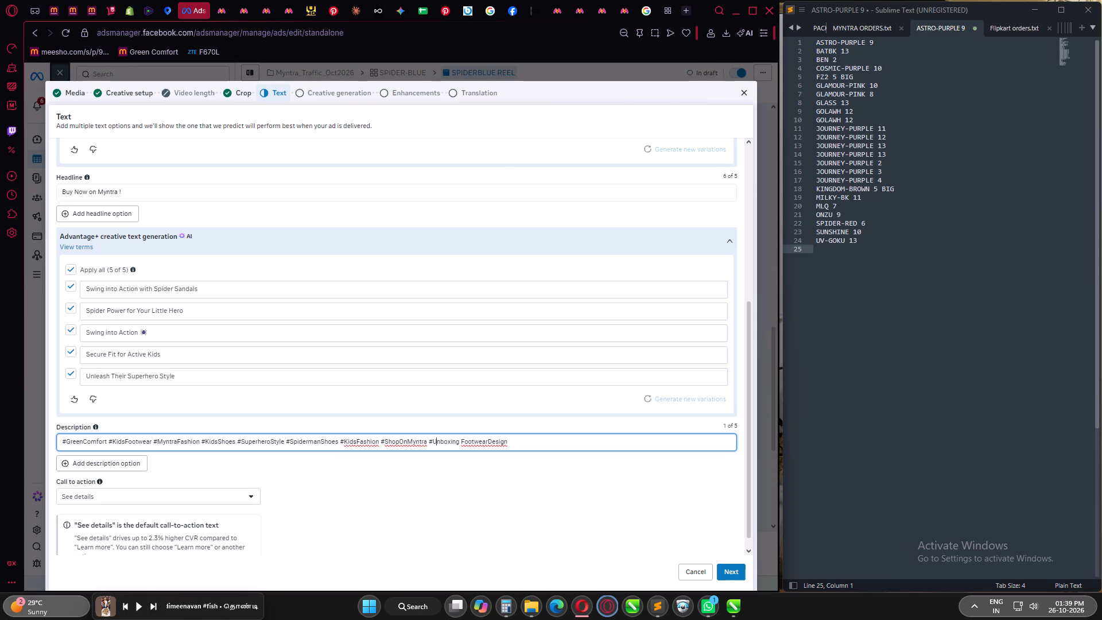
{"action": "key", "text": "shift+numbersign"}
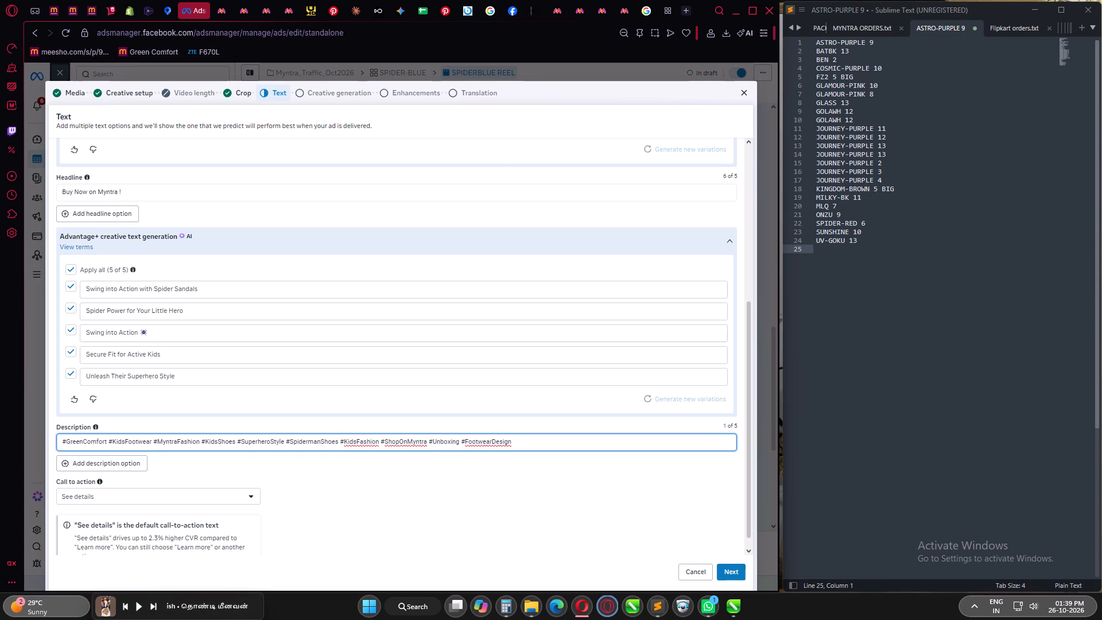
Set the ad's call to action to "Shop now" and proceed from the text stage to creative generation.
{"action": "scroll", "coordinate": [323, 440], "scroll_direction": "down", "scroll_amount": 4}
{"action": "left_click", "coordinate": [131, 482]}
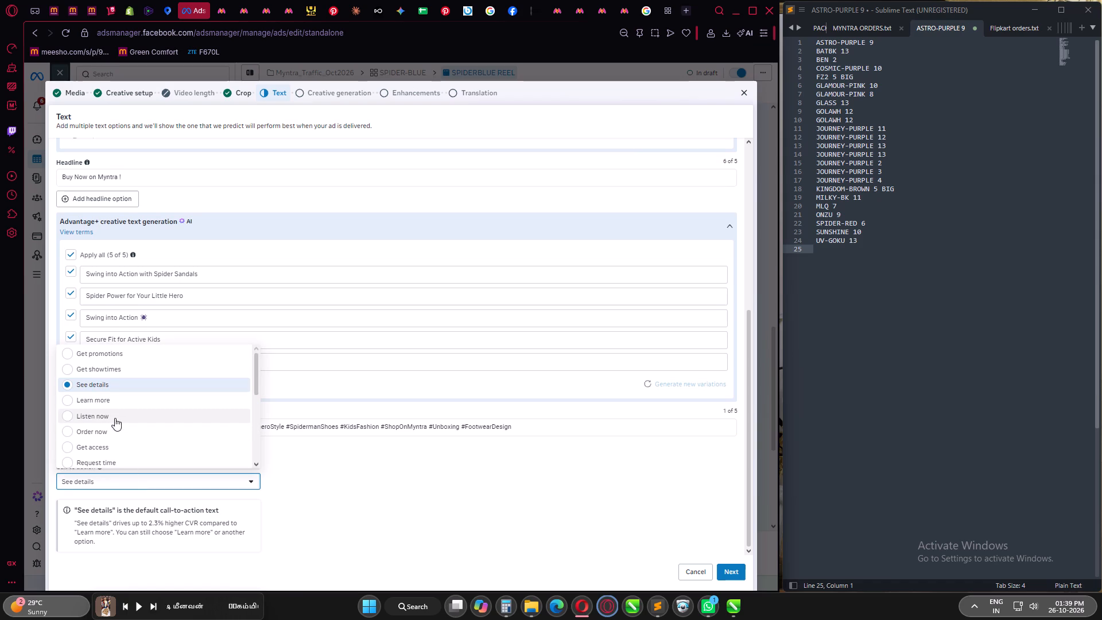
{"action": "scroll", "coordinate": [119, 420], "scroll_direction": "up", "scroll_amount": 1}
{"action": "scroll", "coordinate": [119, 420], "scroll_direction": "down", "scroll_amount": 3}
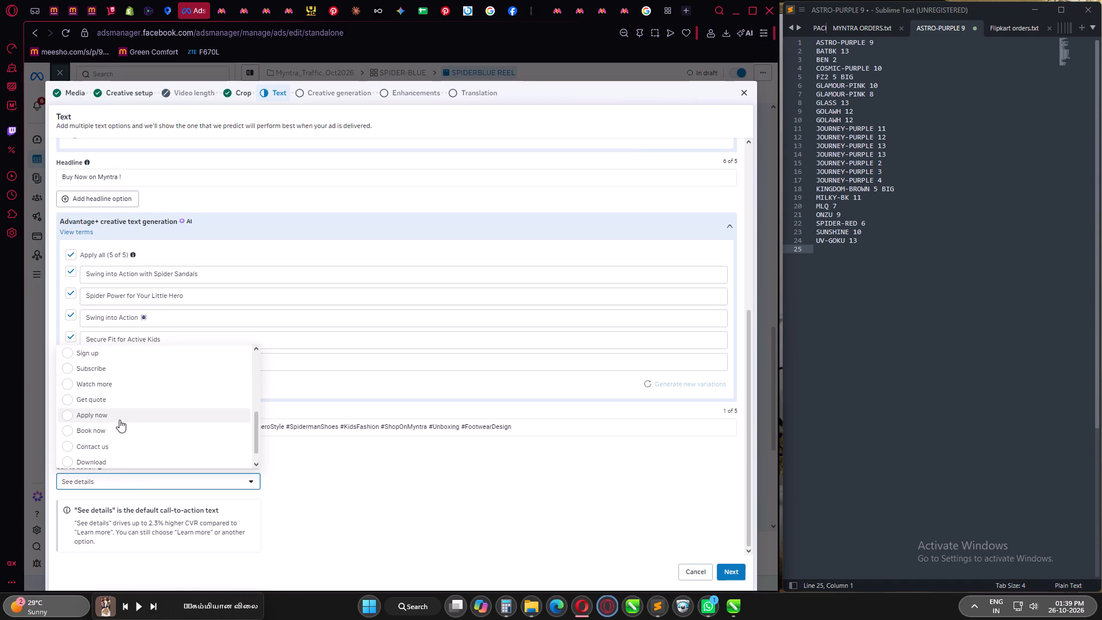
{"action": "scroll", "coordinate": [130, 425], "scroll_direction": "down", "scroll_amount": 2}
{"action": "scroll", "coordinate": [130, 425], "scroll_direction": "up", "scroll_amount": 1}
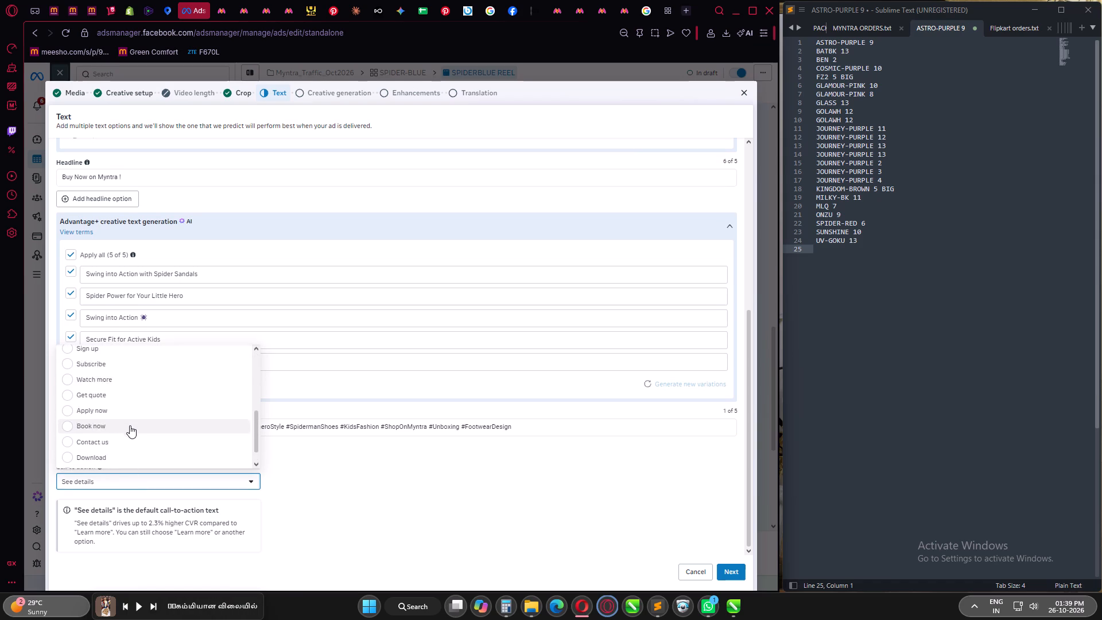
{"action": "left_click", "coordinate": [112, 381]}
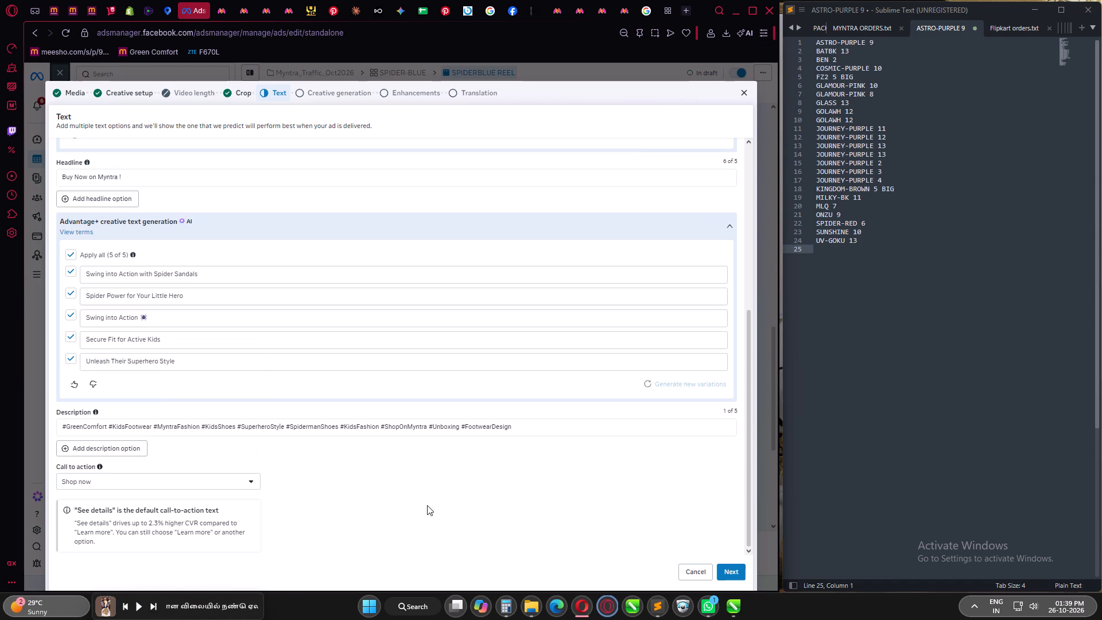
{"action": "scroll", "coordinate": [427, 505], "scroll_direction": "down", "scroll_amount": 3}
{"action": "left_click", "coordinate": [725, 570]}
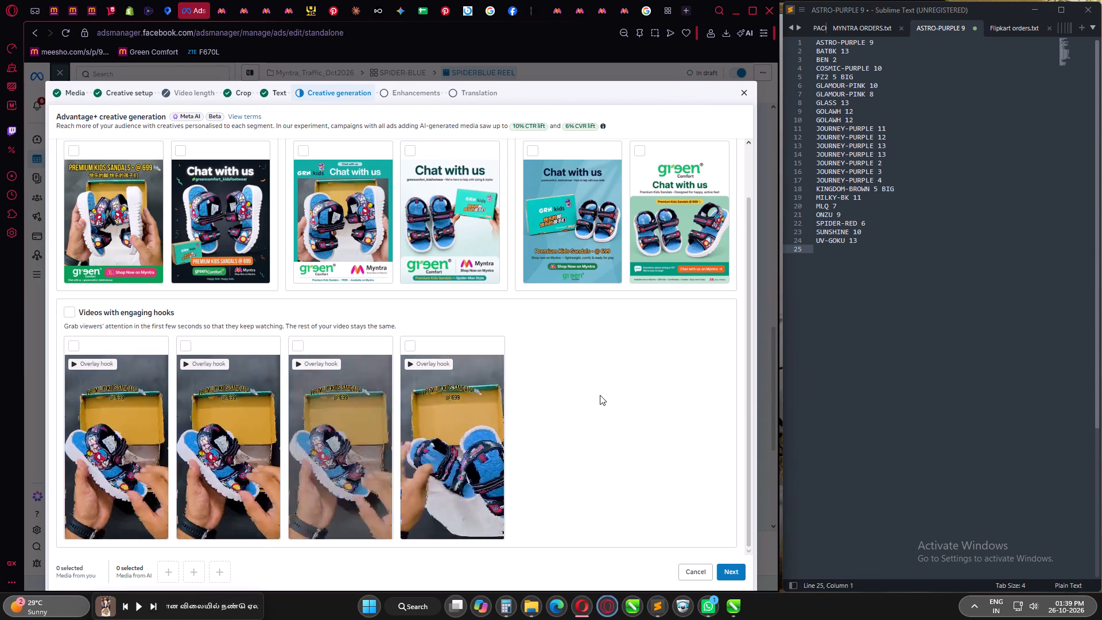
Select both generated images in the "Stop the scroll with a strong hook" group.
{"action": "left_click", "coordinate": [111, 214]}
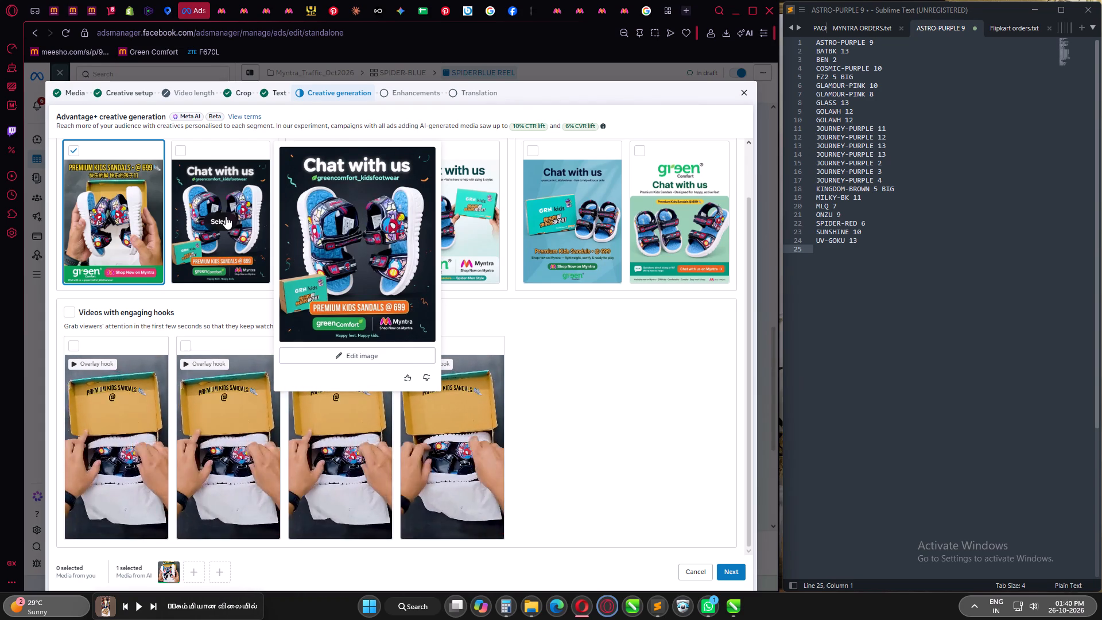
{"action": "left_click", "coordinate": [225, 220]}
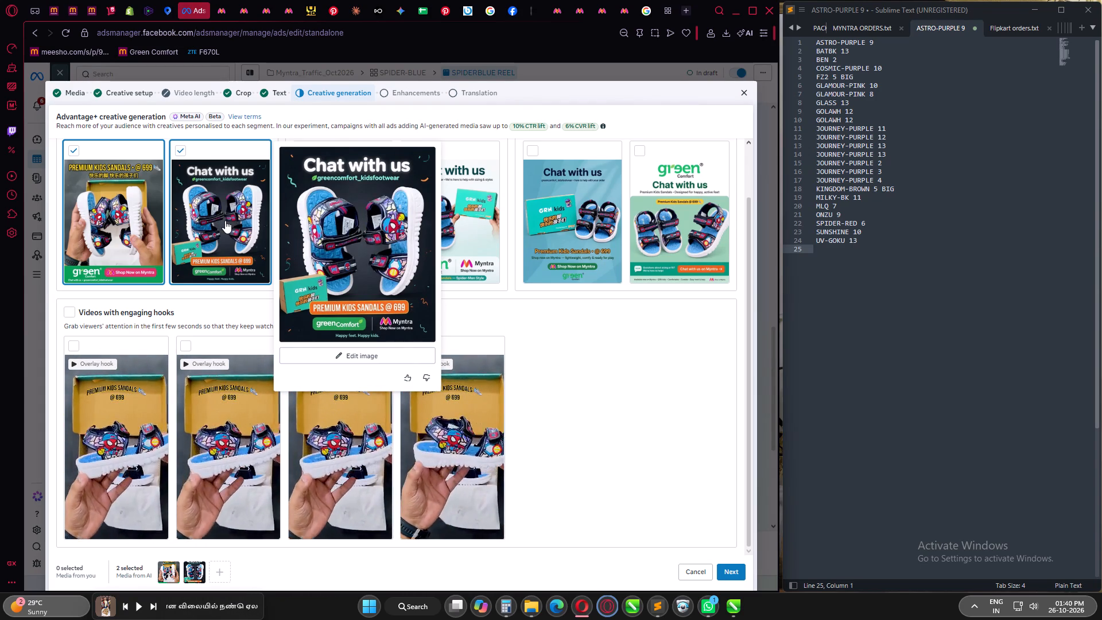
Edit the dark-background image with the prompt 'change chat with us to " Shop Now !"', regenerate it and save the result.
{"action": "left_click", "coordinate": [366, 358]}
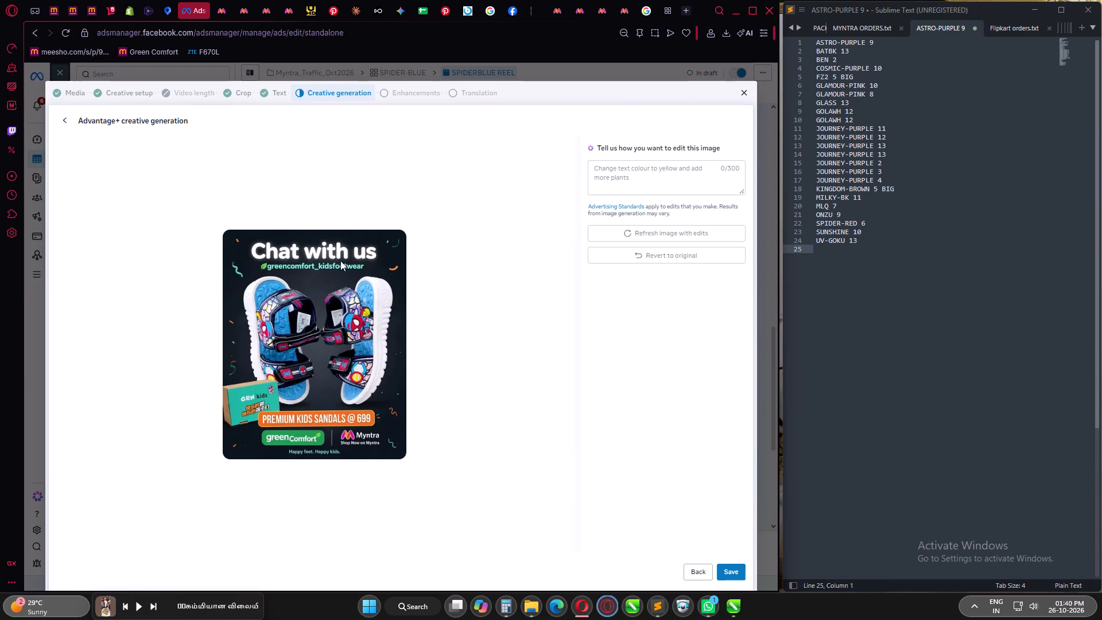
{"action": "left_click", "coordinate": [609, 173]}
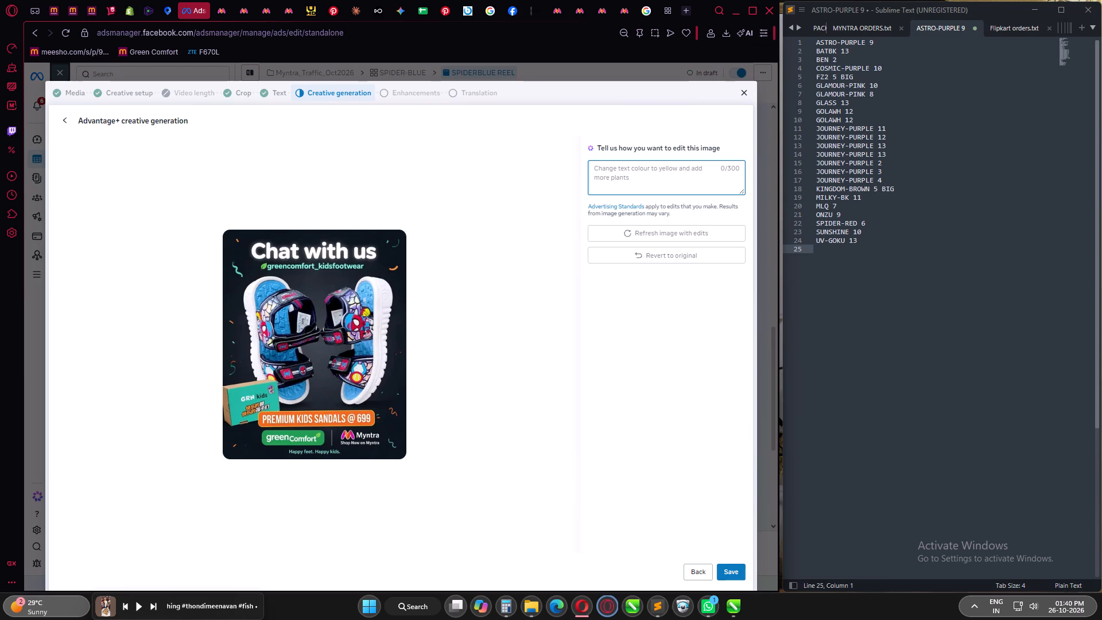
{"action": "type", "text": "change"}
{"action": "key", "text": "space"}
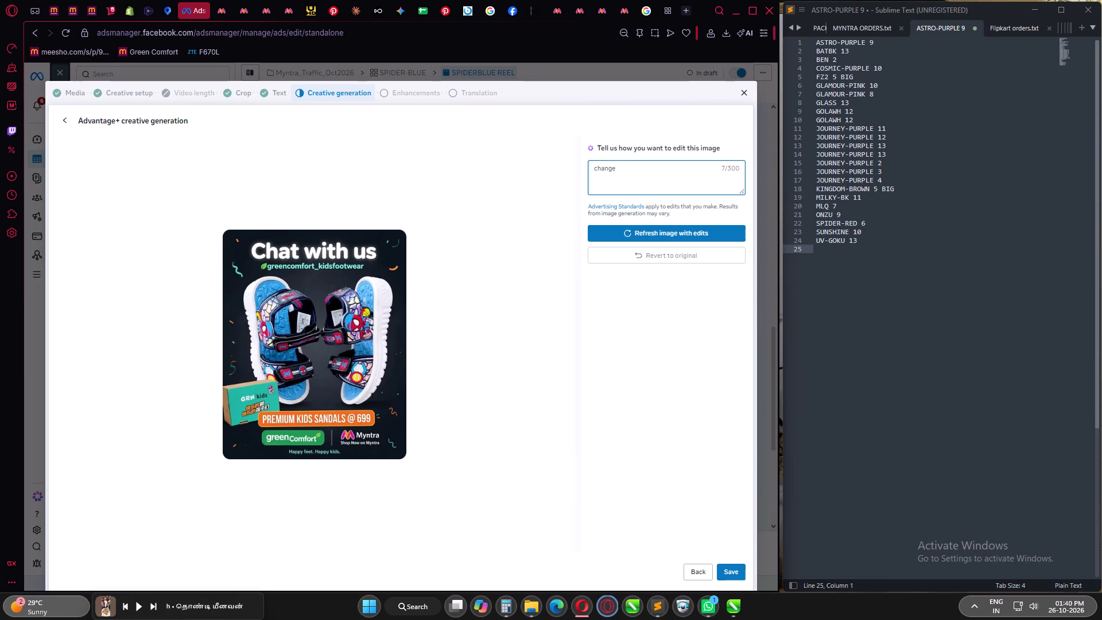
{"action": "type", "text": "chat"}
{"action": "key", "text": "space"}
{"action": "type", "text": "with us"}
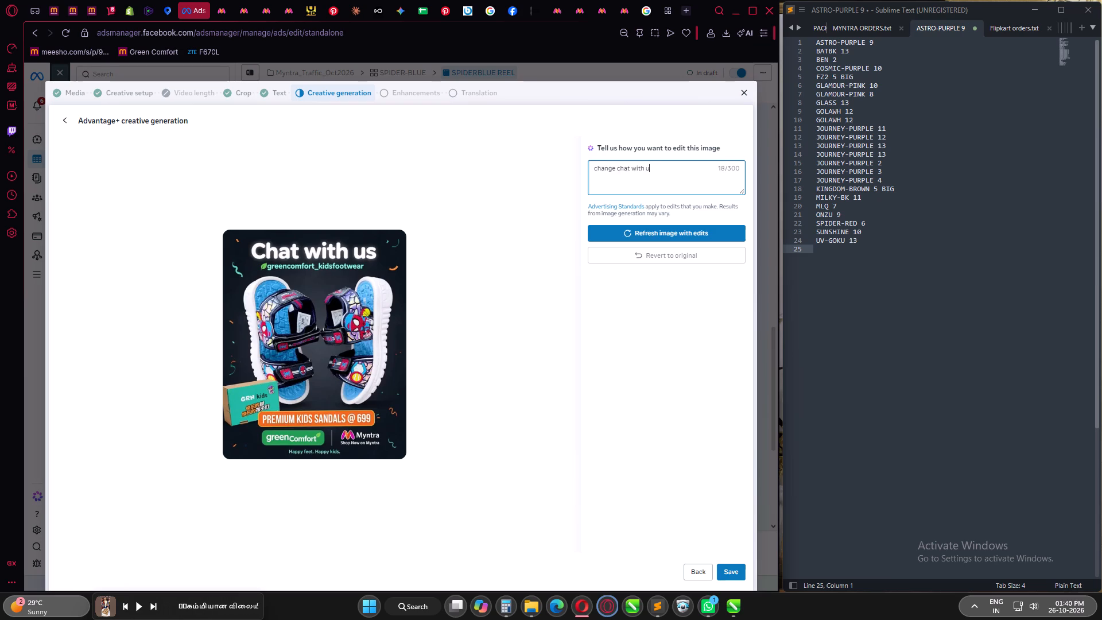
{"action": "key", "text": "space"}
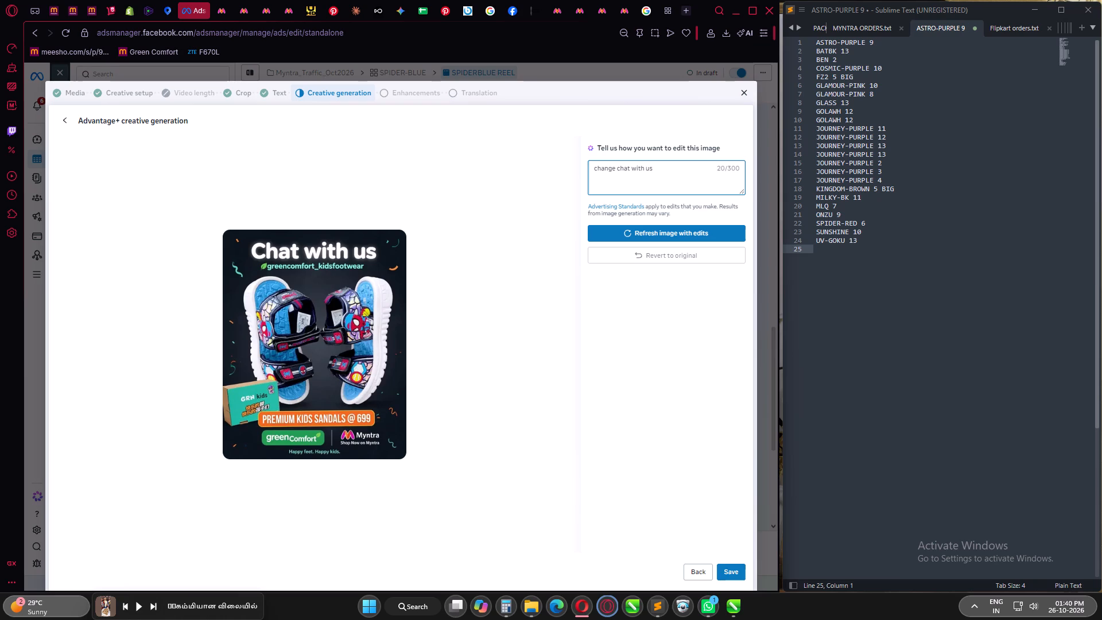
{"action": "key", "text": "space"}
{"action": "type", "text": "to"}
{"action": "key", "text": "space"}
{"action": "type", "text": "\"\""}
{"action": "key", "text": "Left"}
{"action": "key", "text": "space"}
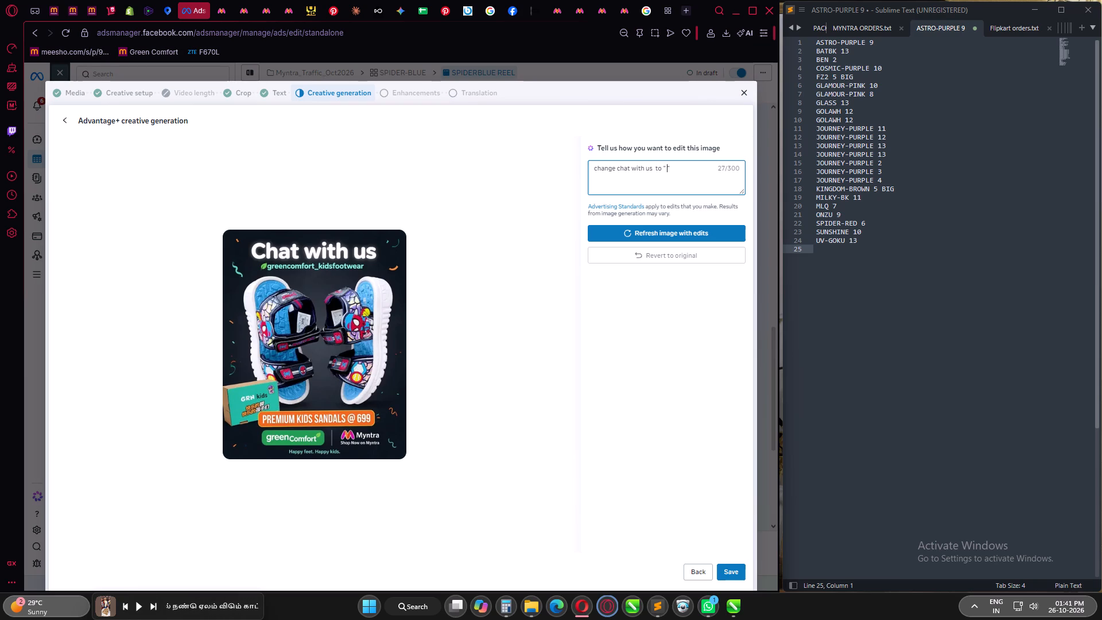
{"action": "type", "text": "Shi"}
{"action": "key", "text": "BackSpace"}
{"action": "type", "text": "op Now !"}
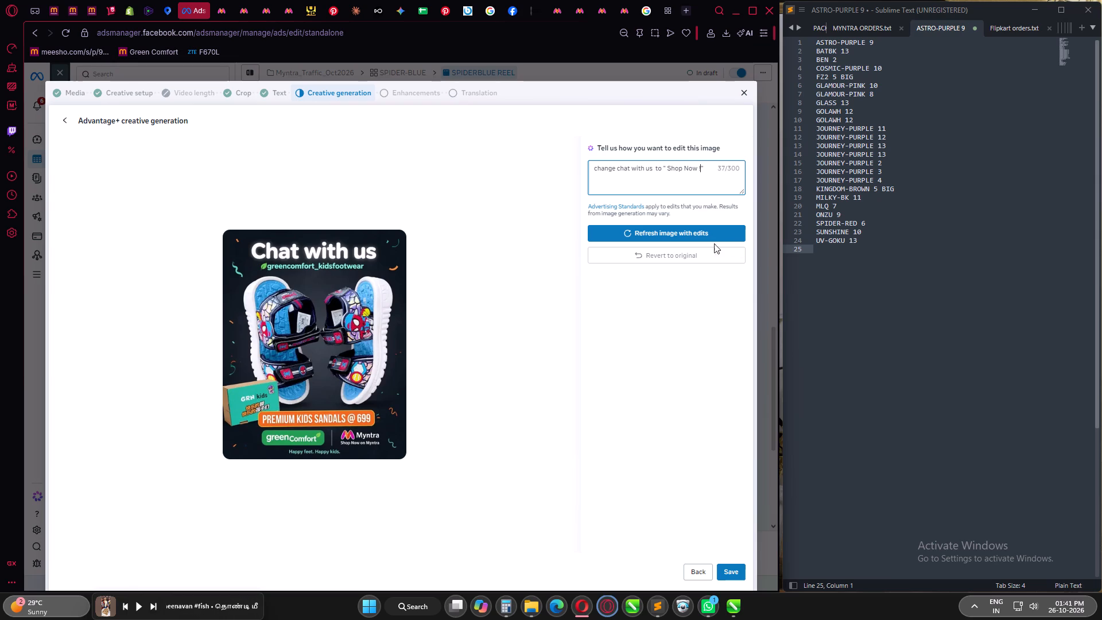
{"action": "left_click", "coordinate": [649, 229]}
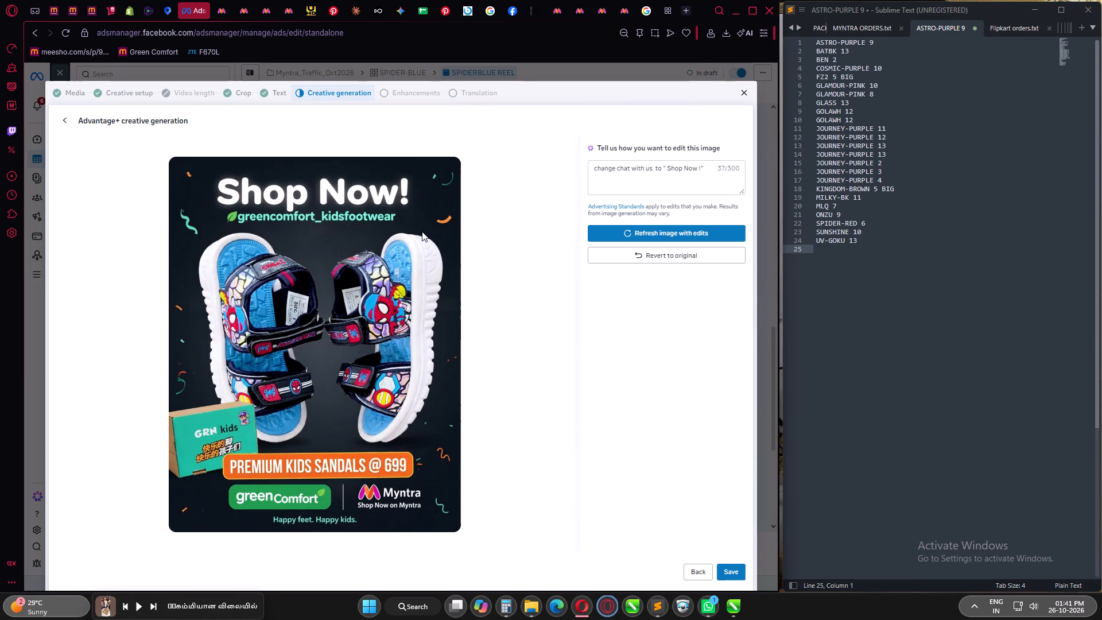
{"action": "left_click", "coordinate": [732, 569]}
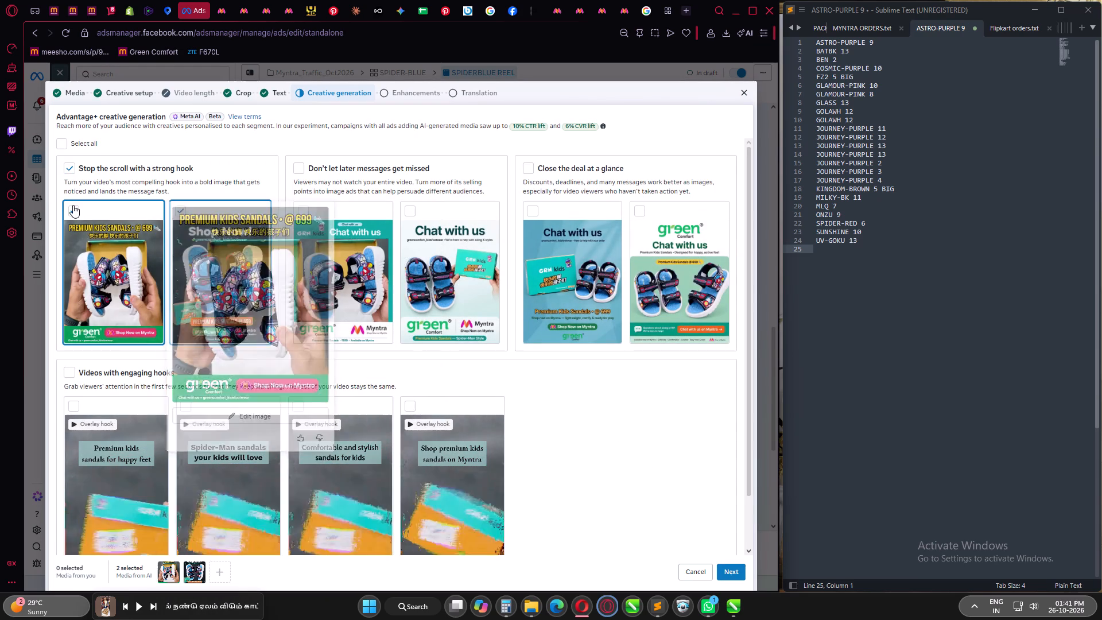
Deselect the image of the hand-held sandals in the "Stop the scroll with a strong hook" group.
{"action": "left_click", "coordinate": [73, 206]}
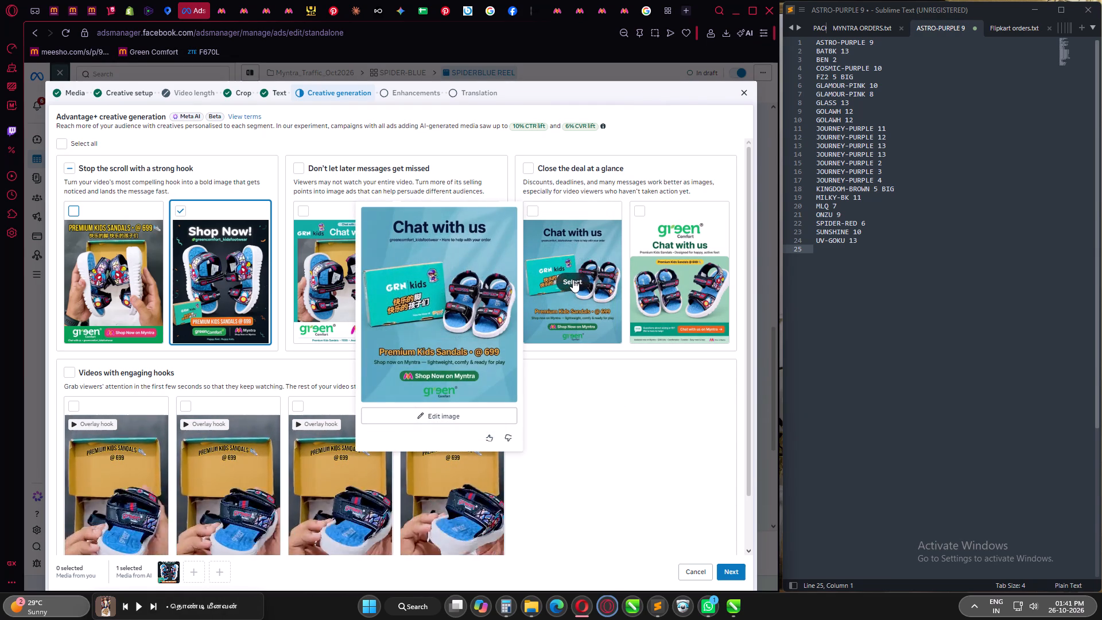
Select the blue-background sandals image in the "Close the deal at a glance" group.
{"action": "left_click", "coordinate": [573, 280]}
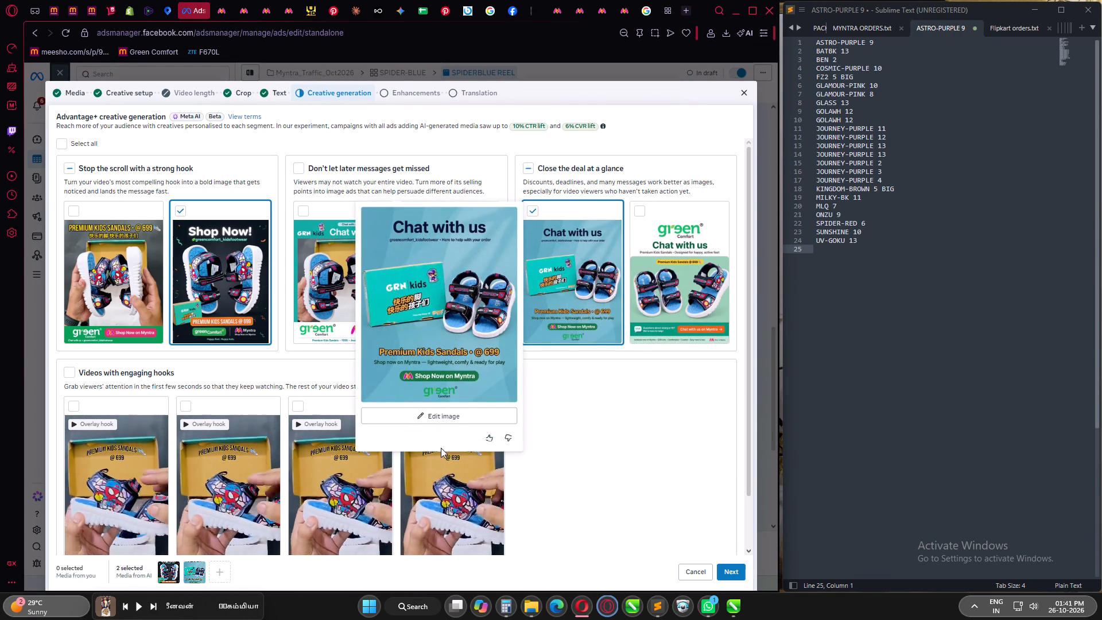
Regenerate the blue-background image with the edit prompt 'change chat with to "Buy Now on Myntra !"' and go back to the creative selection.
{"action": "left_click", "coordinate": [447, 417]}
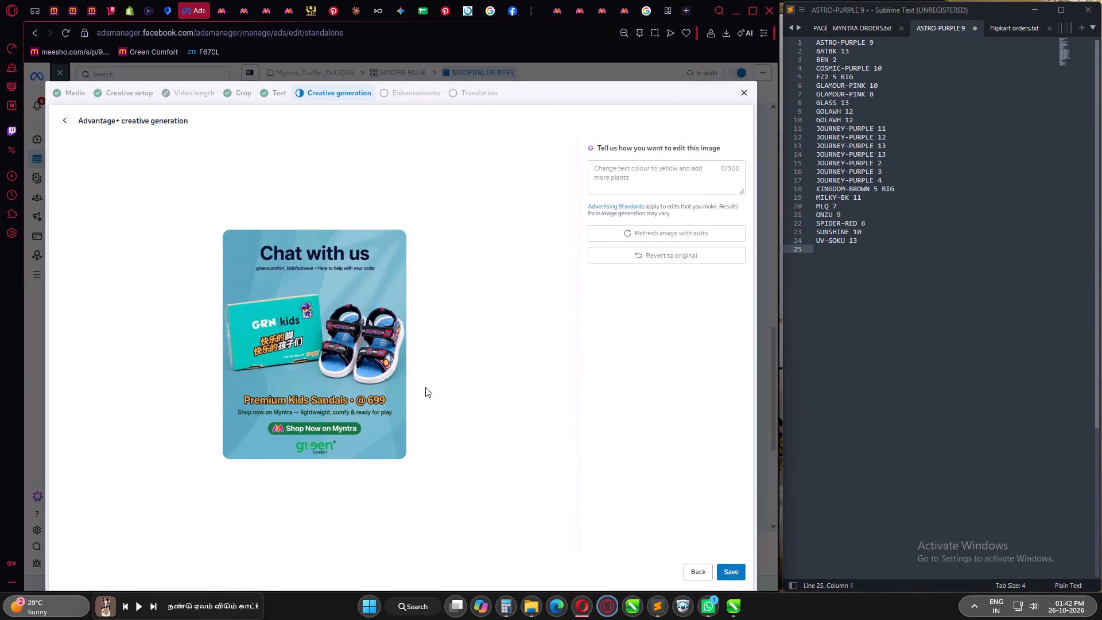
{"action": "left_click", "coordinate": [626, 180]}
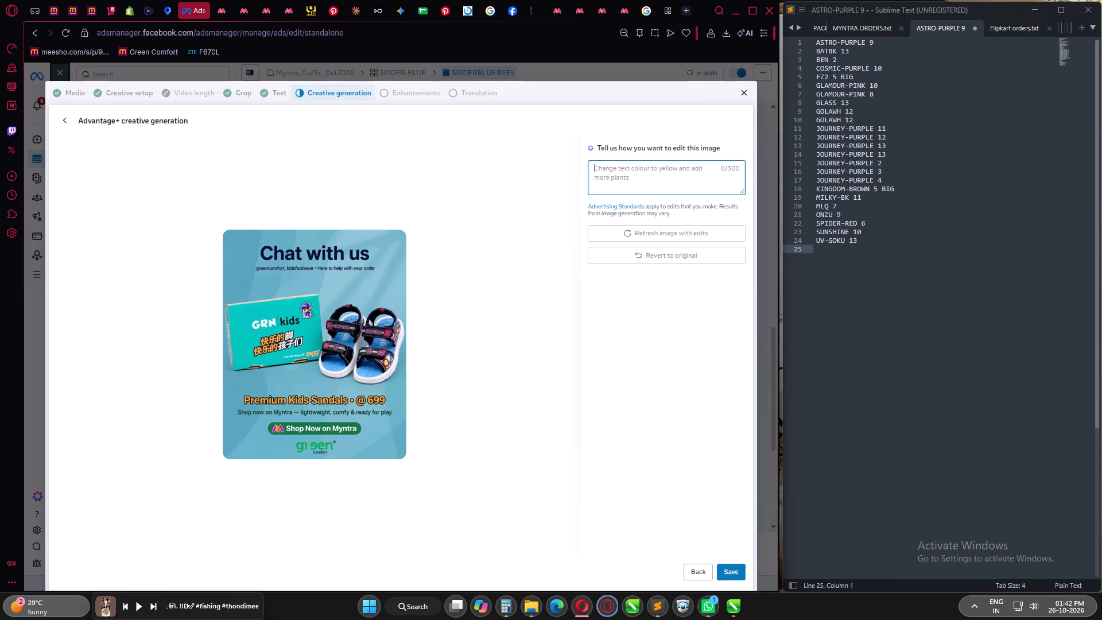
{"action": "type", "text": "change"}
{"action": "key", "text": "space"}
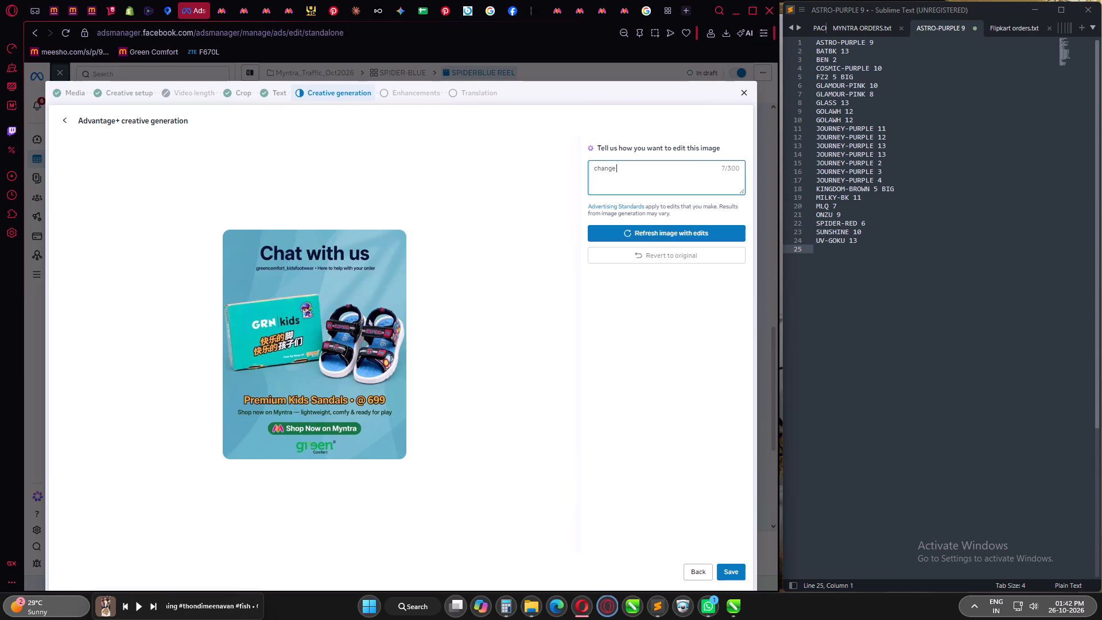
{"action": "key", "text": "h"}
{"action": "key", "text": "BackSpace"}
{"action": "type", "text": "chyat"}
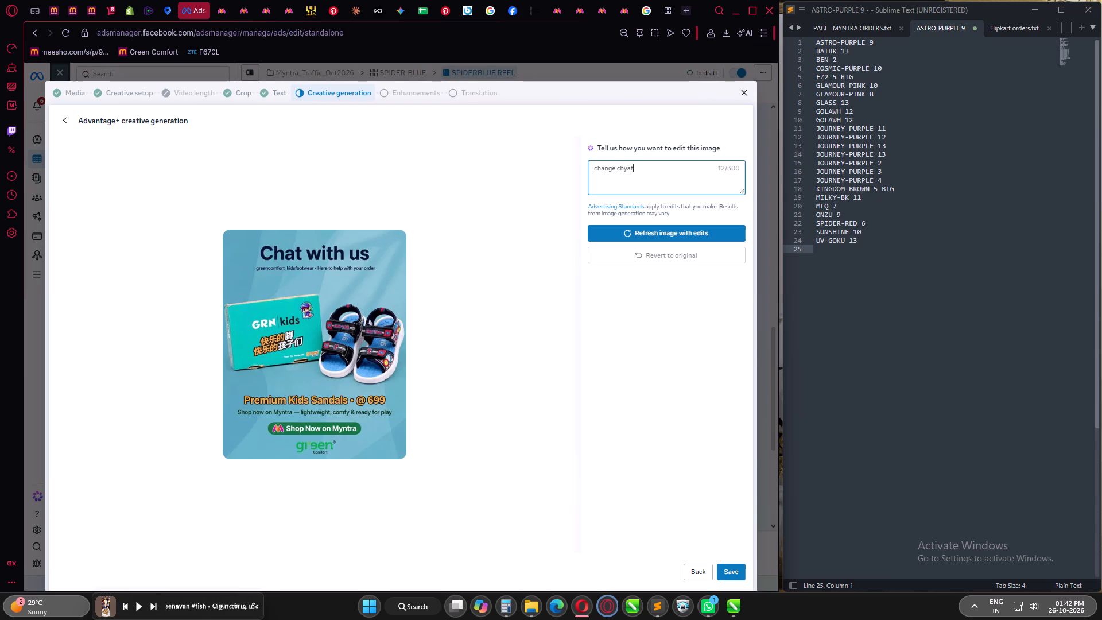
{"action": "key", "text": "BackSpace"}
{"action": "key", "text": "BackSpace"}
{"action": "key", "text": "BackSpace"}
{"action": "type", "text": "at with to \""}
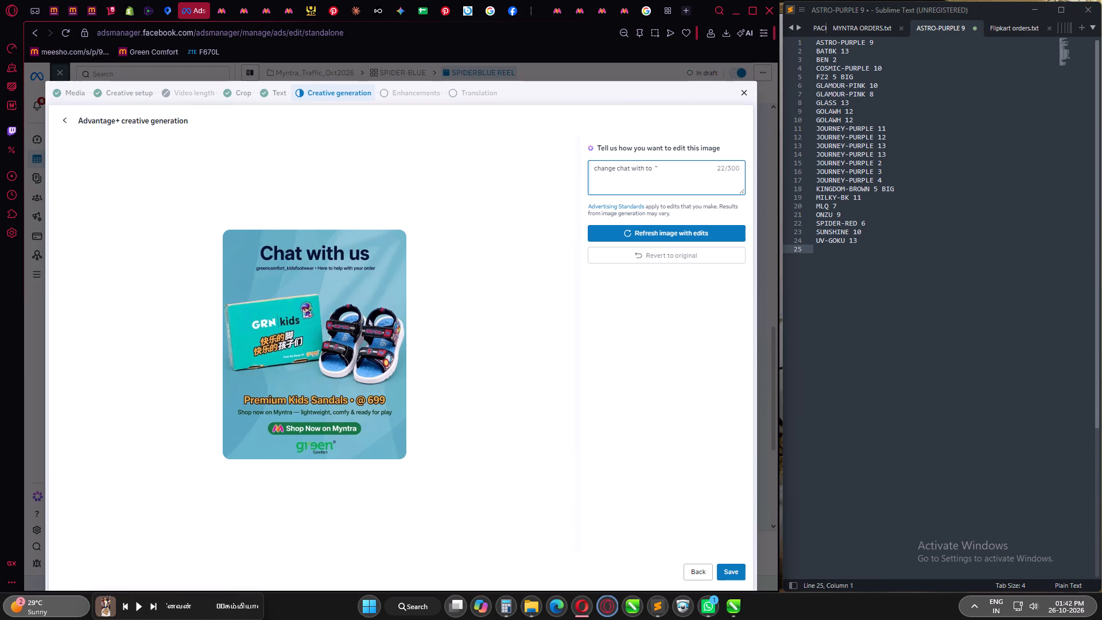
{"action": "type", "text": "Buy"}
{"action": "key", "text": "space"}
{"action": "type", "text": "Now on Myntra!"}
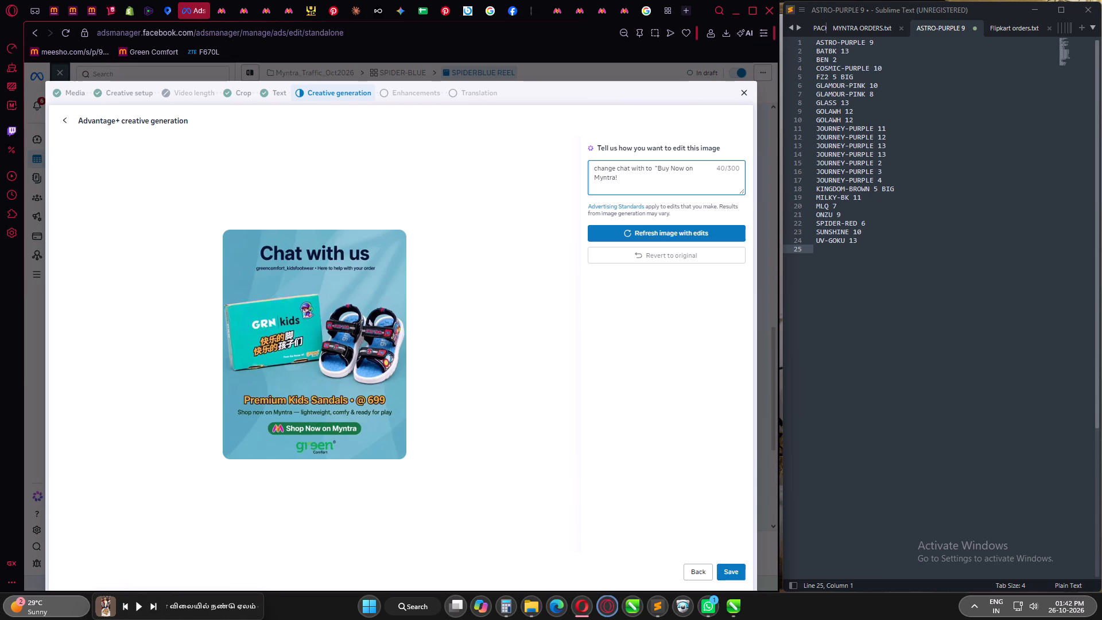
{"action": "key", "text": "shift+quotedbl"}
{"action": "key", "text": "Left"}
{"action": "key", "text": "Left"}
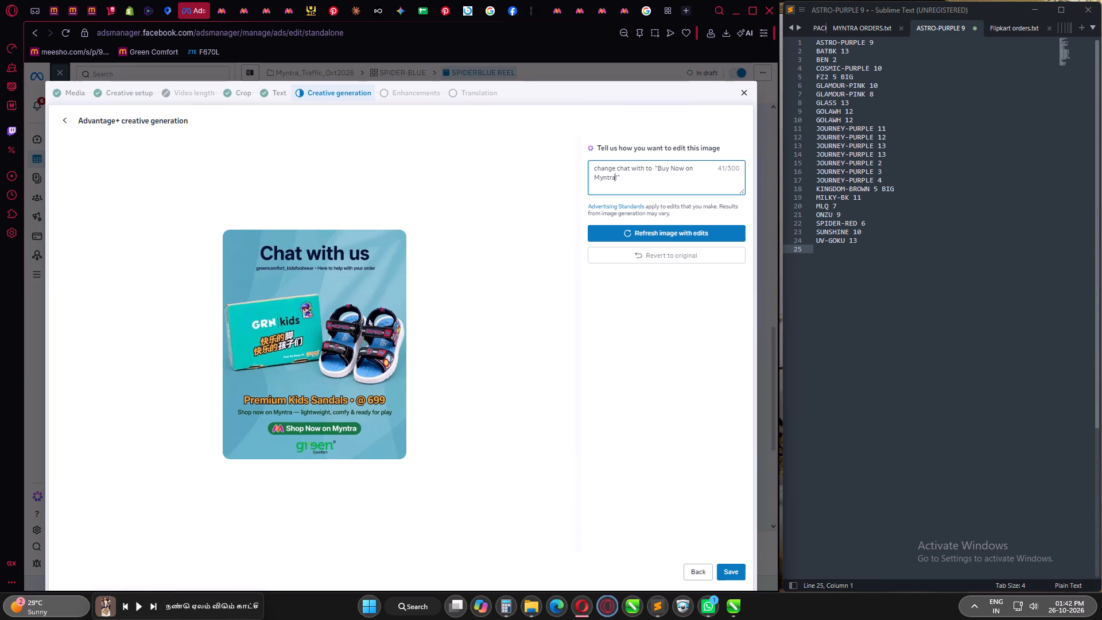
{"action": "key", "text": "space"}
{"action": "key", "text": "Right"}
{"action": "key", "text": "Right"}
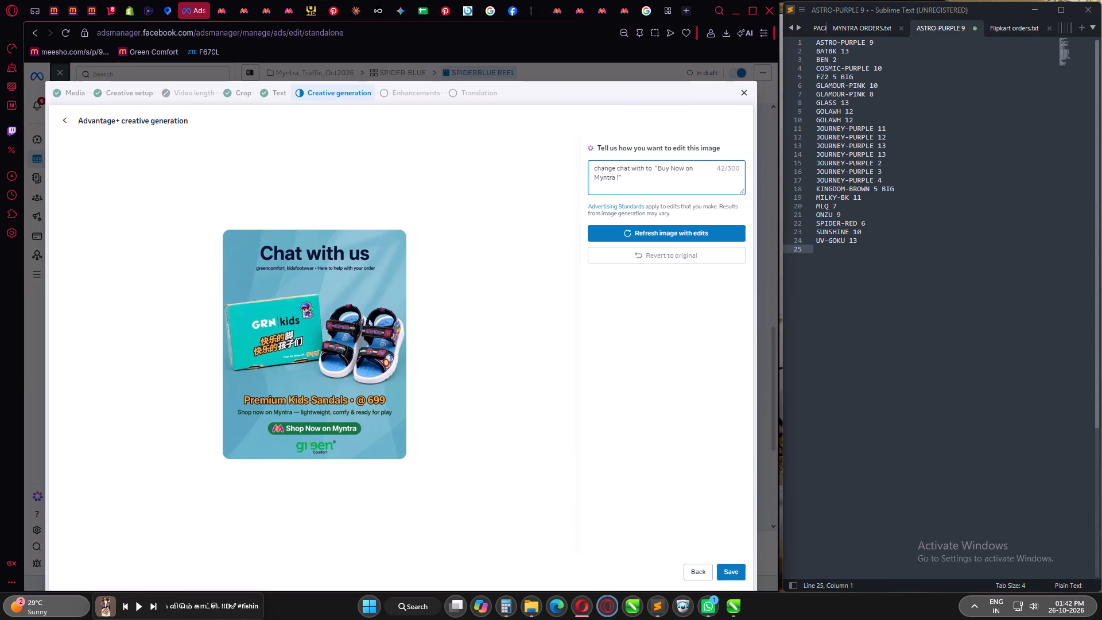
{"action": "left_click", "coordinate": [692, 232]}
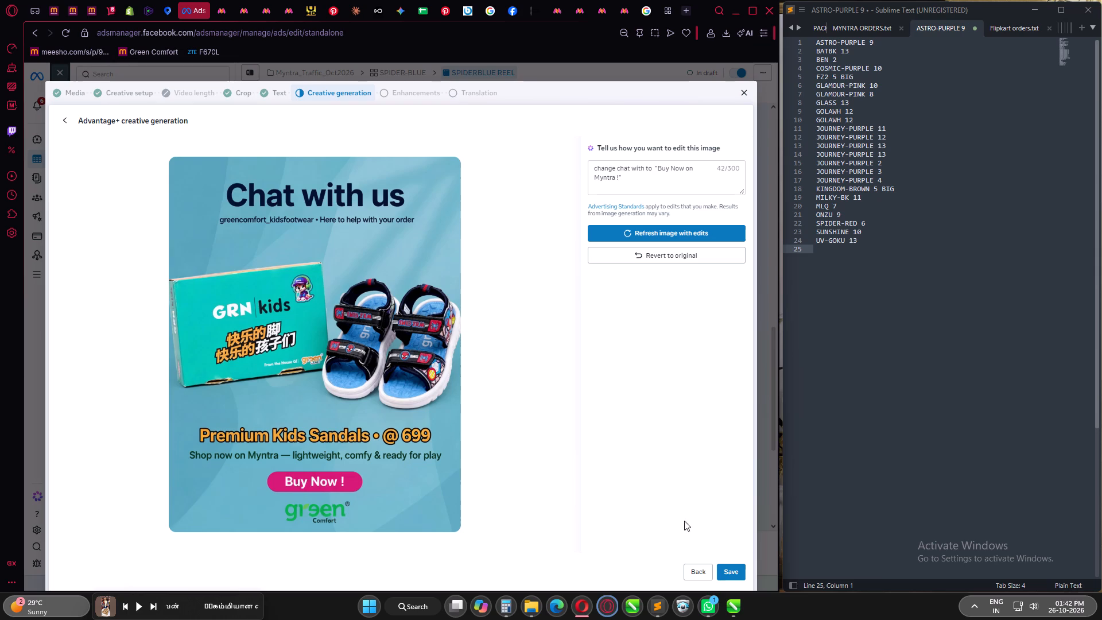
{"action": "left_click", "coordinate": [701, 568]}
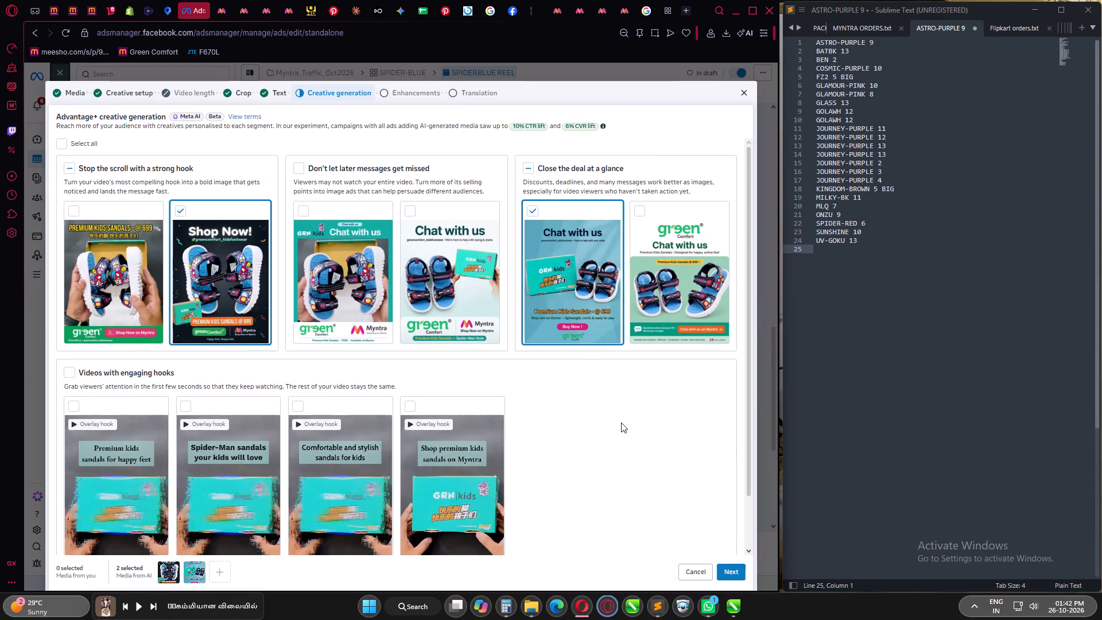
Proceed with the two selected AI images to the creative enhancements stage.
{"action": "scroll", "coordinate": [621, 423], "scroll_direction": "down", "scroll_amount": 7}
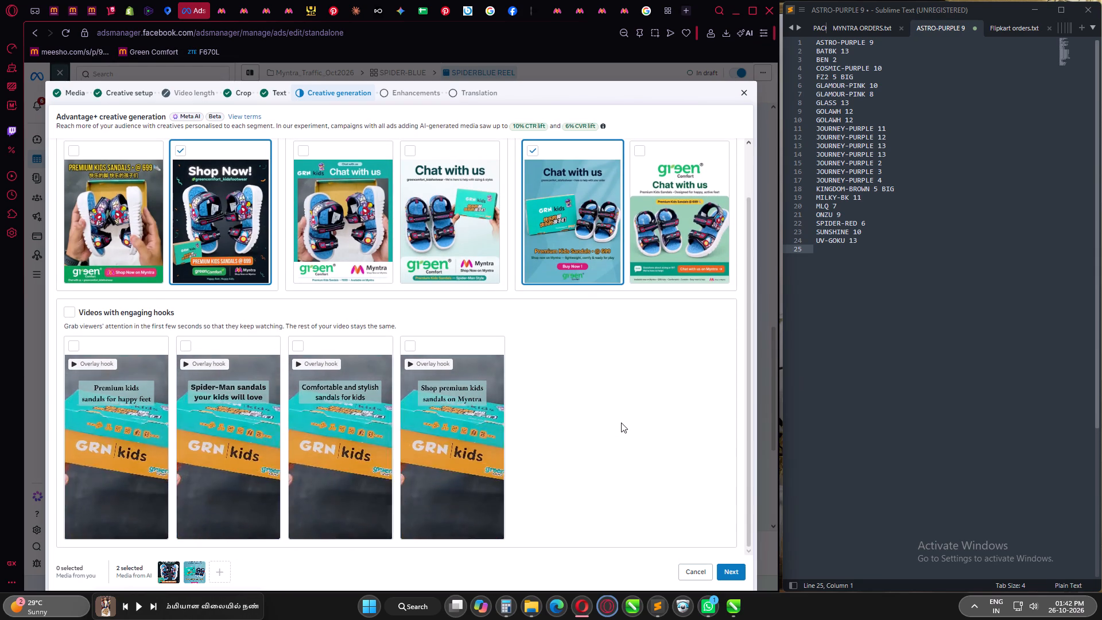
{"action": "left_click", "coordinate": [732, 572]}
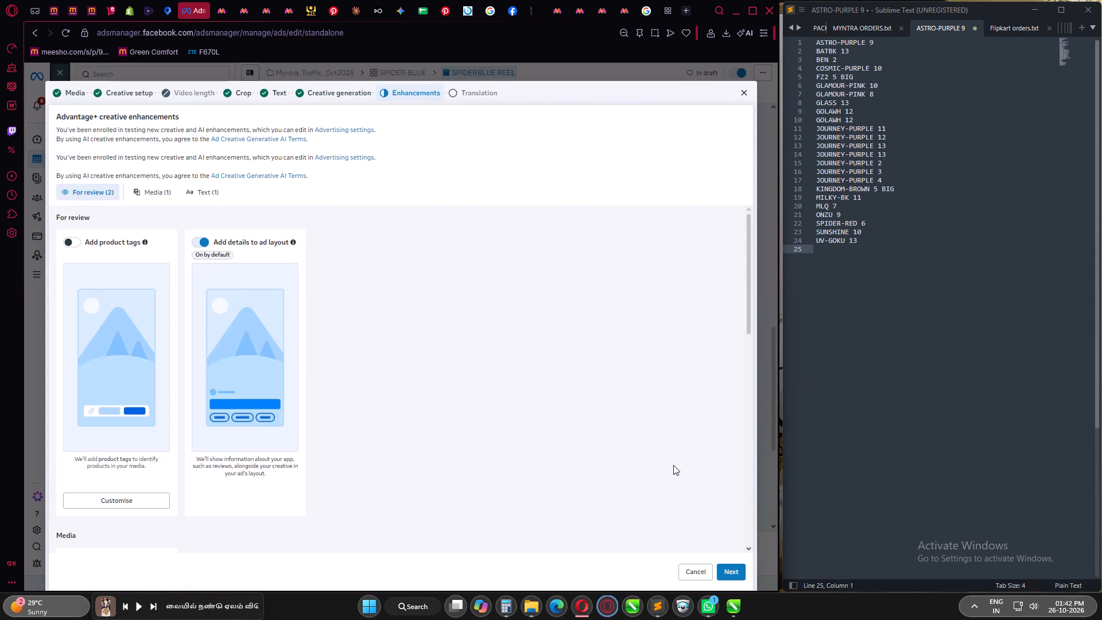
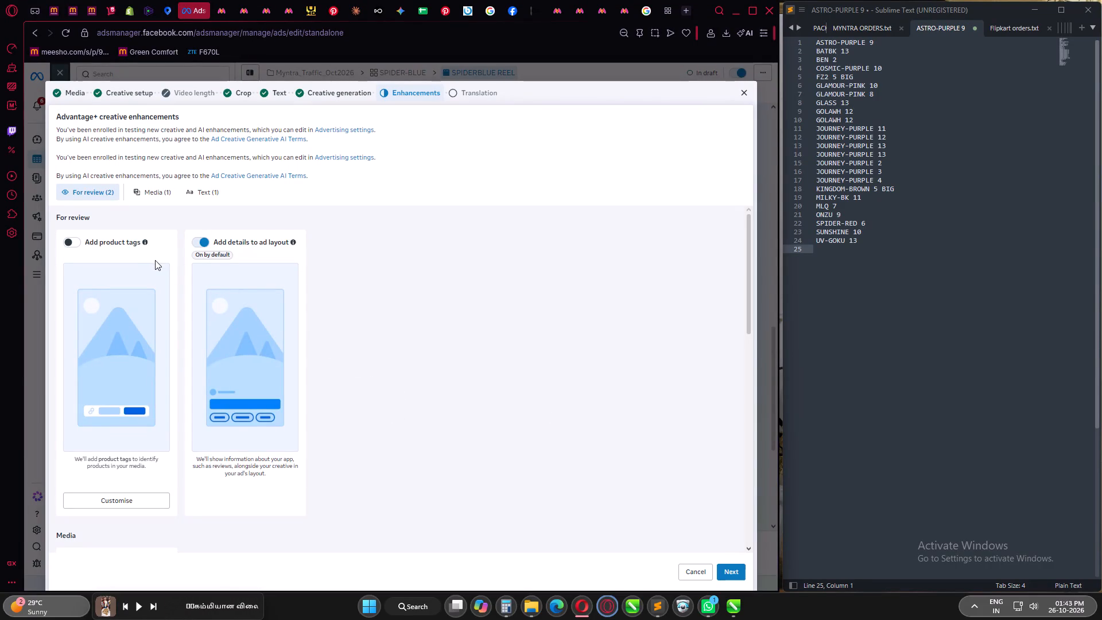
Turn on the Add product tags enhancement and check its customisation settings.
{"action": "left_click", "coordinate": [72, 244]}
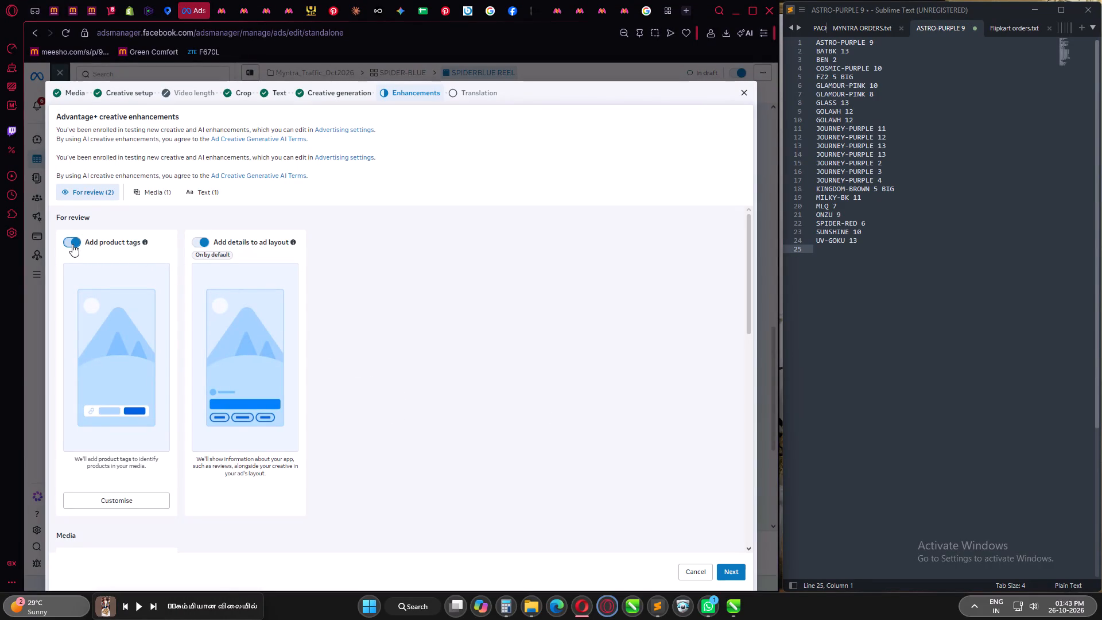
{"action": "left_click", "coordinate": [114, 498]}
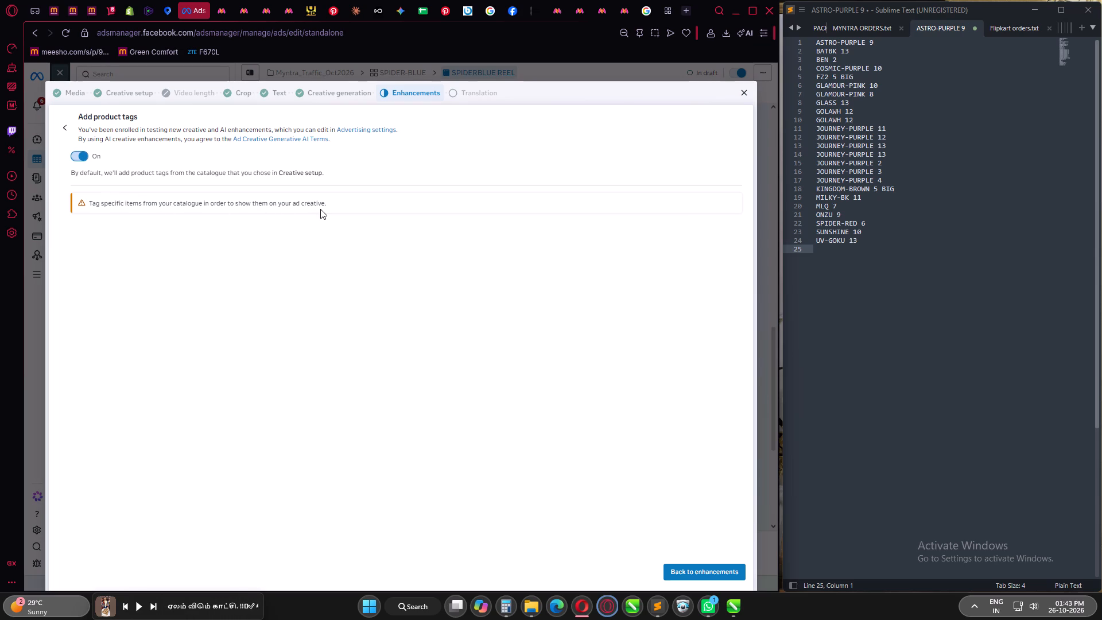
{"action": "left_click", "coordinate": [65, 127]}
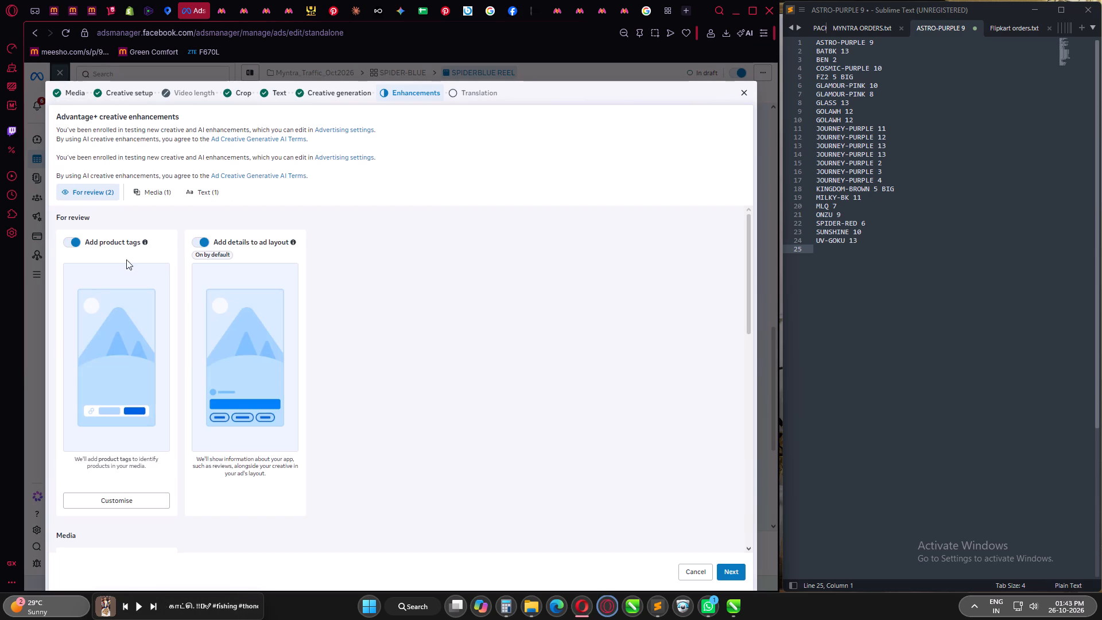
Review the media and text enhancements, including the customisation settings of Text improvements.
{"action": "left_click", "coordinate": [153, 195]}
{"action": "left_click", "coordinate": [130, 190]}
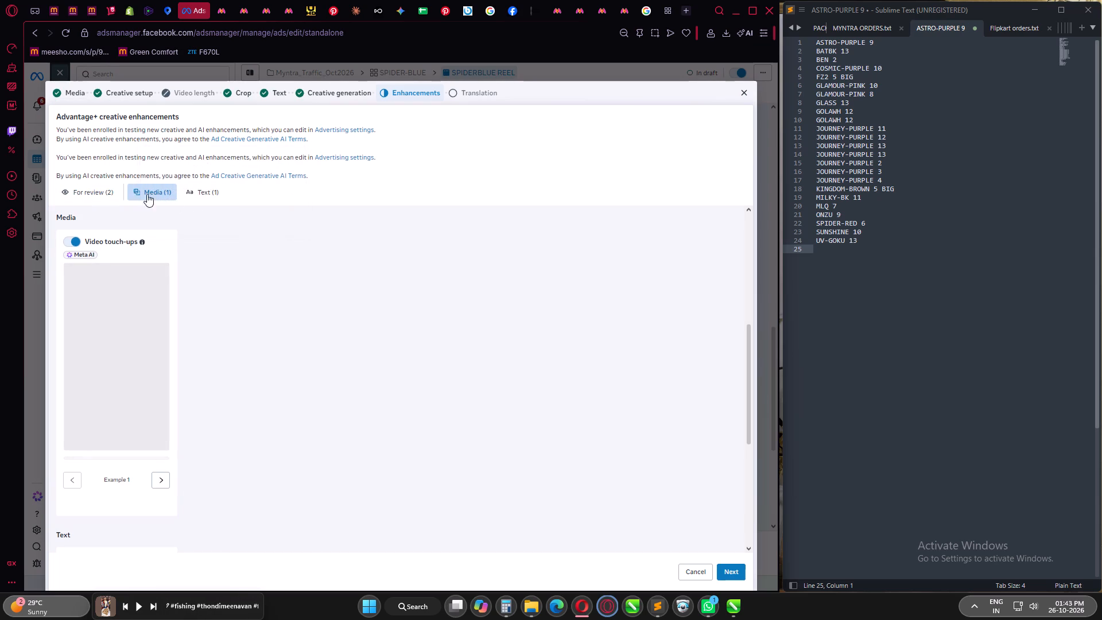
{"action": "left_click", "coordinate": [200, 197]}
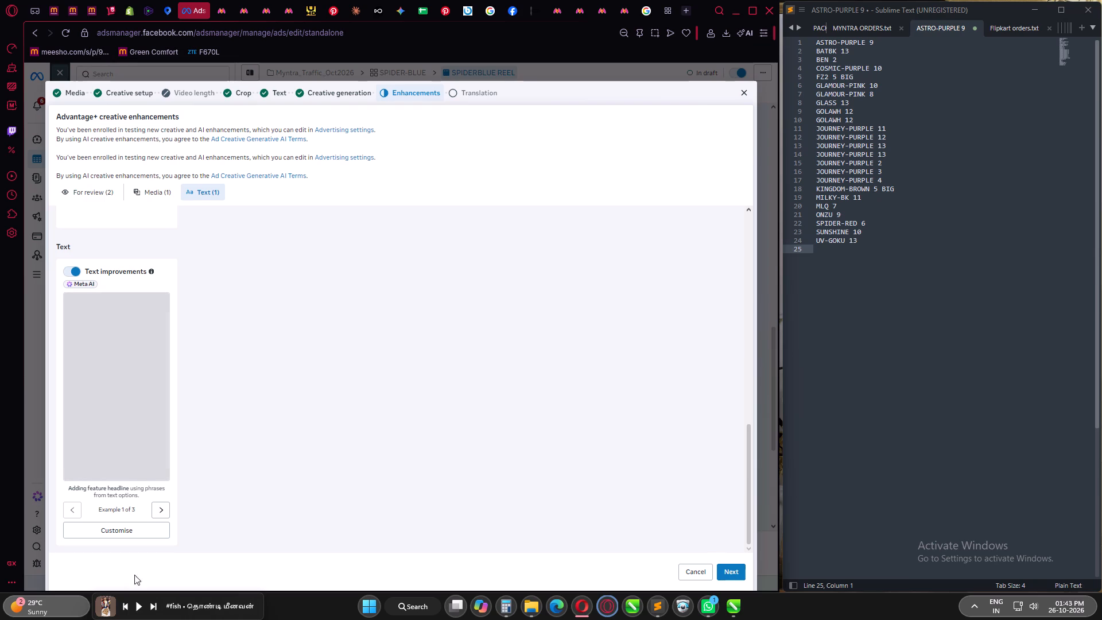
{"action": "left_click", "coordinate": [133, 535]}
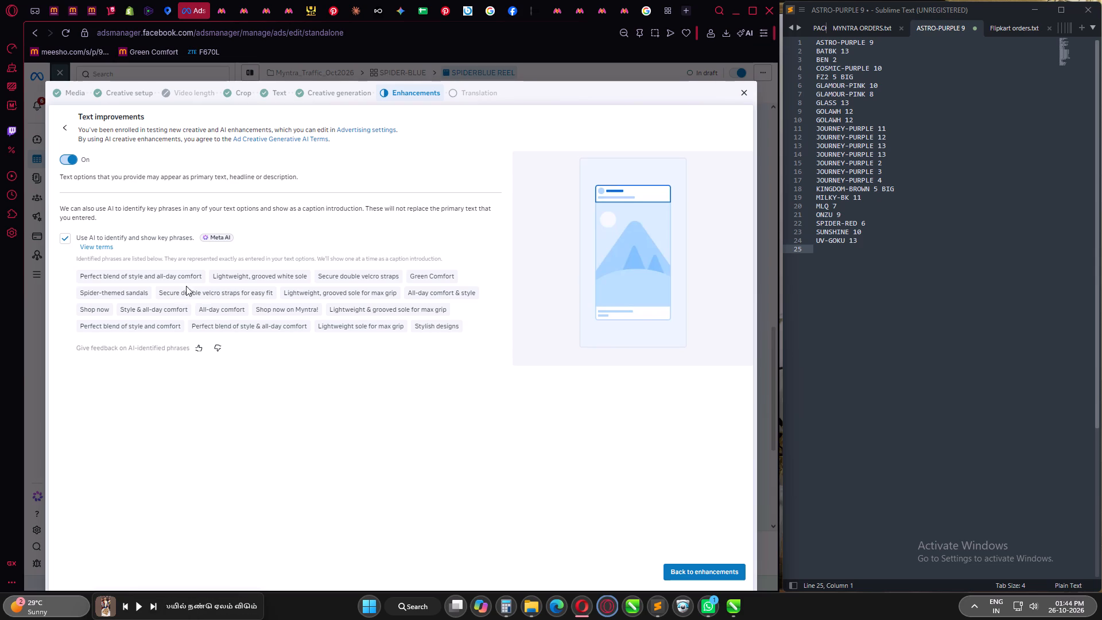
{"action": "left_click", "coordinate": [65, 129]}
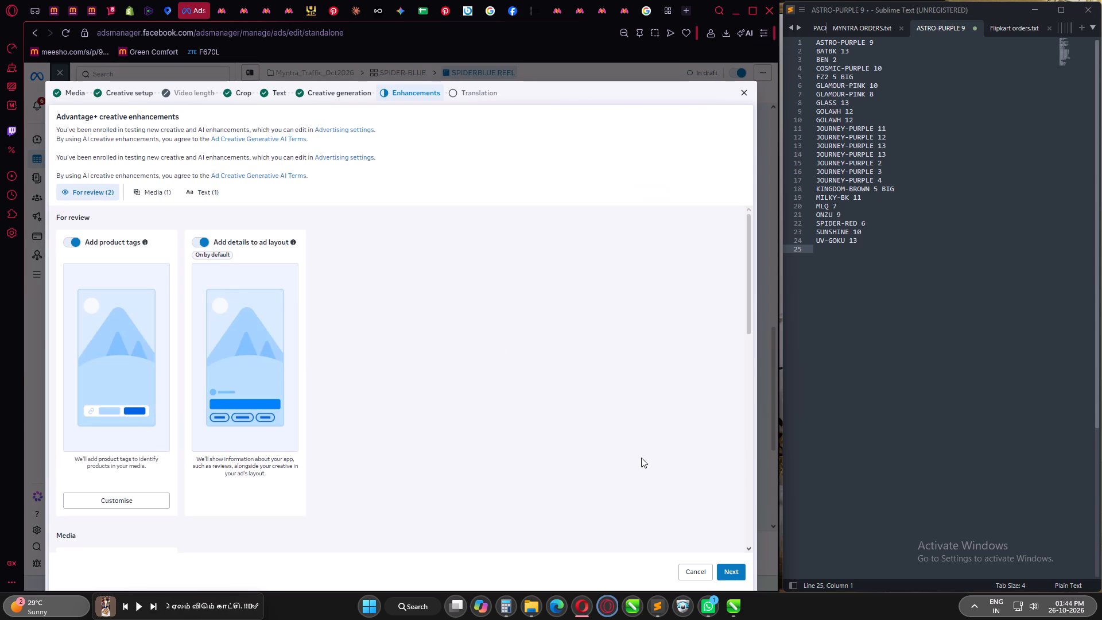
Proceed to the translation stage, exclude Hindi from the translation languages and finish the ad creative setup.
{"action": "left_click", "coordinate": [734, 569]}
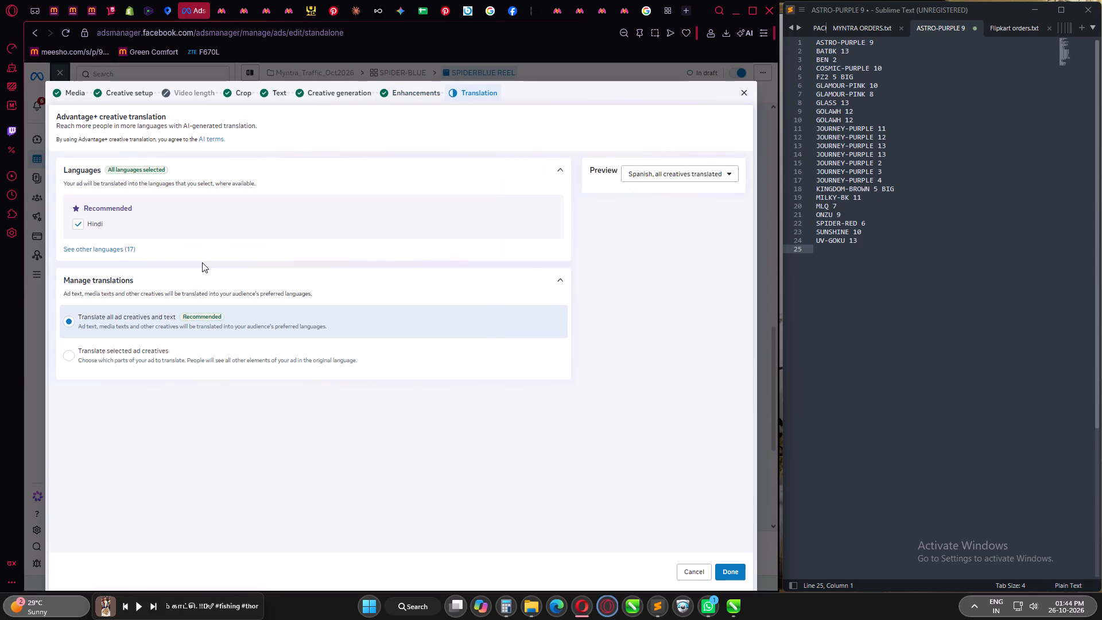
{"action": "left_click", "coordinate": [82, 224]}
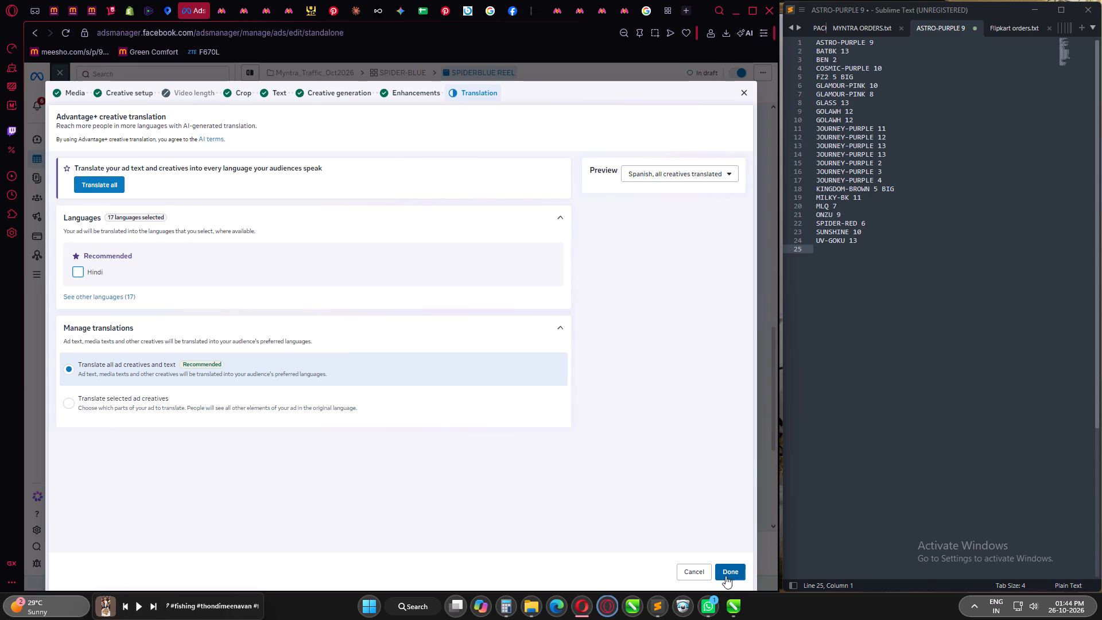
{"action": "left_click", "coordinate": [725, 573]}
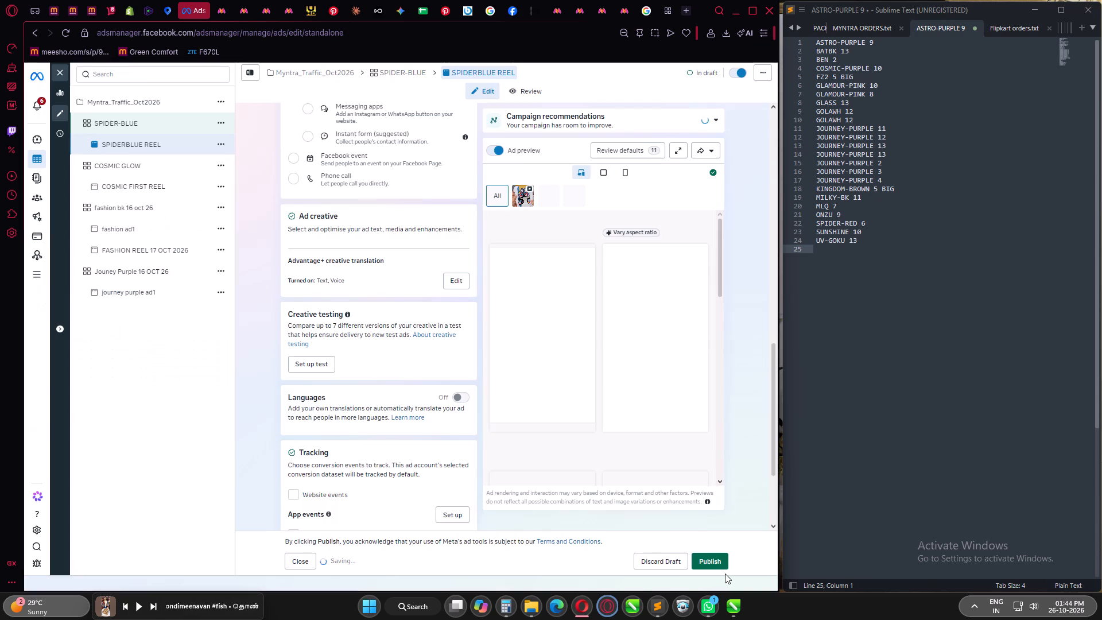
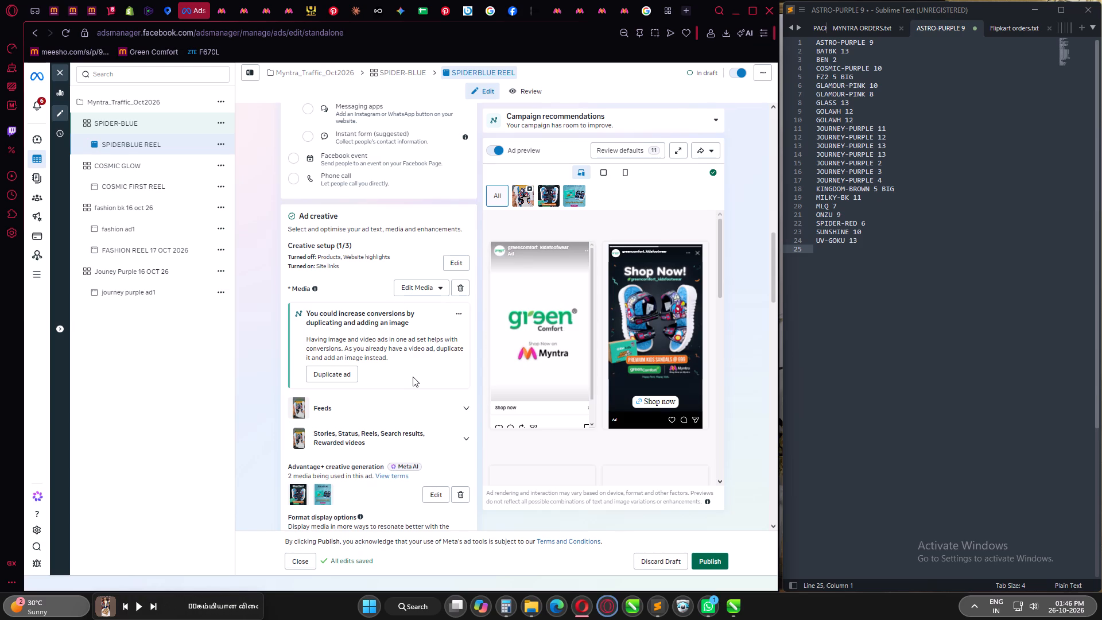
Review the SPIDERBLUE REEL ad previews across all placements, down to the last one.
{"action": "scroll", "coordinate": [413, 377], "scroll_direction": "down", "scroll_amount": 4}
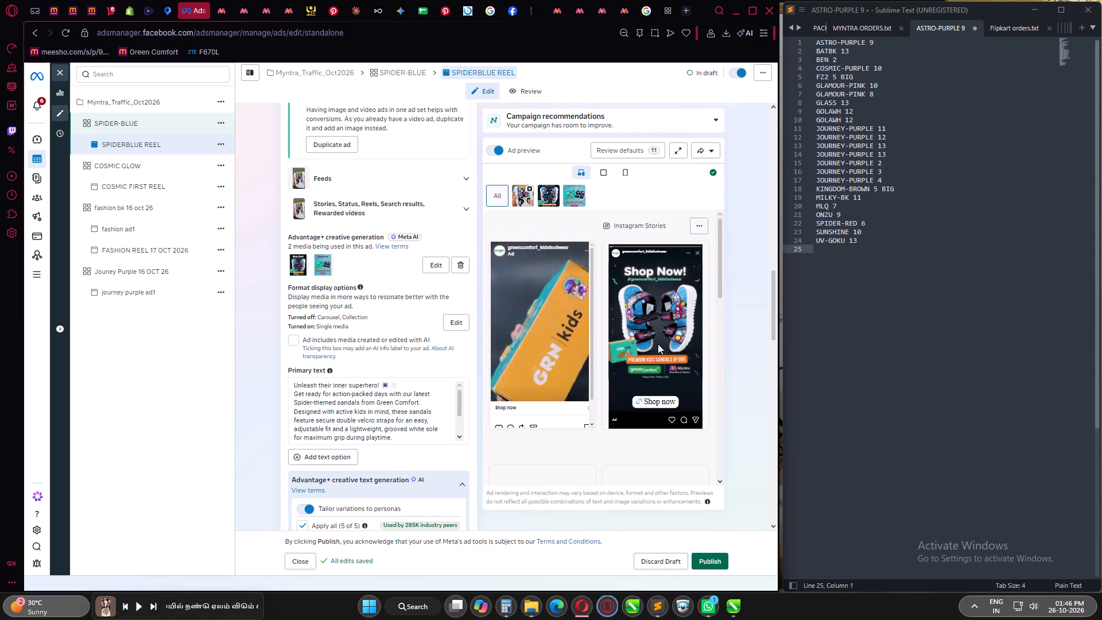
{"action": "left_click_drag", "start_coordinate": [721, 251], "coordinate": [721, 262]}
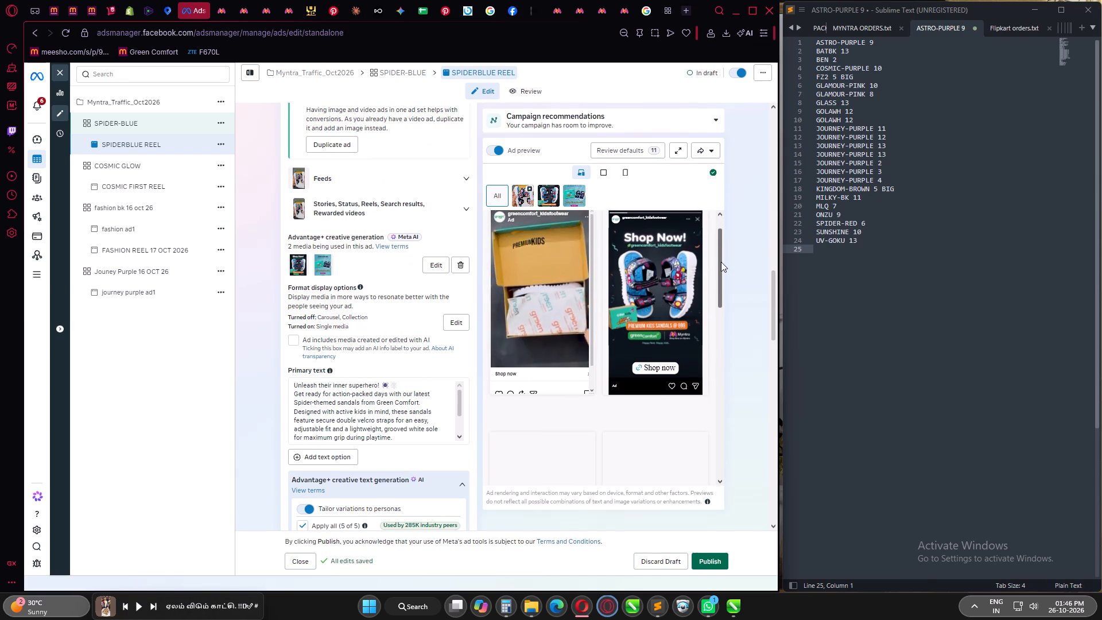
{"action": "left_click_drag", "start_coordinate": [721, 262], "coordinate": [718, 304]}
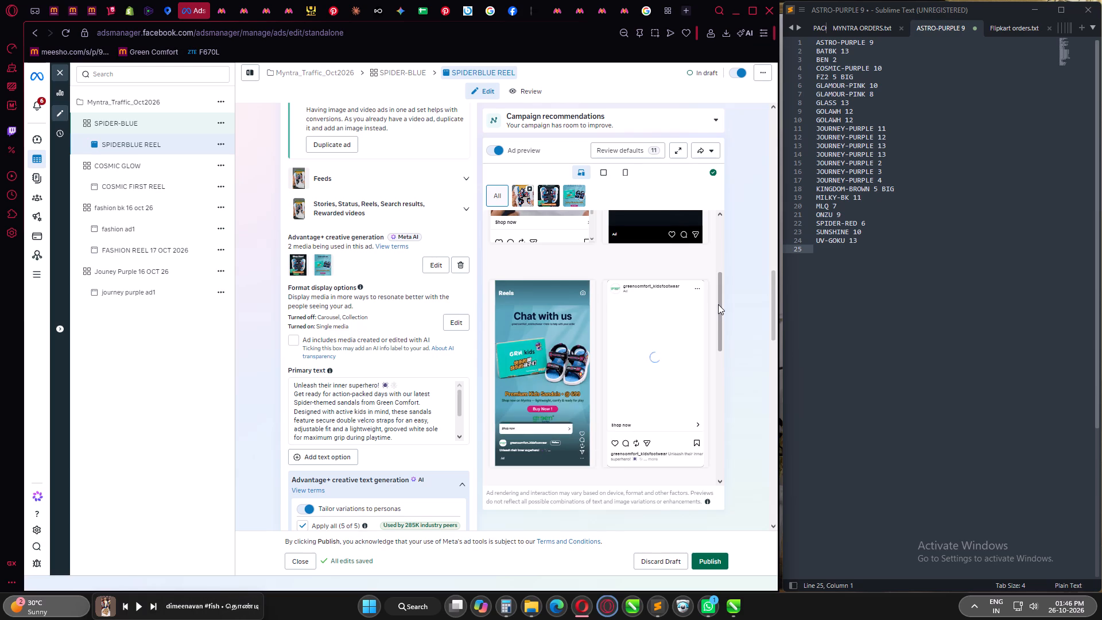
{"action": "left_click_drag", "start_coordinate": [719, 313], "coordinate": [720, 329]}
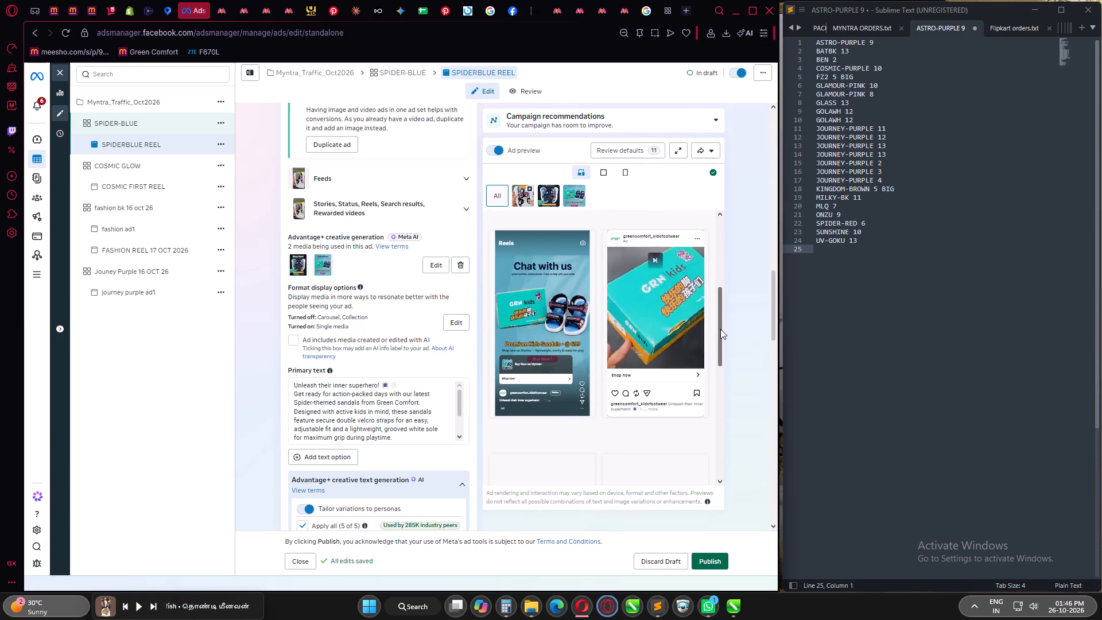
{"action": "left_click_drag", "start_coordinate": [720, 329], "coordinate": [722, 384]}
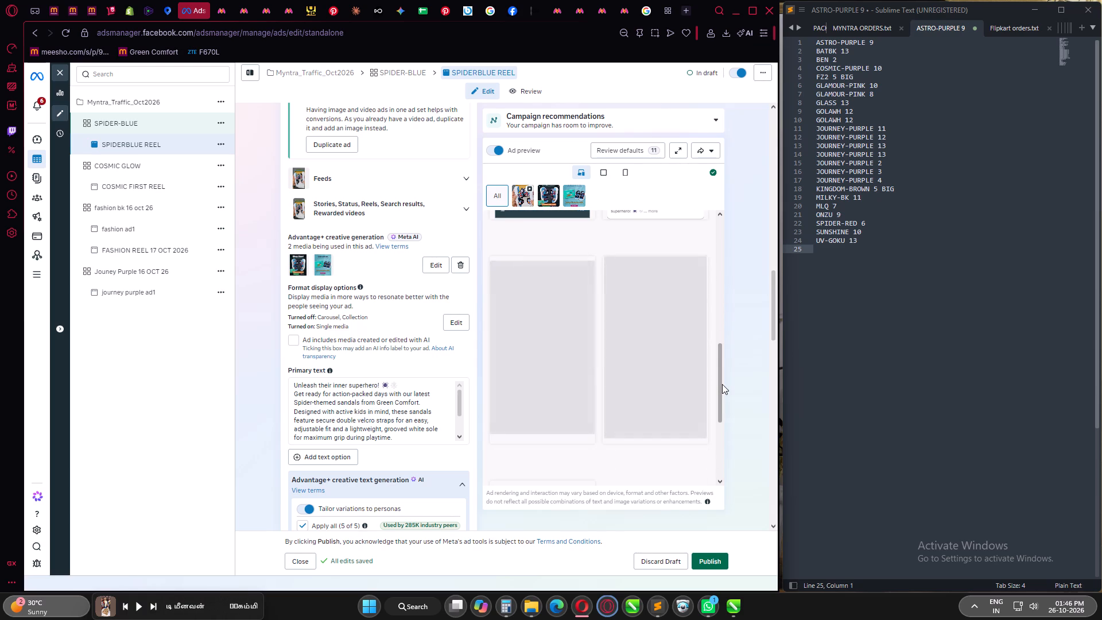
{"action": "left_click_drag", "start_coordinate": [719, 365], "coordinate": [719, 369]}
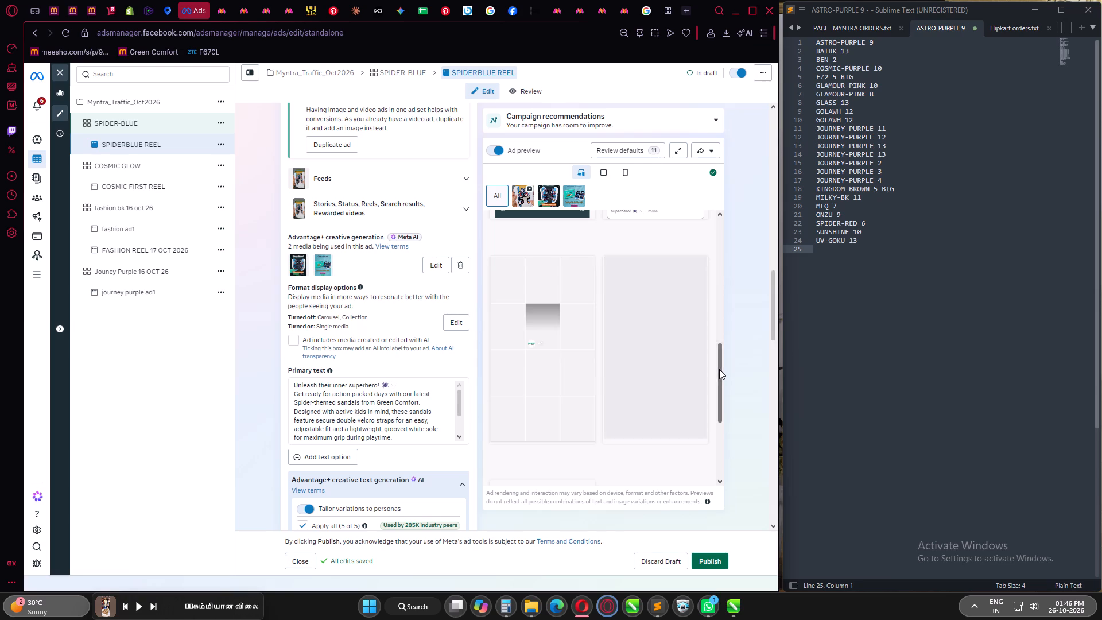
{"action": "left_click_drag", "start_coordinate": [719, 369], "coordinate": [719, 381]}
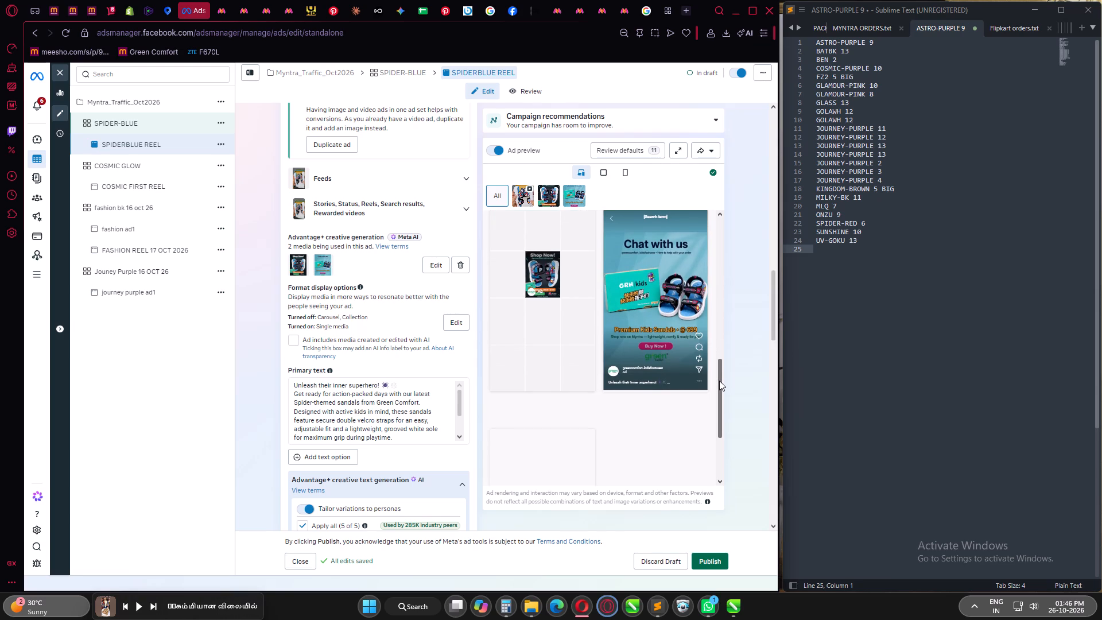
{"action": "left_click_drag", "start_coordinate": [719, 381], "coordinate": [719, 383]}
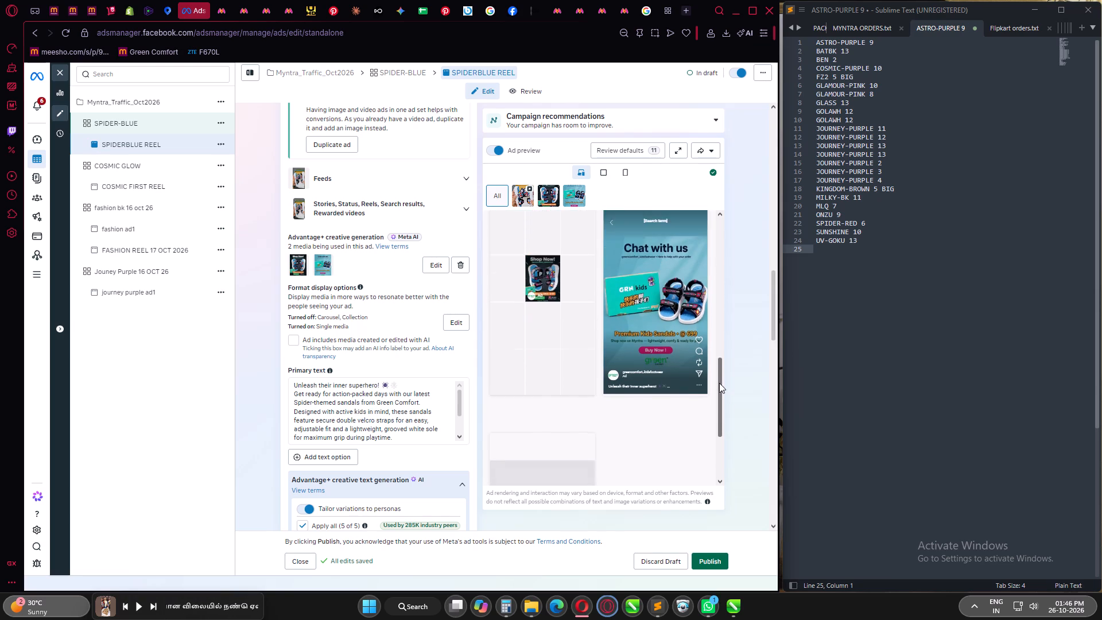
{"action": "left_click_drag", "start_coordinate": [719, 383], "coordinate": [718, 425]}
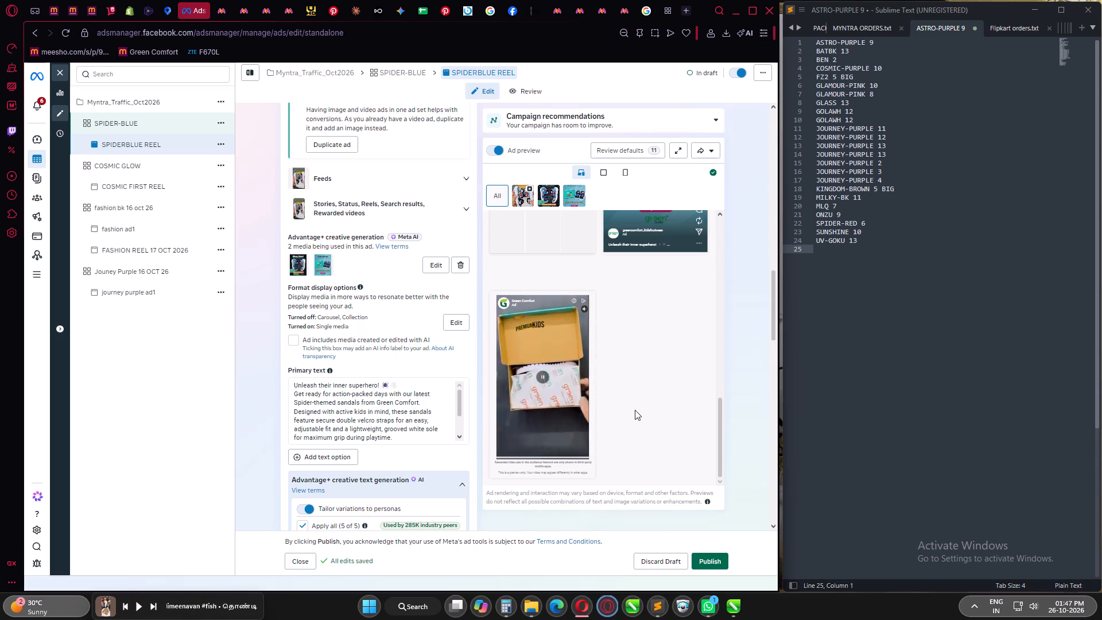
Review the ad's text variations, headlines, description, call to action, enhancements, translation, languages and tracking settings.
{"action": "scroll", "coordinate": [635, 410], "scroll_direction": "down", "scroll_amount": 5}
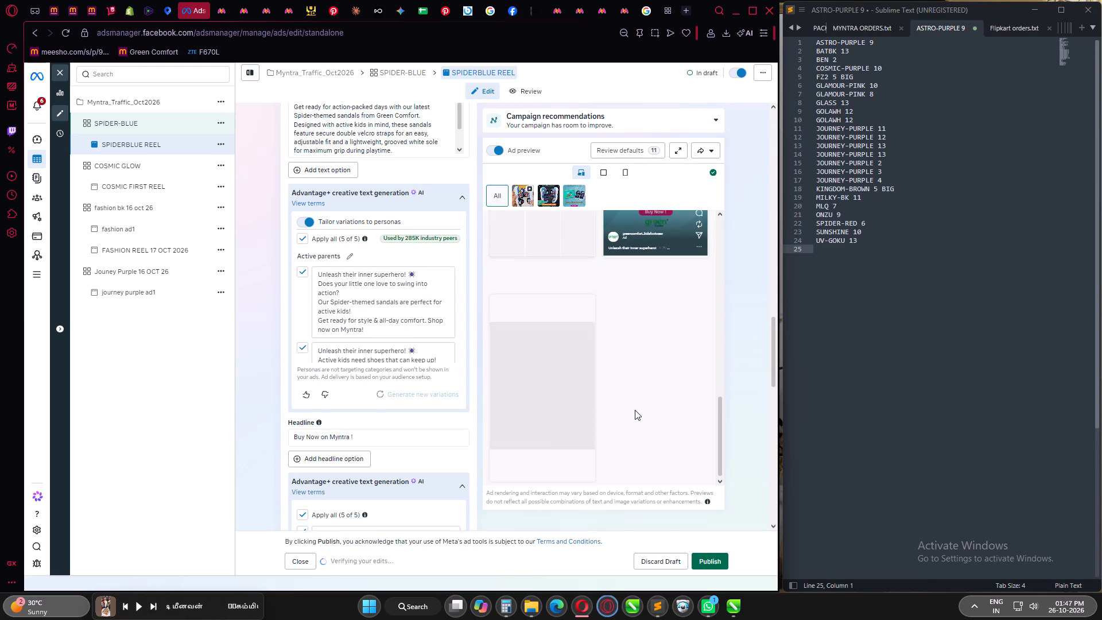
{"action": "scroll", "coordinate": [402, 447], "scroll_direction": "down", "scroll_amount": 9}
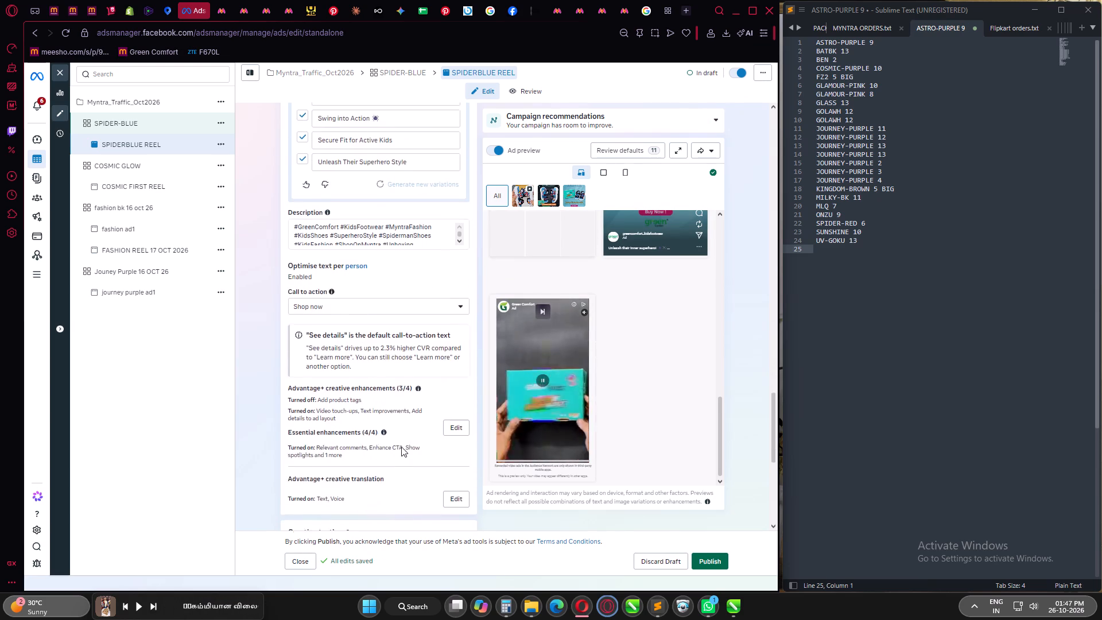
{"action": "scroll", "coordinate": [401, 447], "scroll_direction": "down", "scroll_amount": 9}
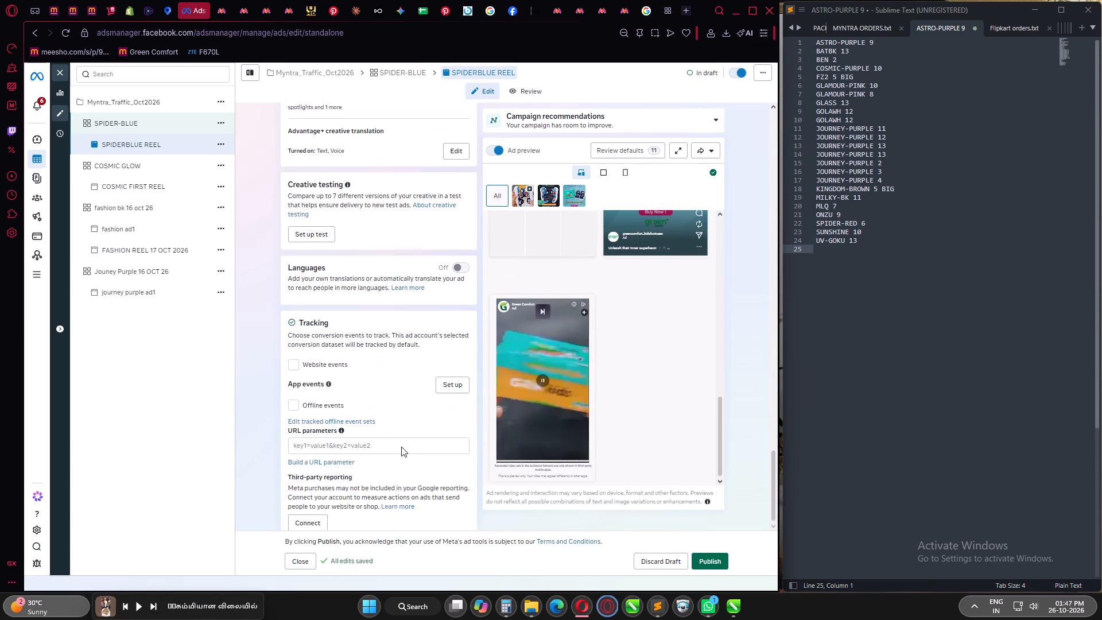
{"action": "scroll", "coordinate": [401, 447], "scroll_direction": "down", "scroll_amount": 7}
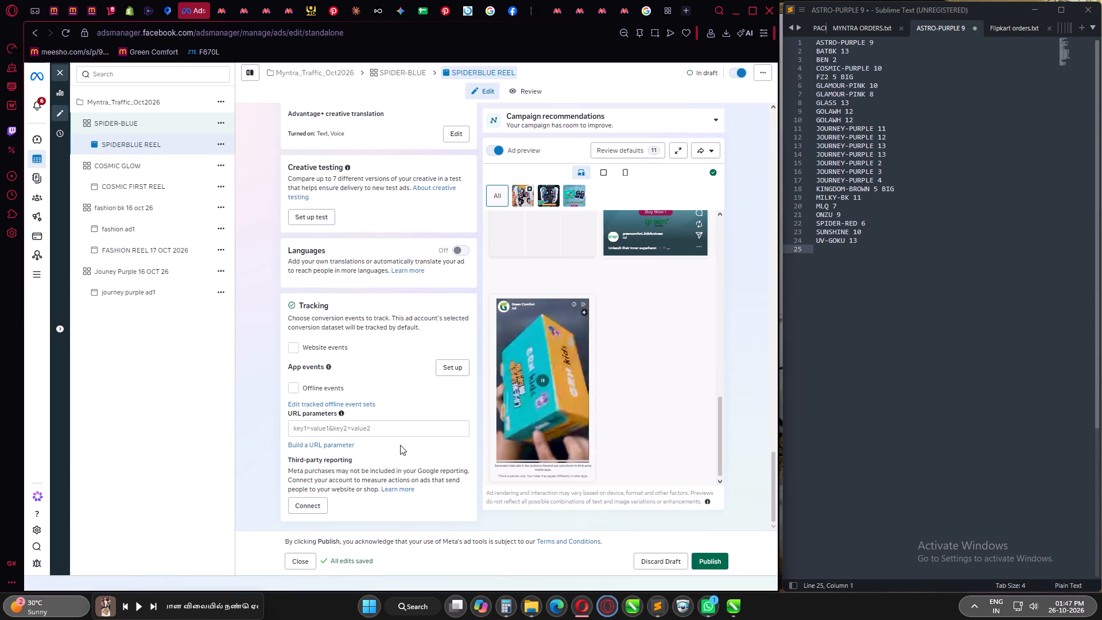
Check the third-party reporting setup and its reporting tool options, leaving without saving any tags.
{"action": "left_click", "coordinate": [309, 500]}
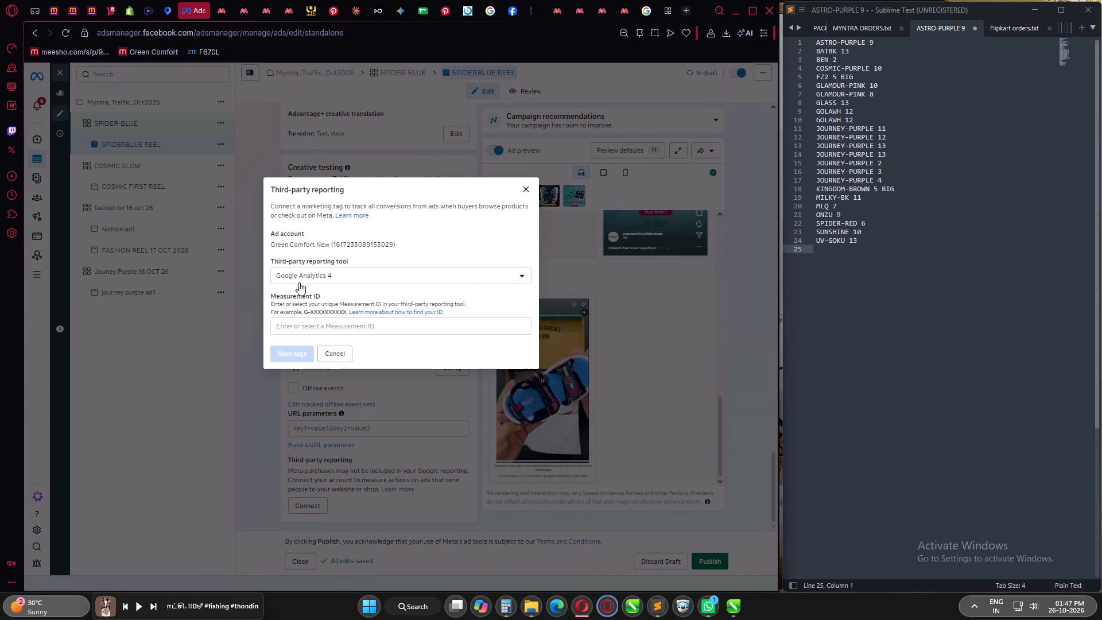
{"action": "left_click", "coordinate": [315, 277]}
{"action": "left_click", "coordinate": [315, 277]}
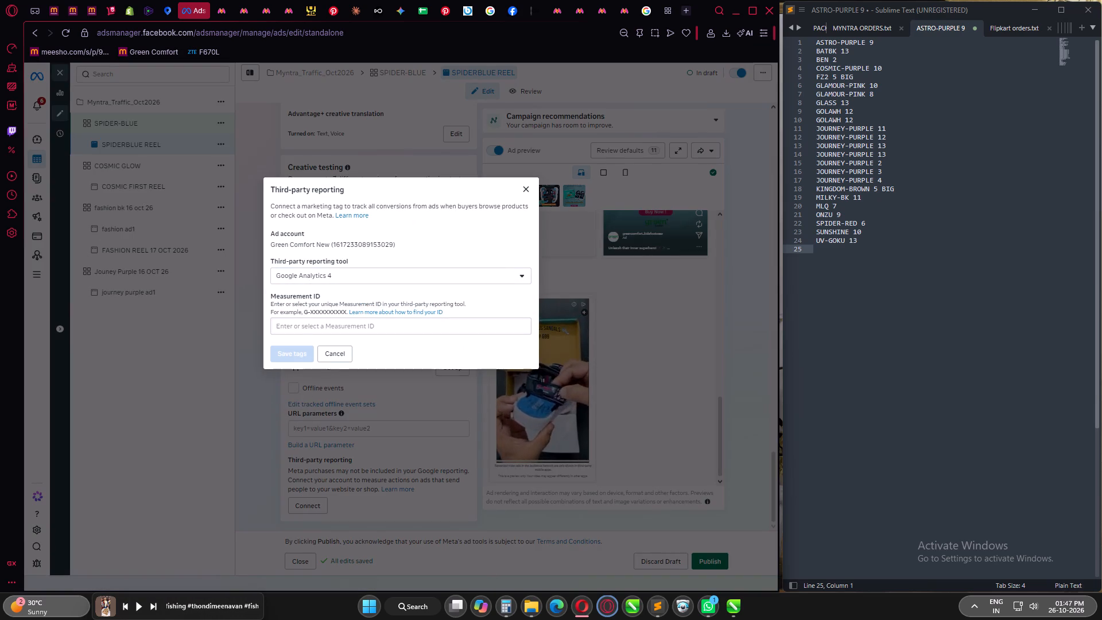
{"action": "left_click", "coordinate": [525, 190]}
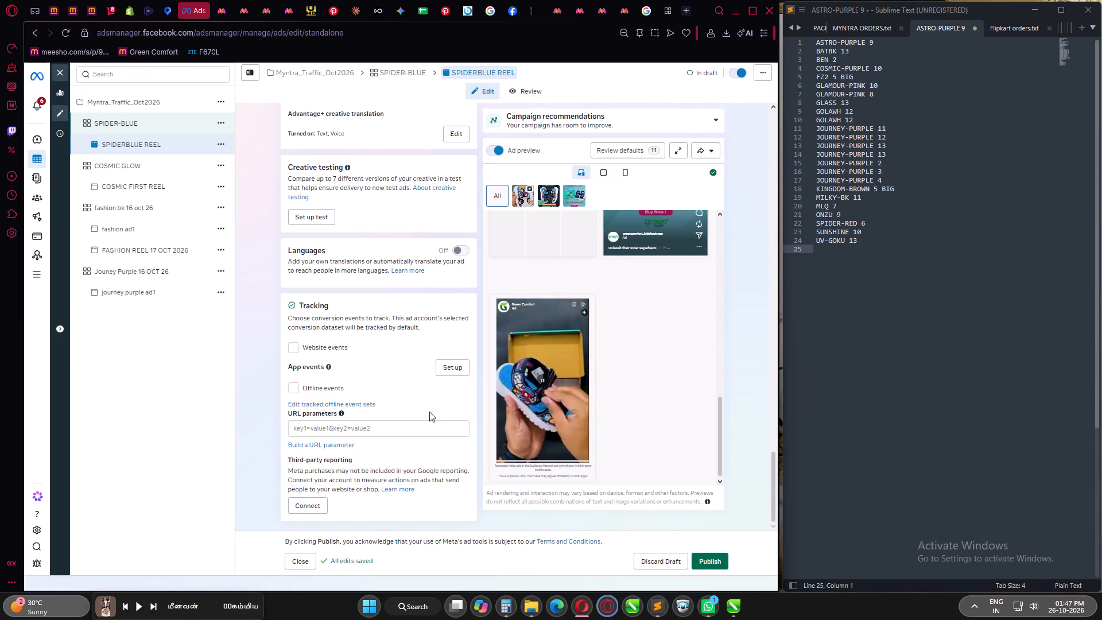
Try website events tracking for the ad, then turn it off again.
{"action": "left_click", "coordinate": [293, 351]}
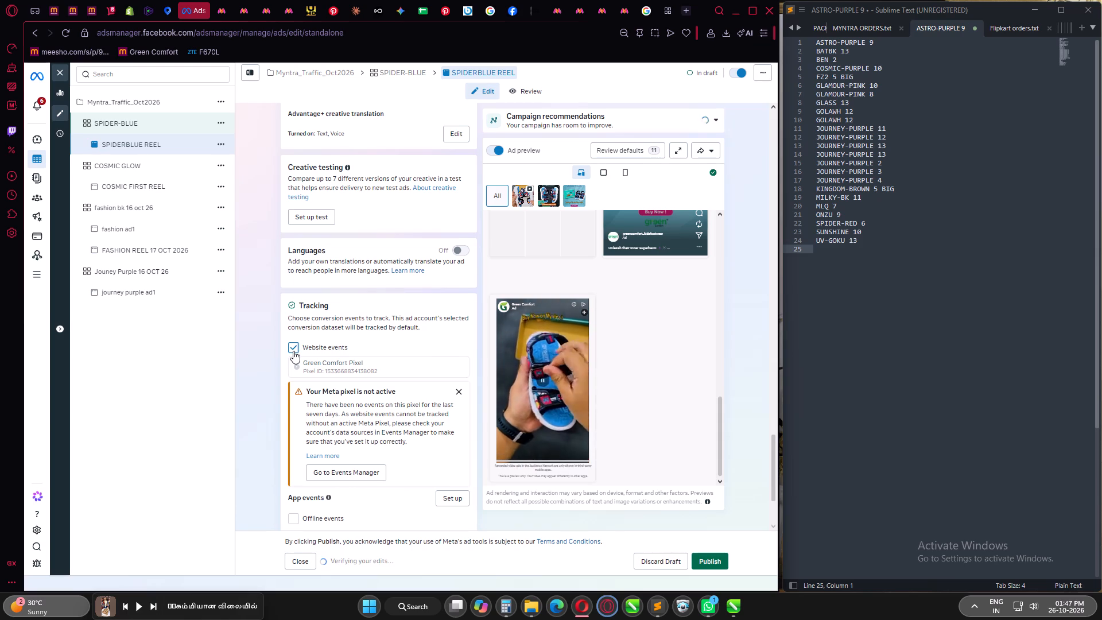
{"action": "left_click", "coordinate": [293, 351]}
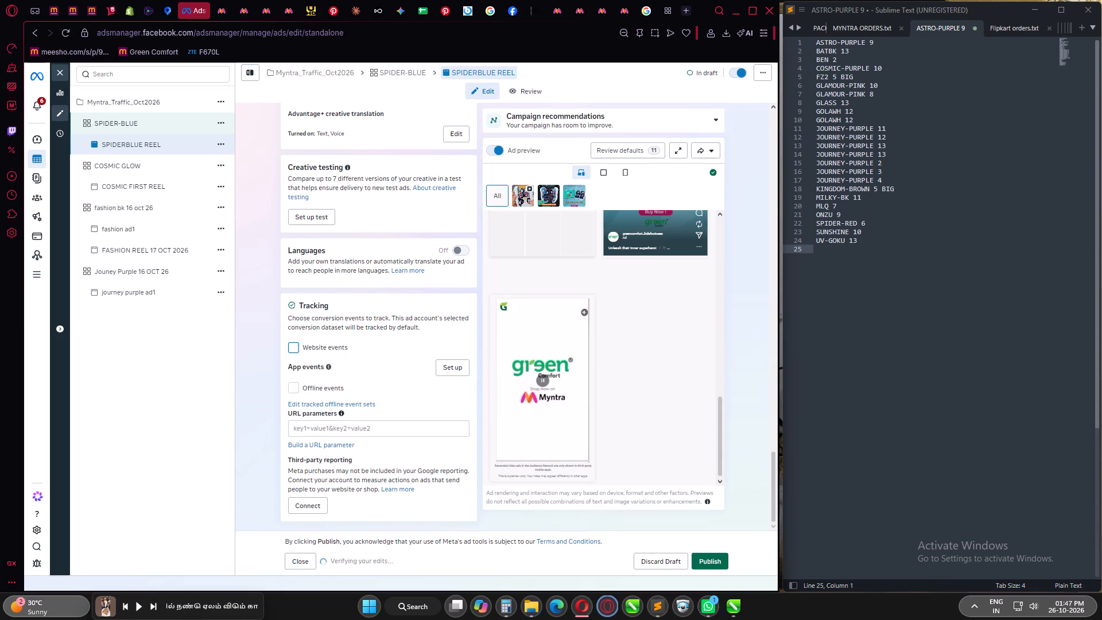
Look over the Myntra_Traffic_Oct2026 campaign, its ad sets and the SPIDER-BLUE ad set, ending back at the SPIDERBLUE REEL ad.
{"action": "scroll", "coordinate": [390, 429], "scroll_direction": "up", "scroll_amount": 20}
{"action": "scroll", "coordinate": [390, 429], "scroll_direction": "up", "scroll_amount": 9}
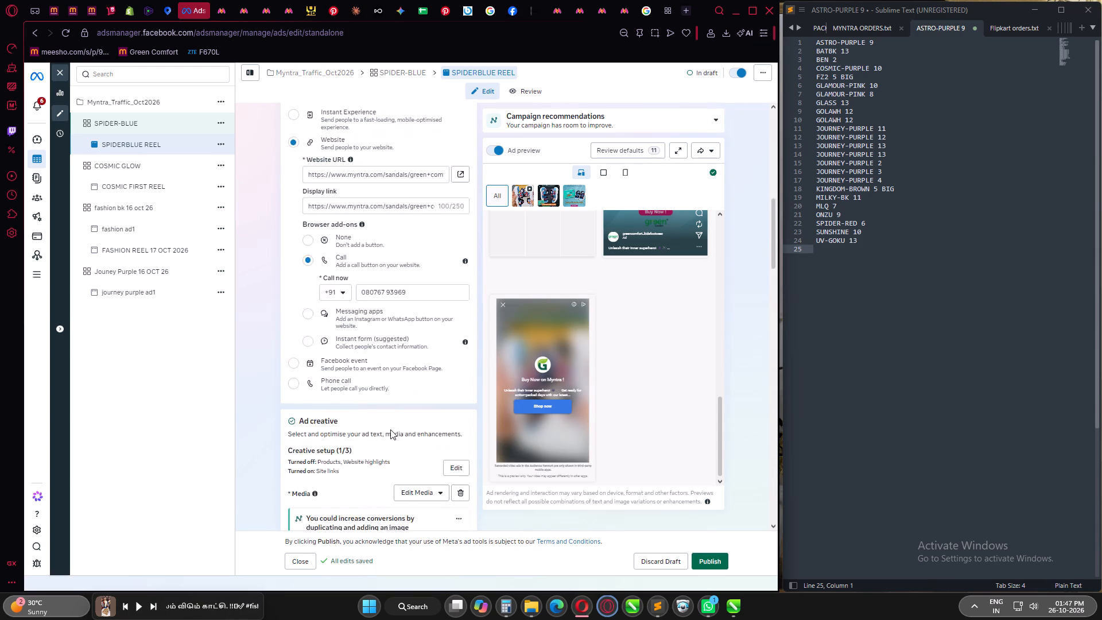
{"action": "scroll", "coordinate": [390, 429], "scroll_direction": "up", "scroll_amount": 20}
{"action": "scroll", "coordinate": [390, 429], "scroll_direction": "up", "scroll_amount": 1}
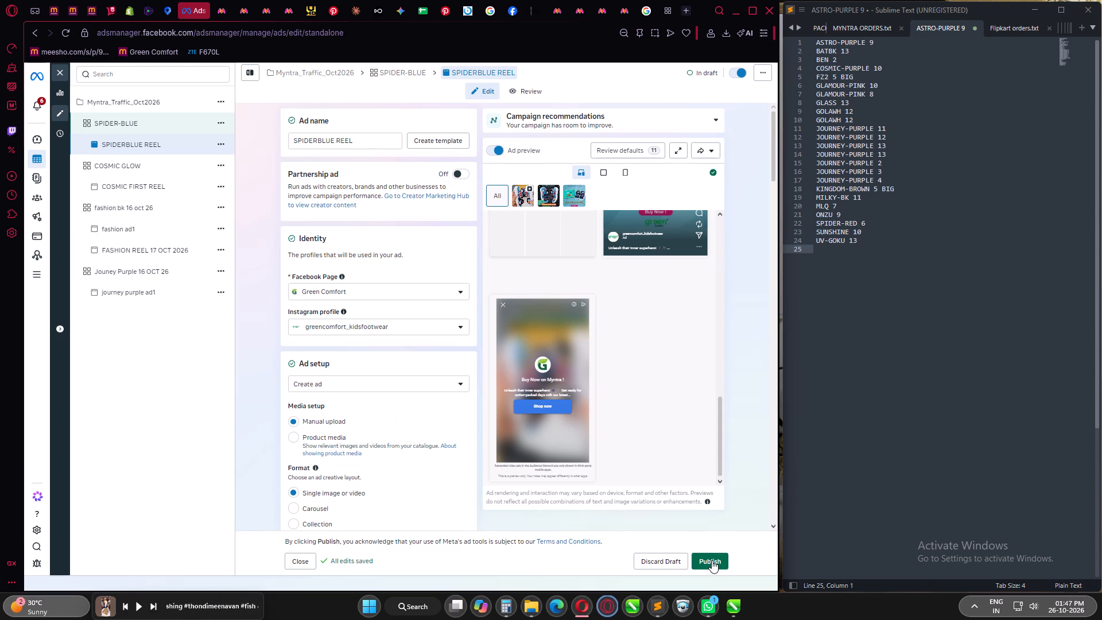
{"action": "left_click", "coordinate": [406, 70]}
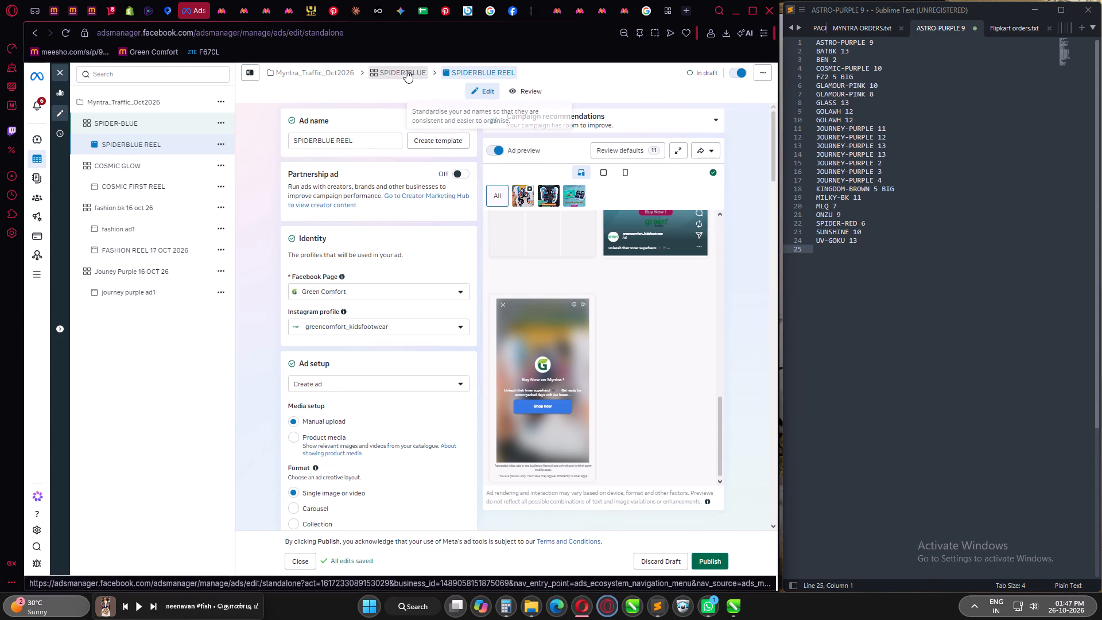
{"action": "left_click", "coordinate": [323, 73]}
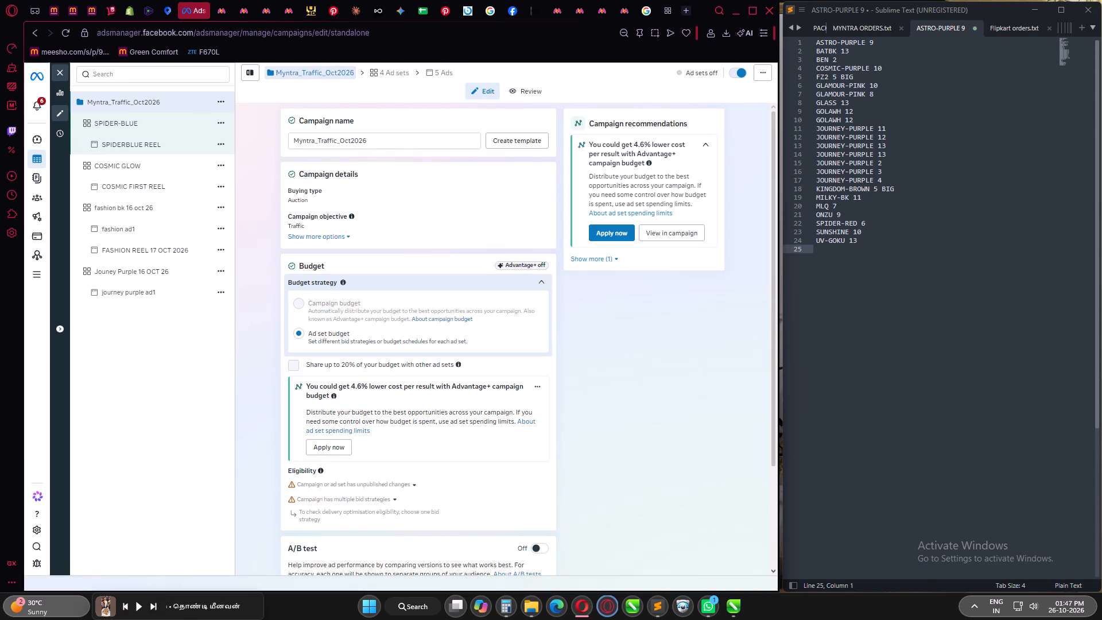
{"action": "left_click", "coordinate": [393, 73]}
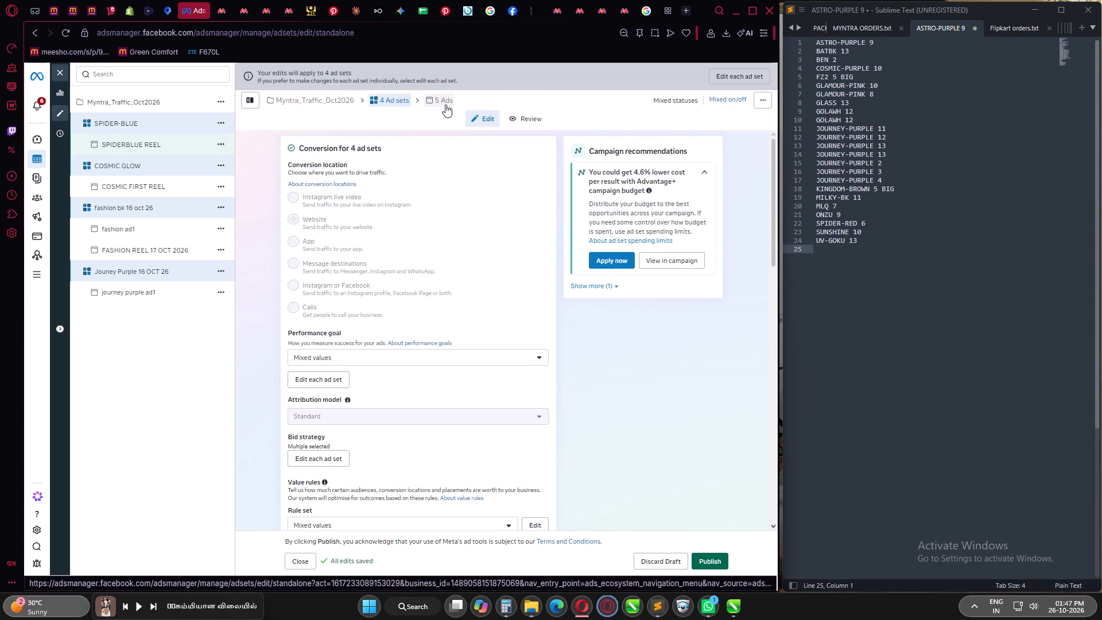
{"action": "left_click", "coordinate": [126, 121]}
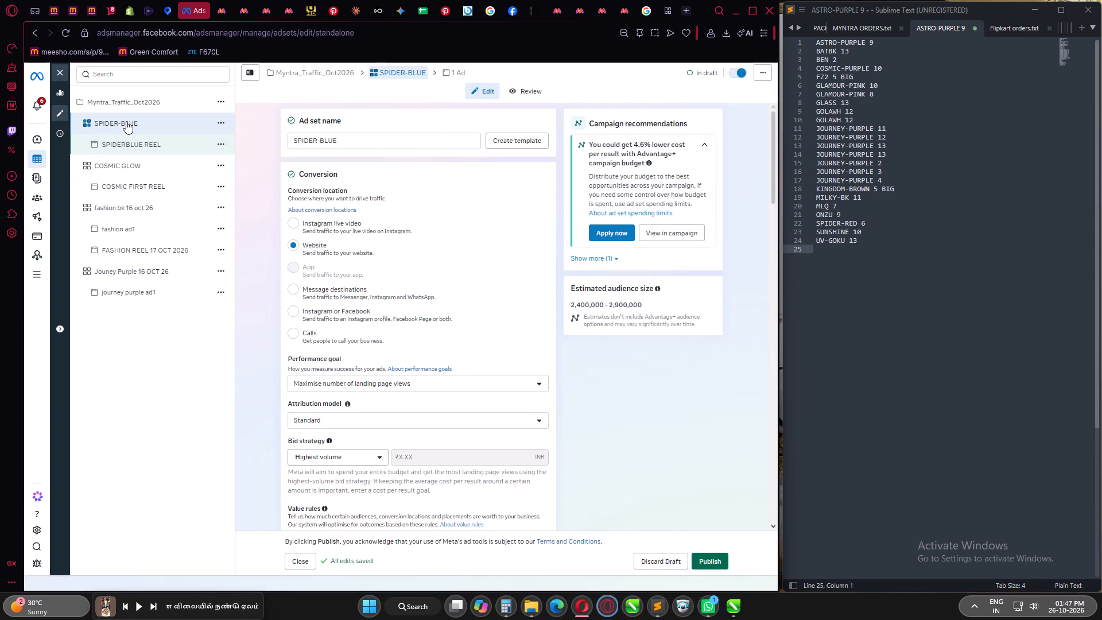
{"action": "left_click", "coordinate": [451, 72]}
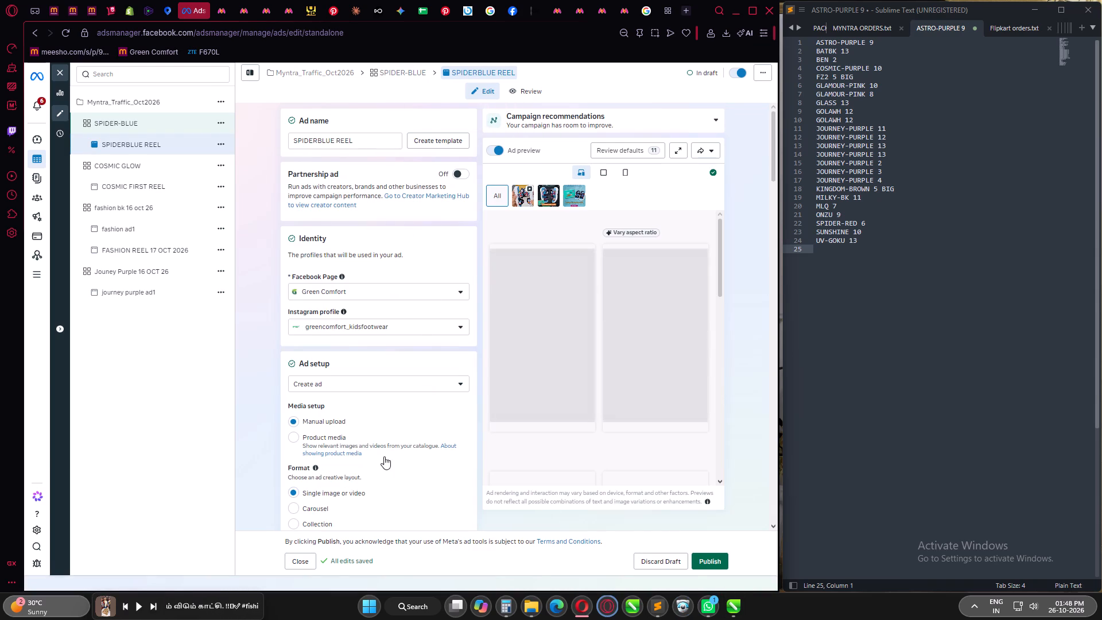
Preview the destination website URL to check the Myntra product page, and close the opened page.
{"action": "scroll", "coordinate": [383, 456], "scroll_direction": "down", "scroll_amount": 4}
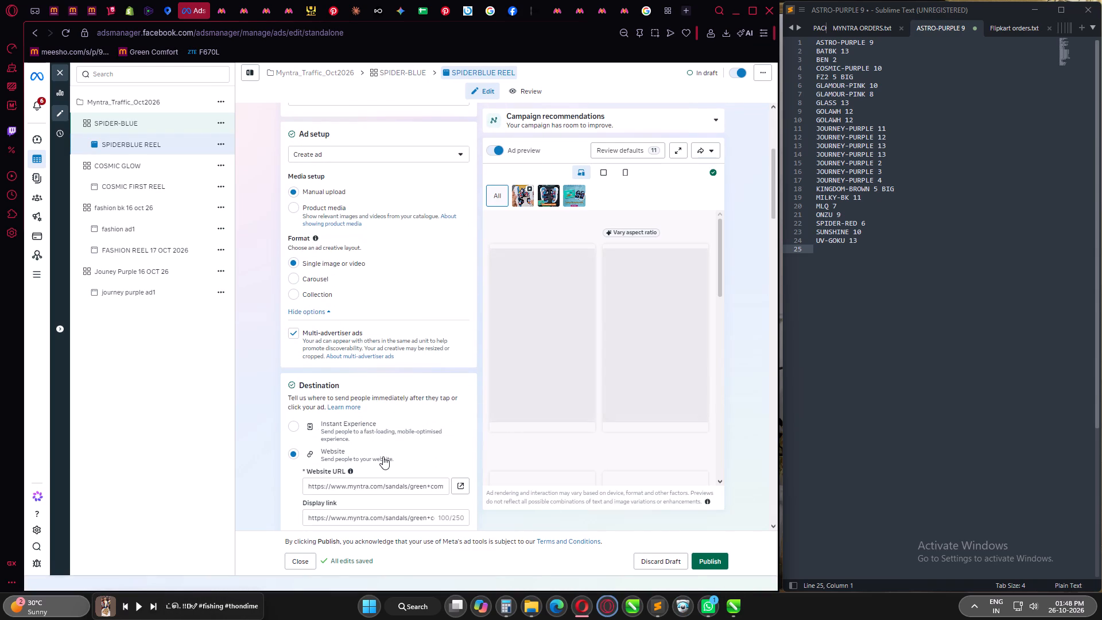
{"action": "scroll", "coordinate": [383, 456], "scroll_direction": "down", "scroll_amount": 2}
{"action": "left_click", "coordinate": [455, 369]}
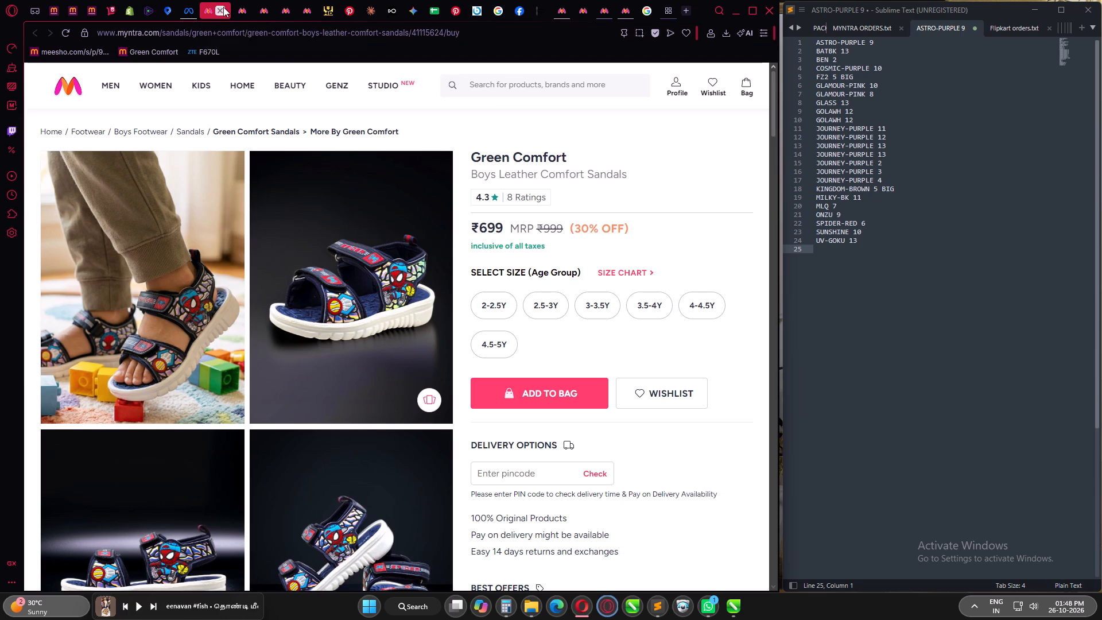
{"action": "left_click", "coordinate": [220, 9]}
{"action": "left_click", "coordinate": [459, 371]}
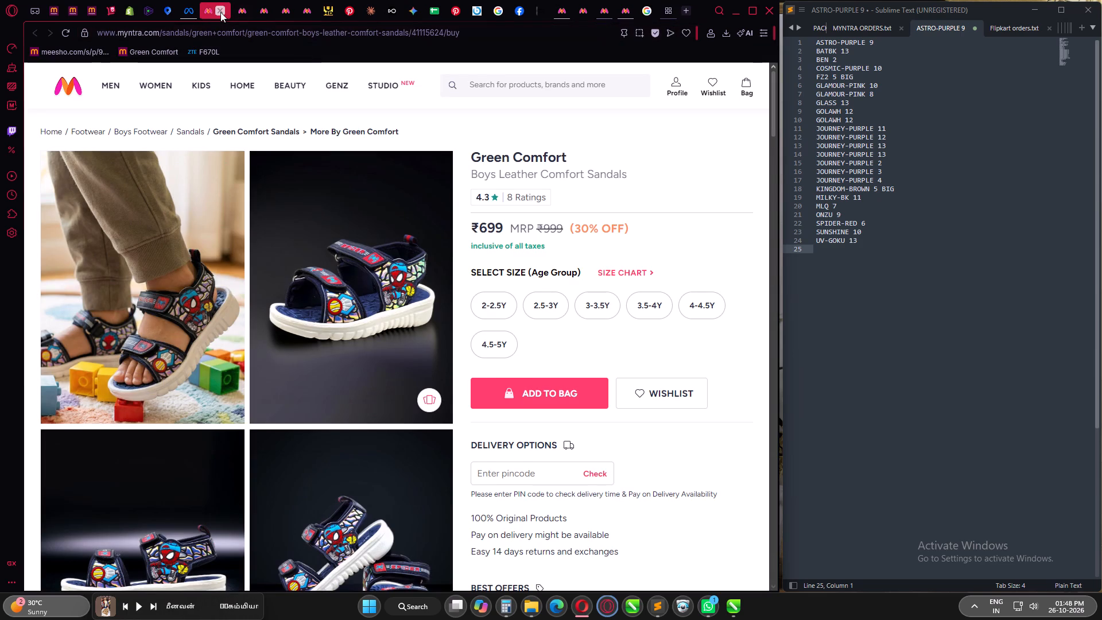
{"action": "left_click", "coordinate": [220, 11]}
Publish the SPIDERBLUE REEL ad with its SPIDER-BLUE ad set and dismiss the notification.
{"action": "left_click", "coordinate": [721, 563]}
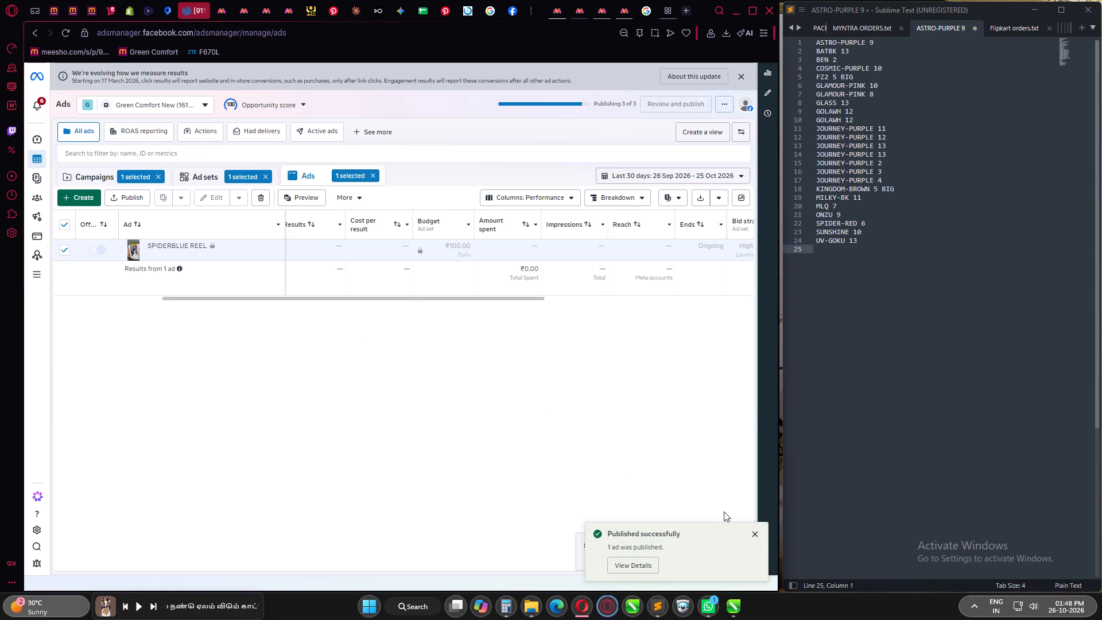
{"action": "left_click", "coordinate": [756, 534]}
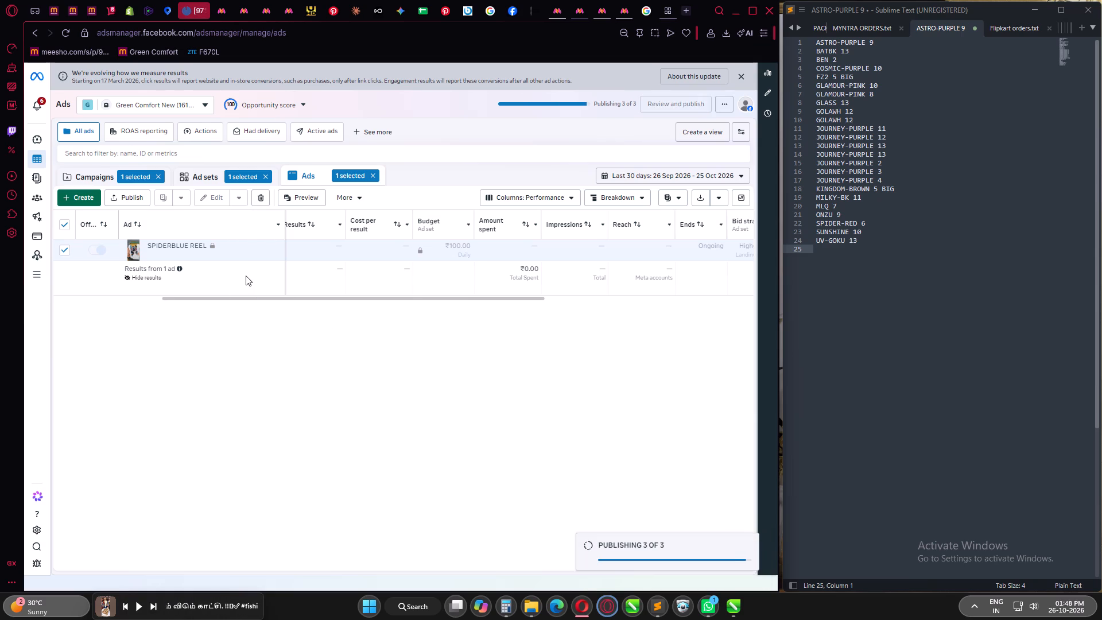
Check the published items in the ad set, campaign and ad listings.
{"action": "left_click", "coordinate": [197, 180]}
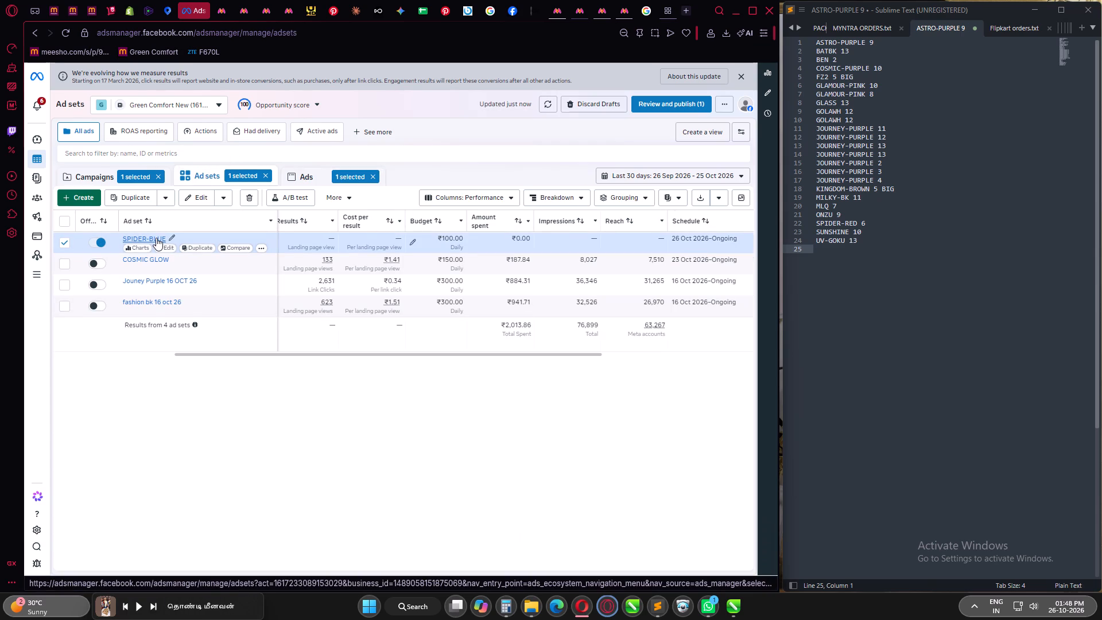
{"action": "left_click", "coordinate": [84, 175]}
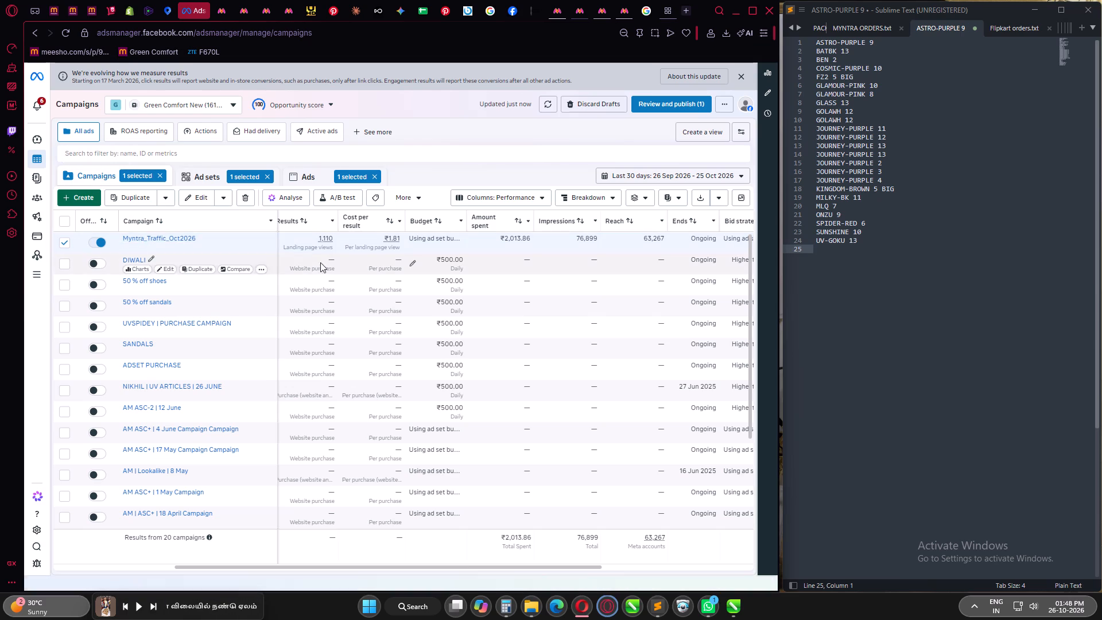
{"action": "left_click", "coordinate": [204, 176]}
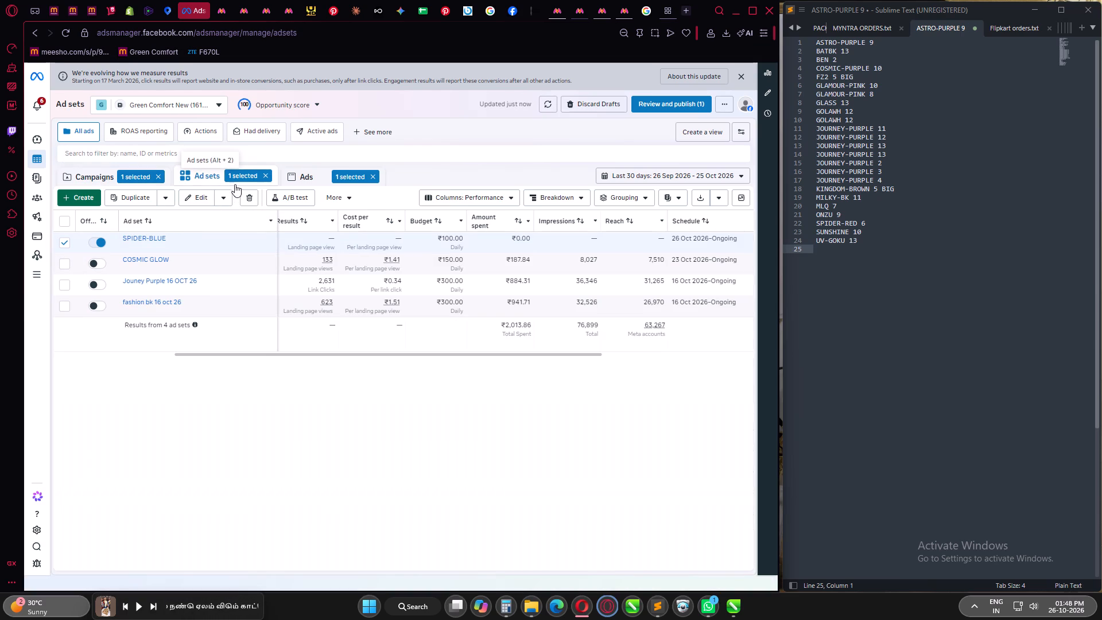
{"action": "left_click", "coordinate": [300, 177]}
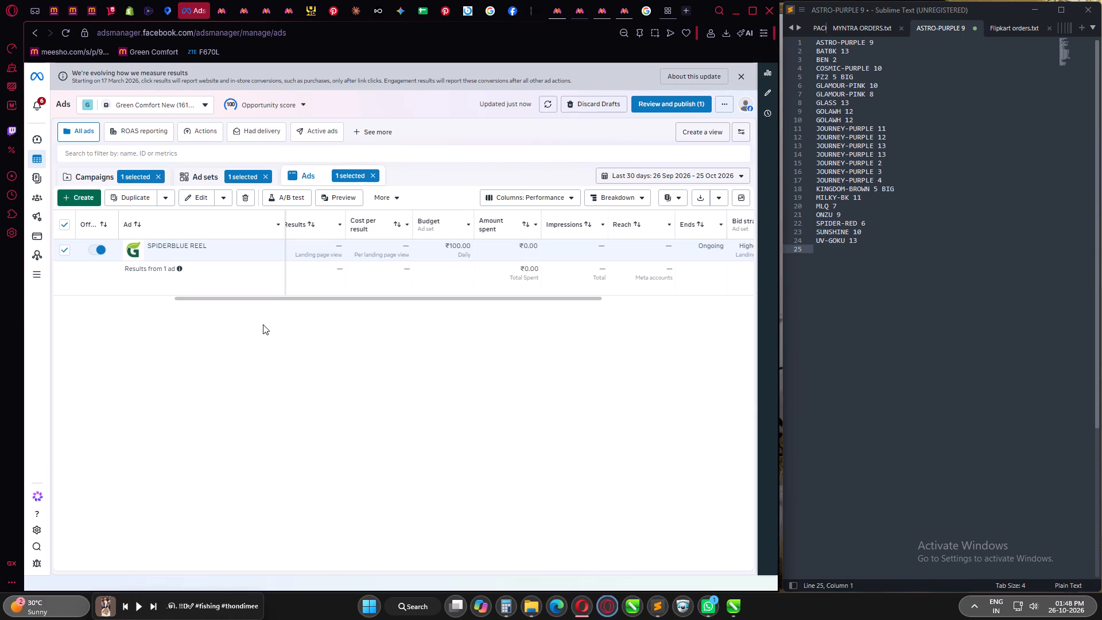
Review the remaining unpublished draft item and leave the review without publishing it.
{"action": "left_click", "coordinate": [659, 106]}
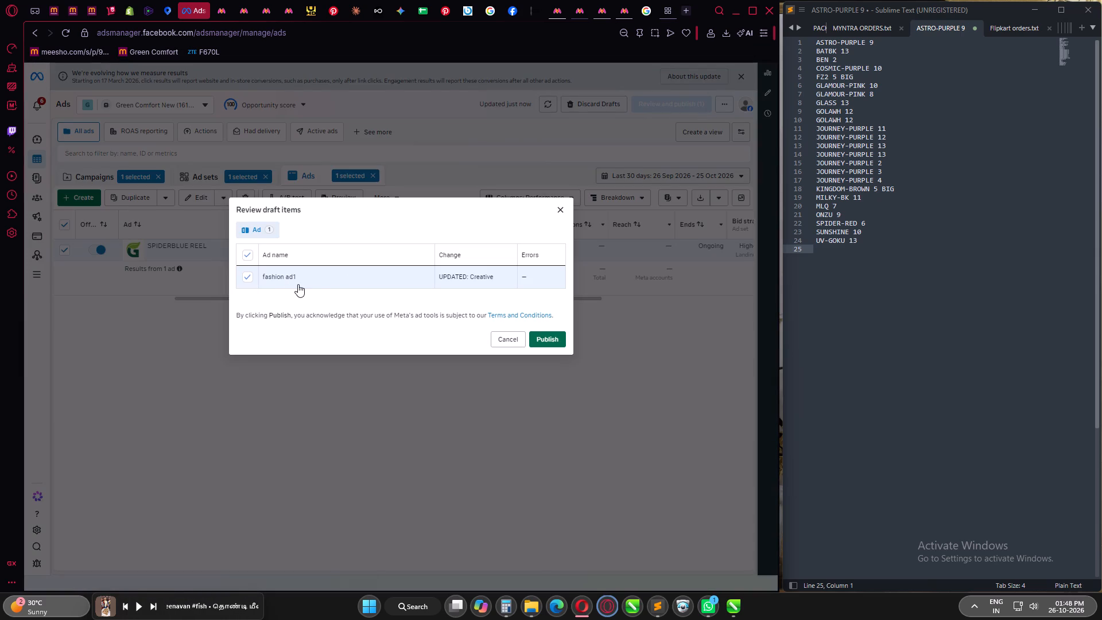
{"action": "left_click", "coordinate": [506, 336]}
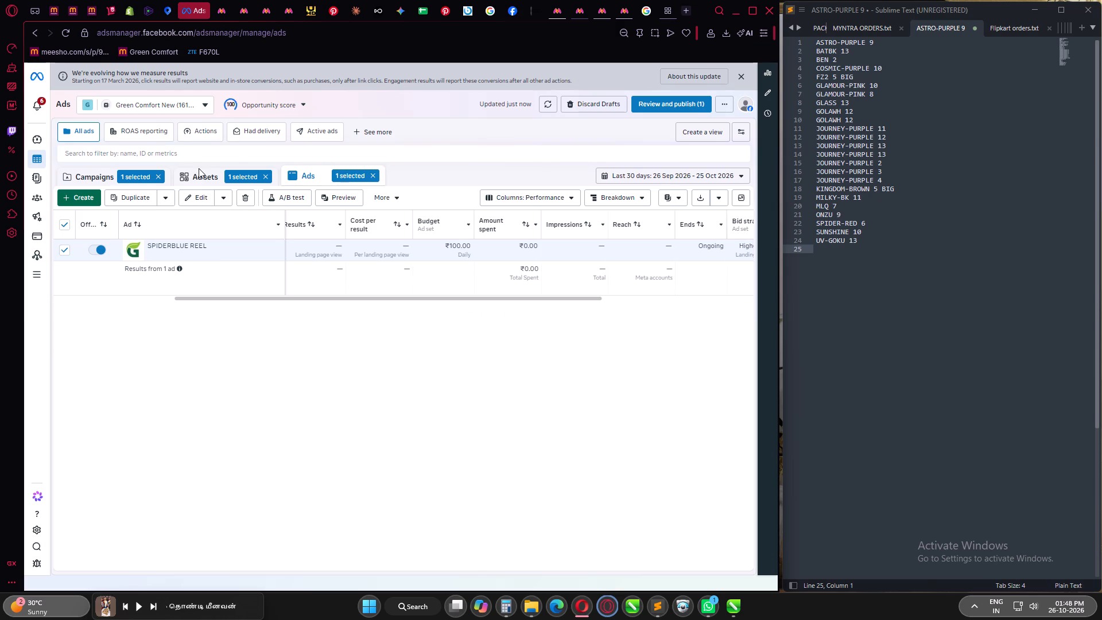
Clear the ad set and campaign selections and show the full list of ad sets.
{"action": "left_click", "coordinate": [264, 175]}
{"action": "left_click", "coordinate": [161, 173]}
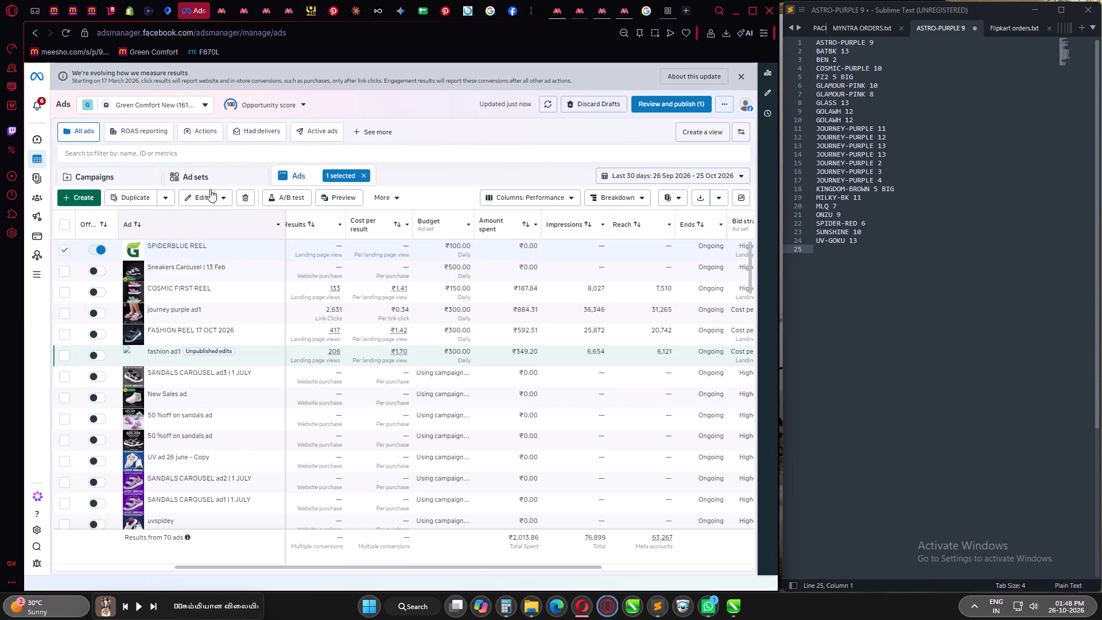
{"action": "left_click", "coordinate": [211, 172]}
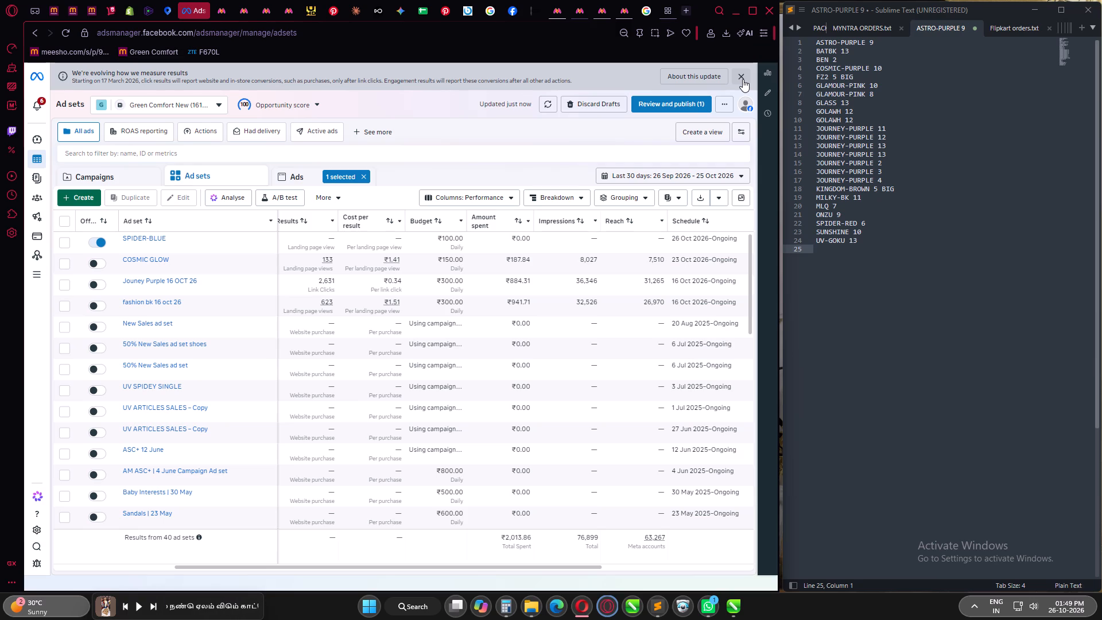
Read Meta's announcement about the changed measurement of ad results, and return to the ad sets list.
{"action": "left_click", "coordinate": [703, 79]}
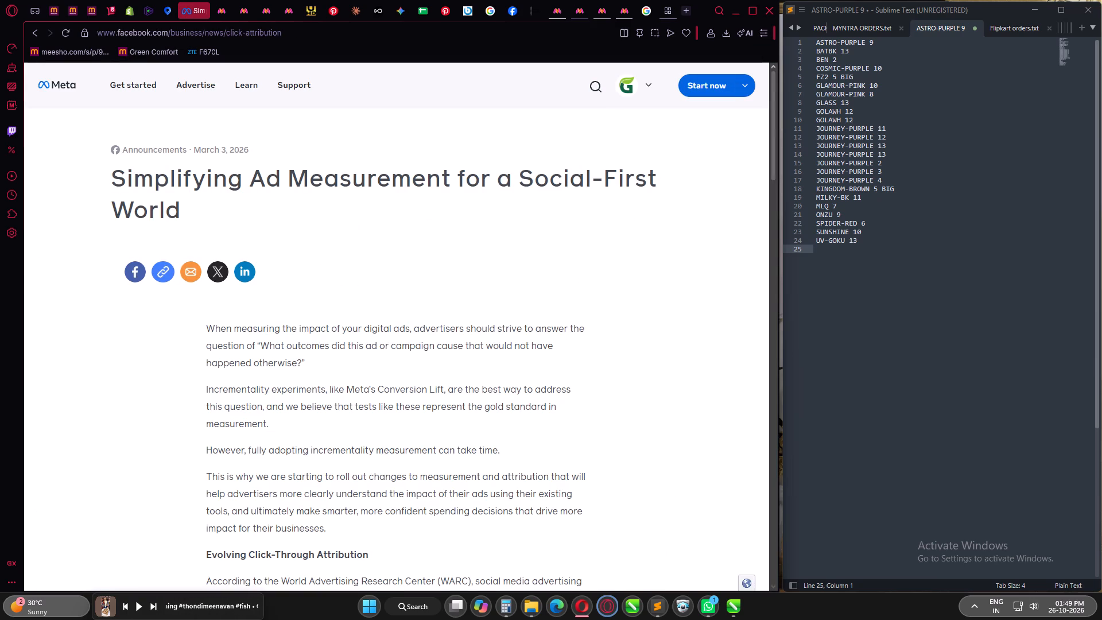
{"action": "scroll", "coordinate": [381, 189], "scroll_direction": "down", "scroll_amount": 5}
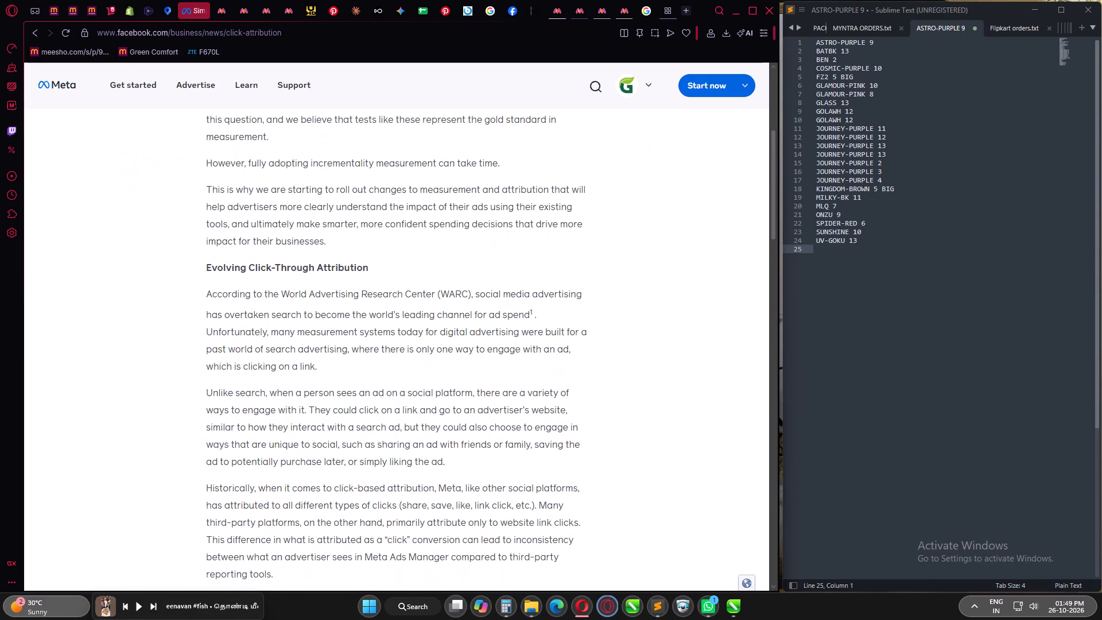
{"action": "scroll", "coordinate": [381, 189], "scroll_direction": "down", "scroll_amount": 14}
{"action": "scroll", "coordinate": [381, 189], "scroll_direction": "down", "scroll_amount": 9}
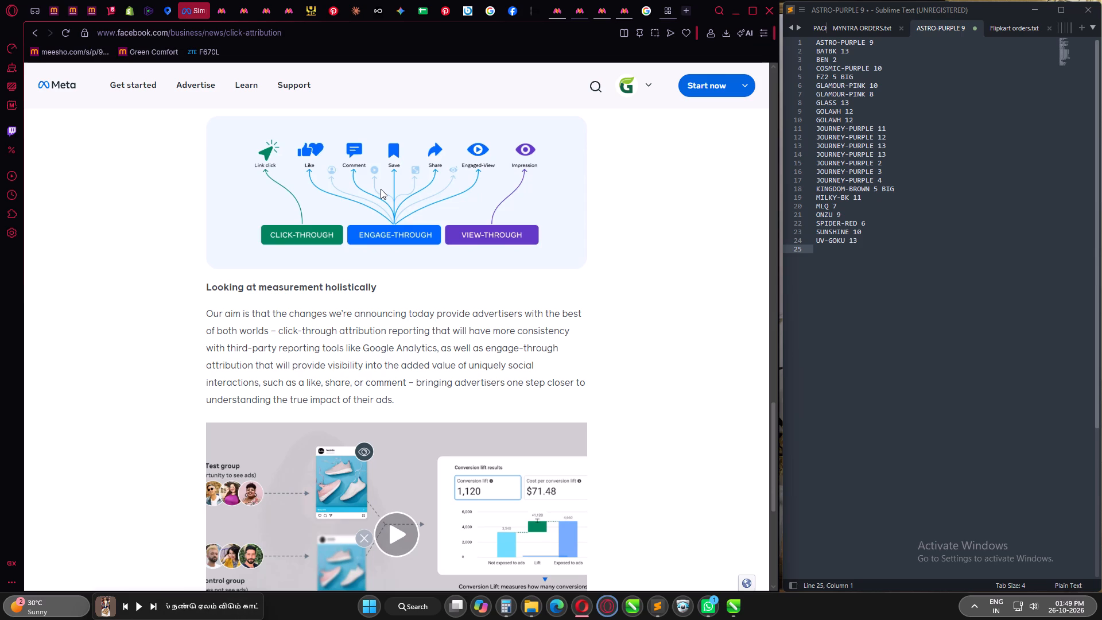
{"action": "scroll", "coordinate": [381, 189], "scroll_direction": "up", "scroll_amount": 1}
{"action": "scroll", "coordinate": [381, 189], "scroll_direction": "down", "scroll_amount": 3}
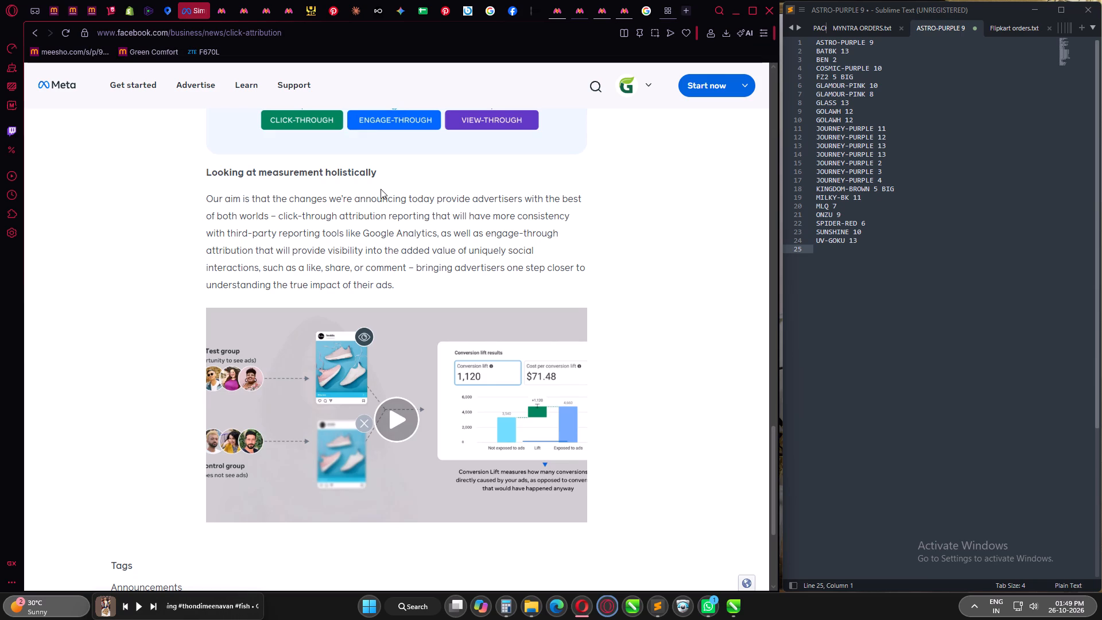
{"action": "scroll", "coordinate": [381, 189], "scroll_direction": "down", "scroll_amount": 9}
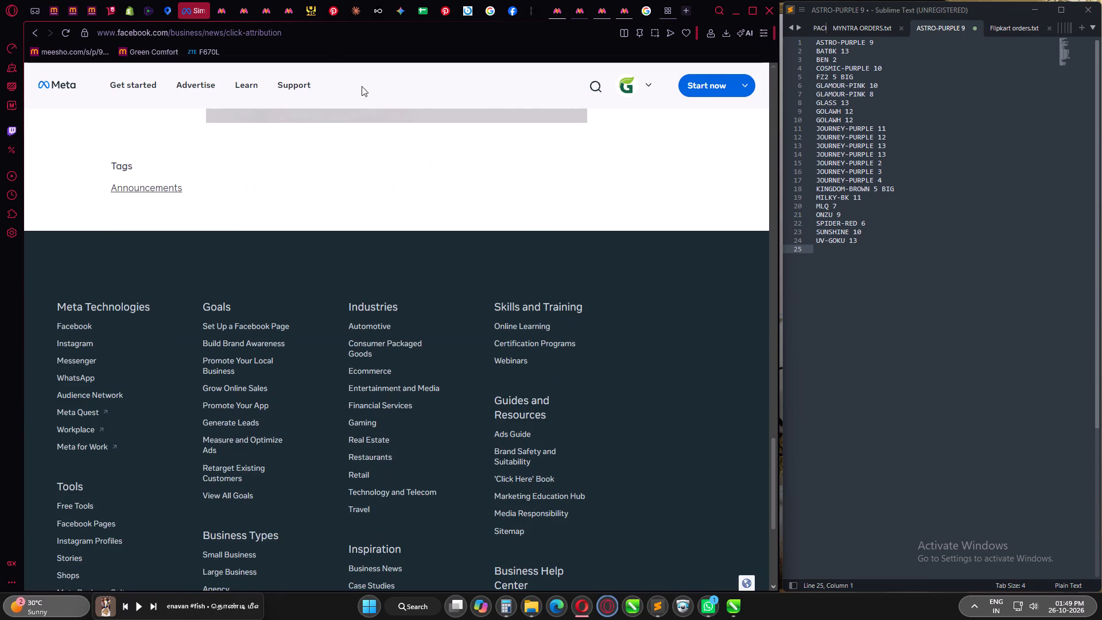
{"action": "left_click", "coordinate": [201, 13]}
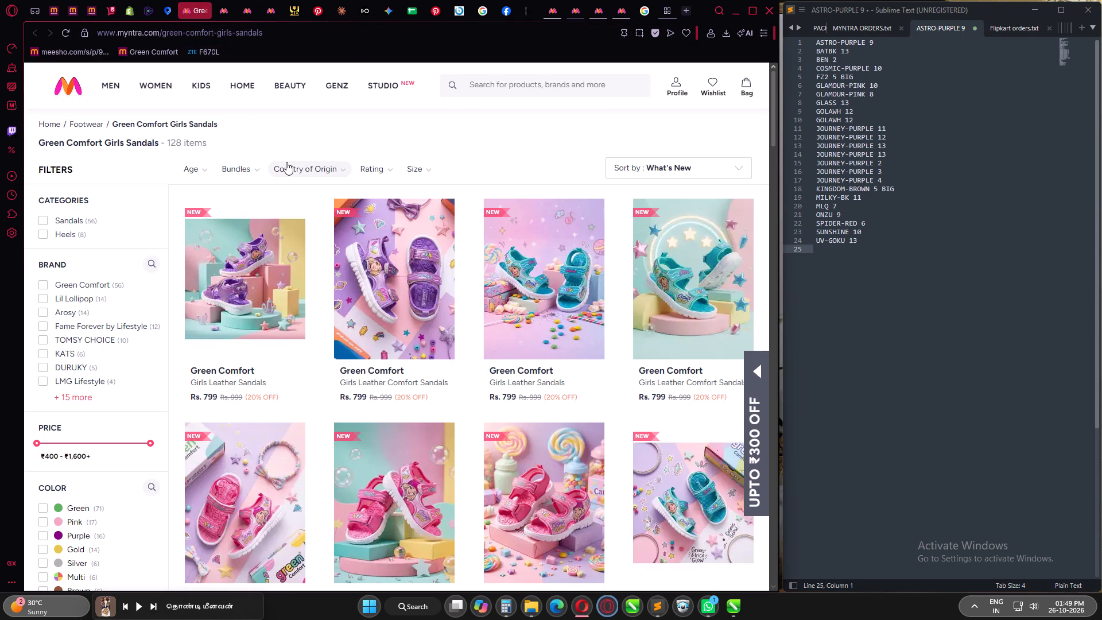
{"action": "key", "text": "ctrl+shift+t"}
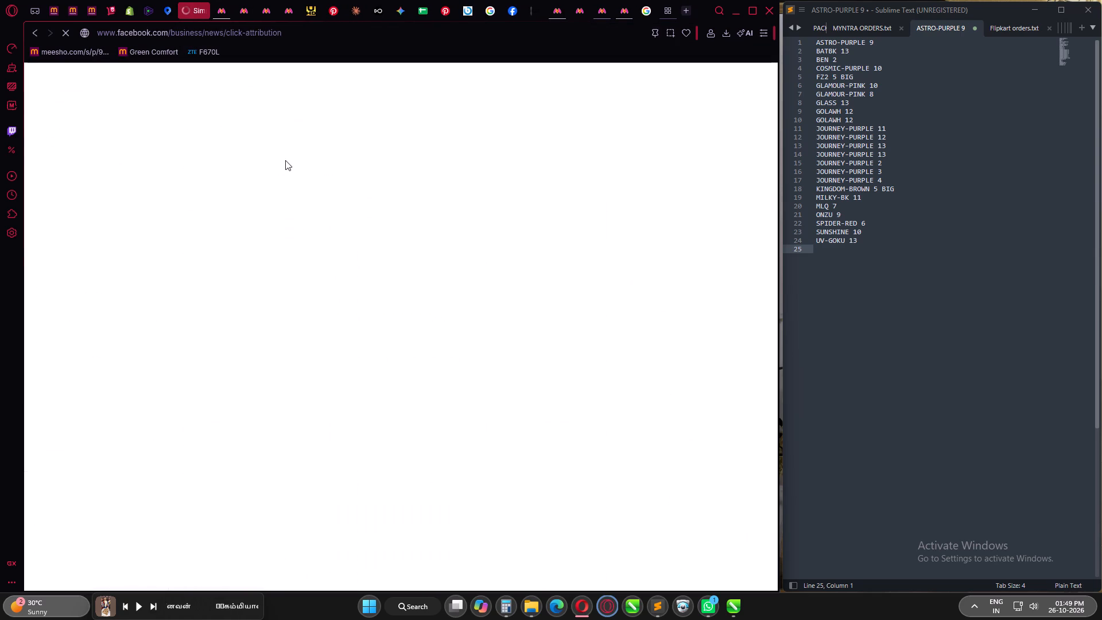
{"action": "left_click", "coordinate": [33, 30]}
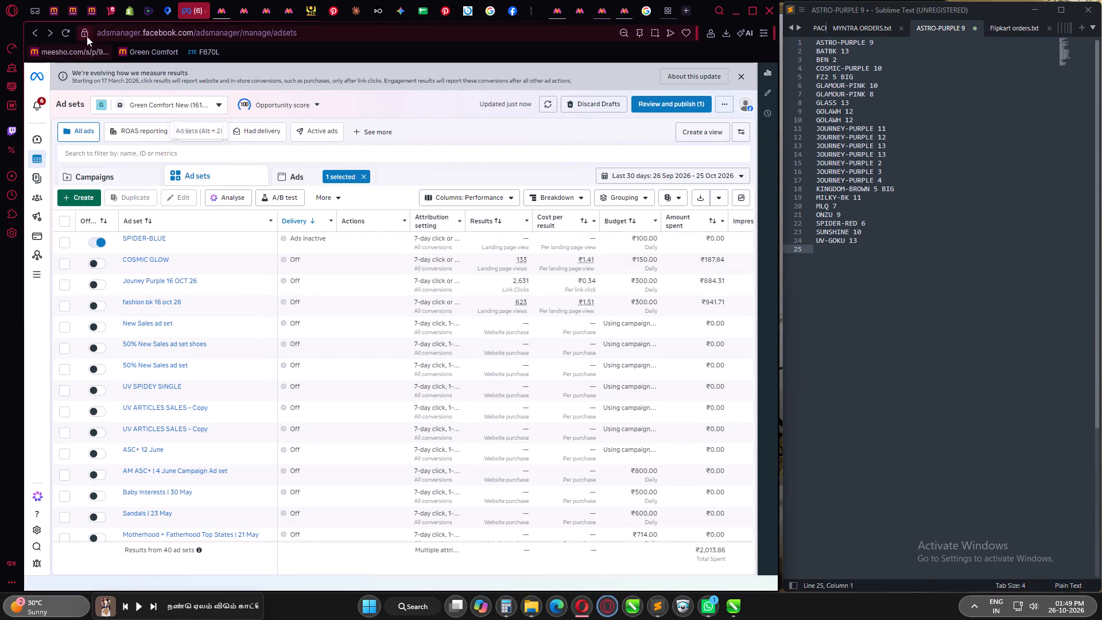
Reload the ad sets list and discard all unpublished draft changes in the Green Comfort New ad account.
{"action": "left_click", "coordinate": [63, 31]}
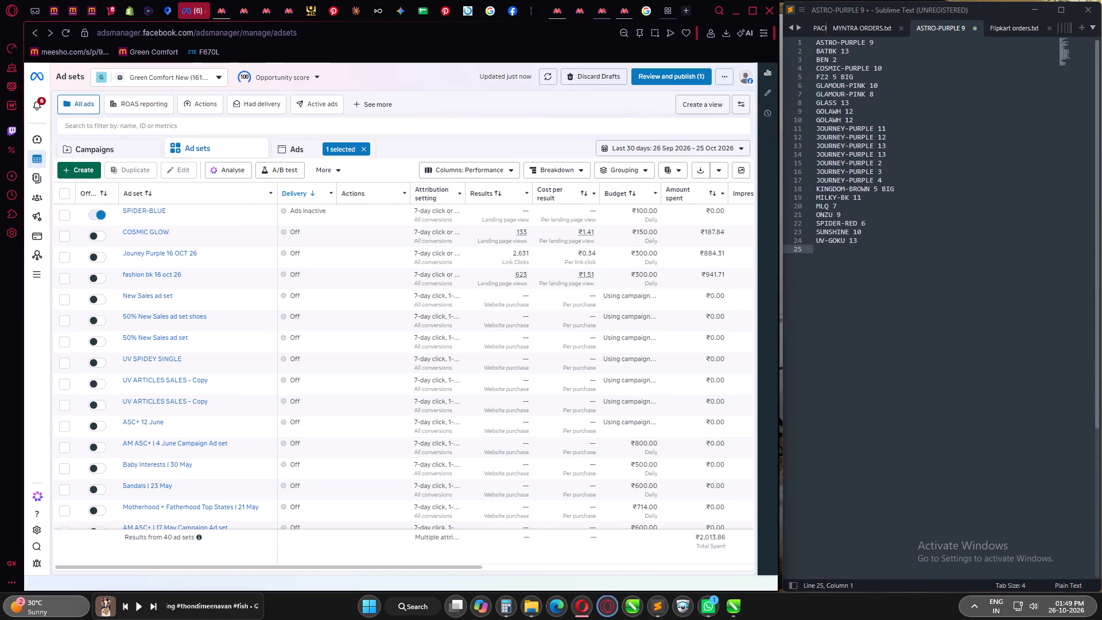
{"action": "left_click", "coordinate": [585, 102]}
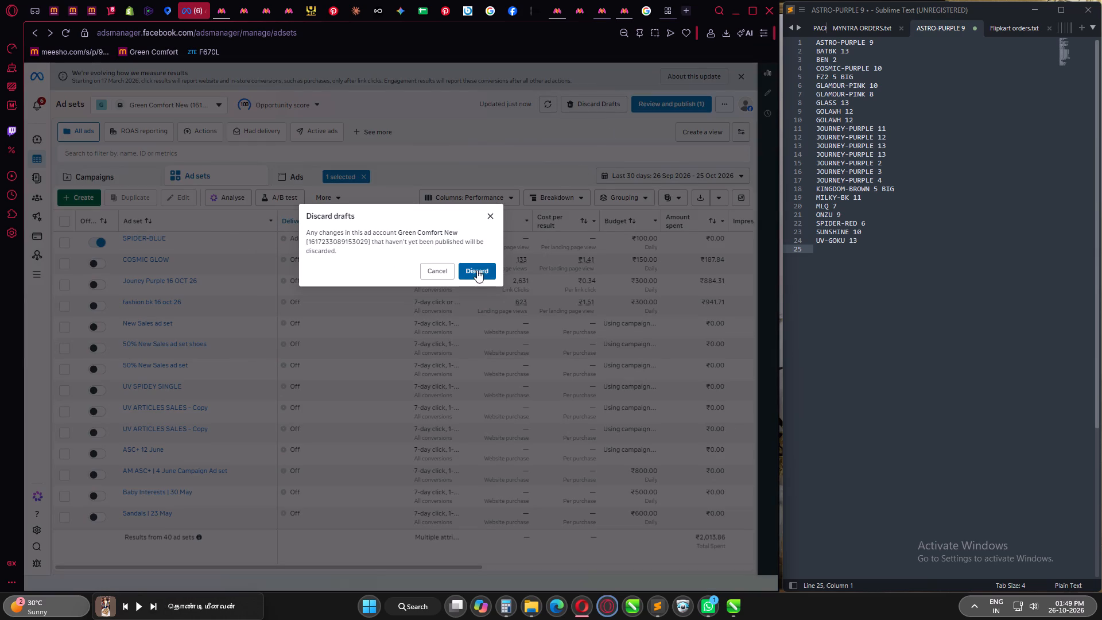
{"action": "left_click", "coordinate": [478, 272]}
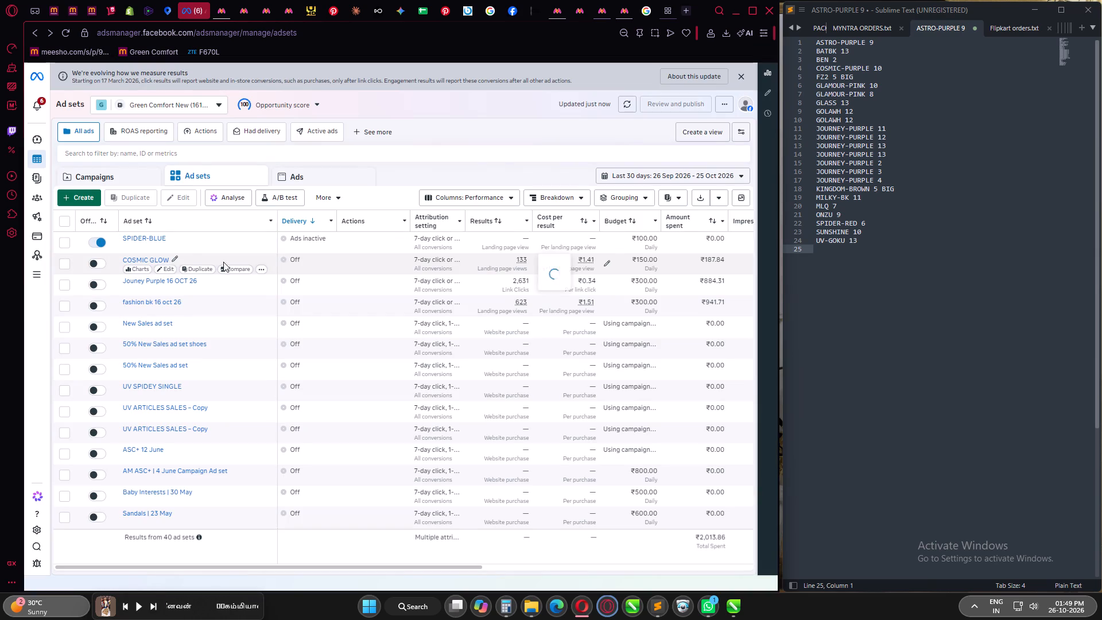
Check the campaign, ad set and ad listings, ending at the ad sets list.
{"action": "left_click", "coordinate": [117, 178]}
{"action": "left_click", "coordinate": [214, 178]}
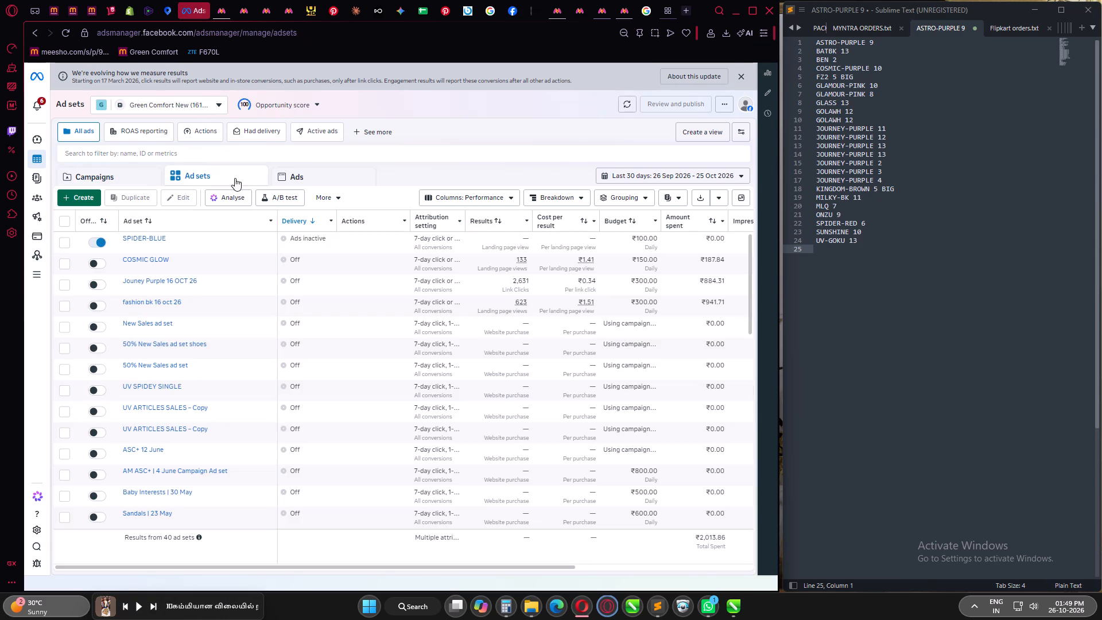
{"action": "left_click", "coordinate": [300, 180]}
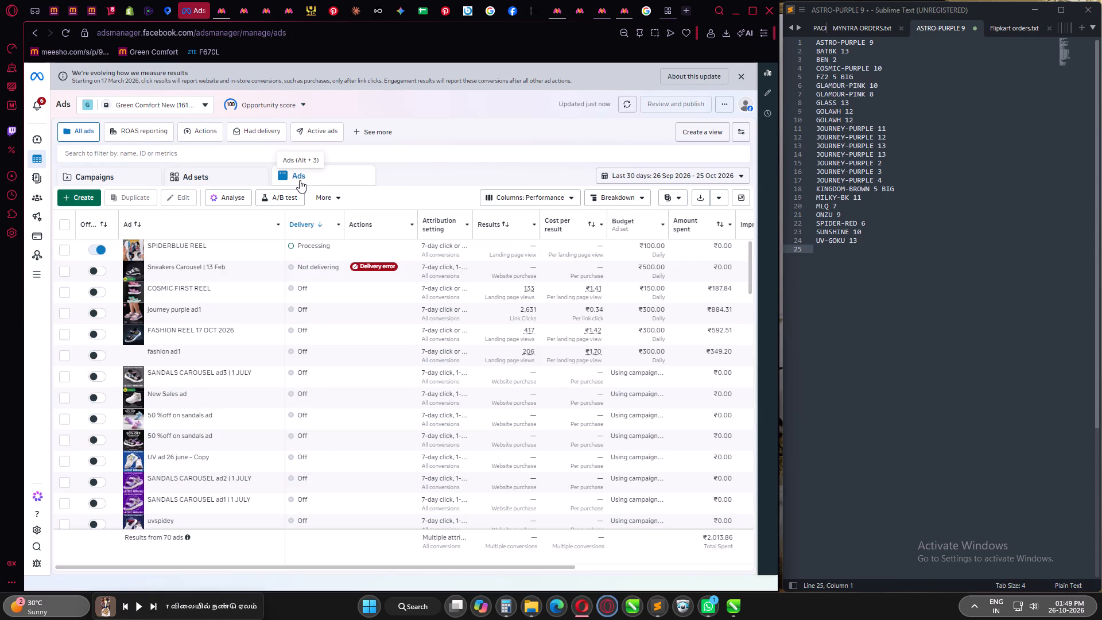
{"action": "left_click", "coordinate": [198, 179]}
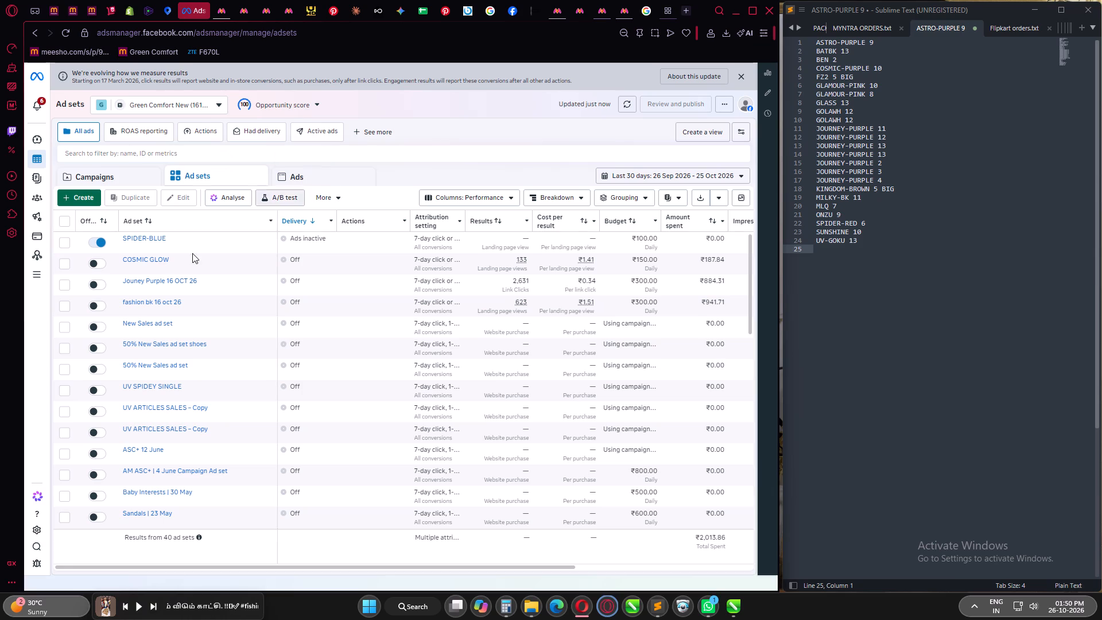
Open the SPIDERBLUE REEL ad from the SPIDER-BLUE ad set and look over its setup and destination settings.
{"action": "left_click", "coordinate": [151, 239]}
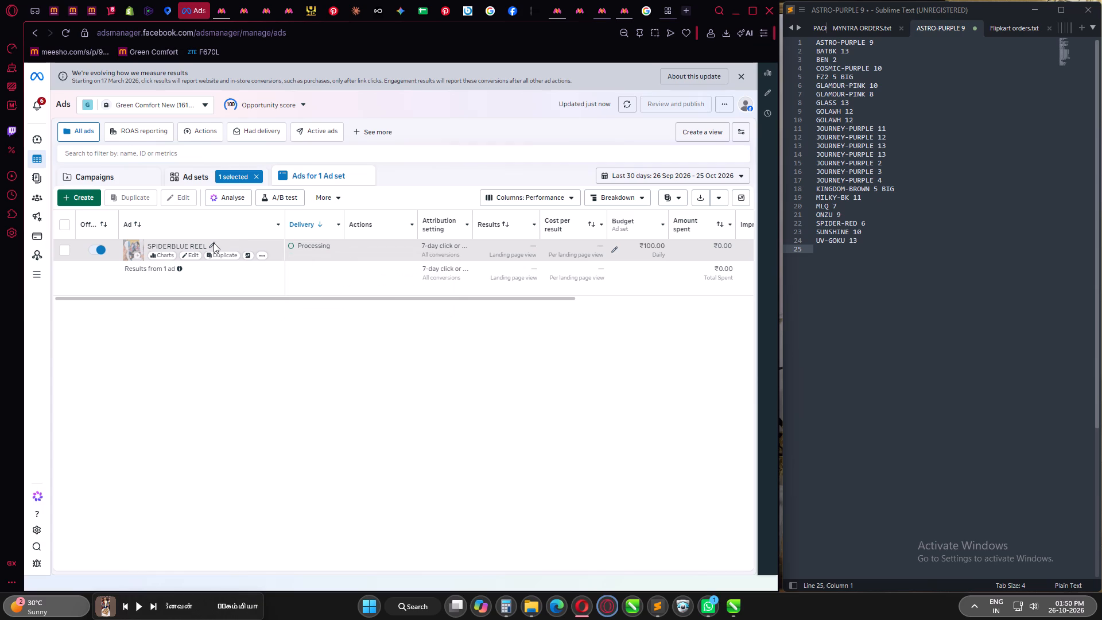
{"action": "left_click", "coordinate": [193, 255]}
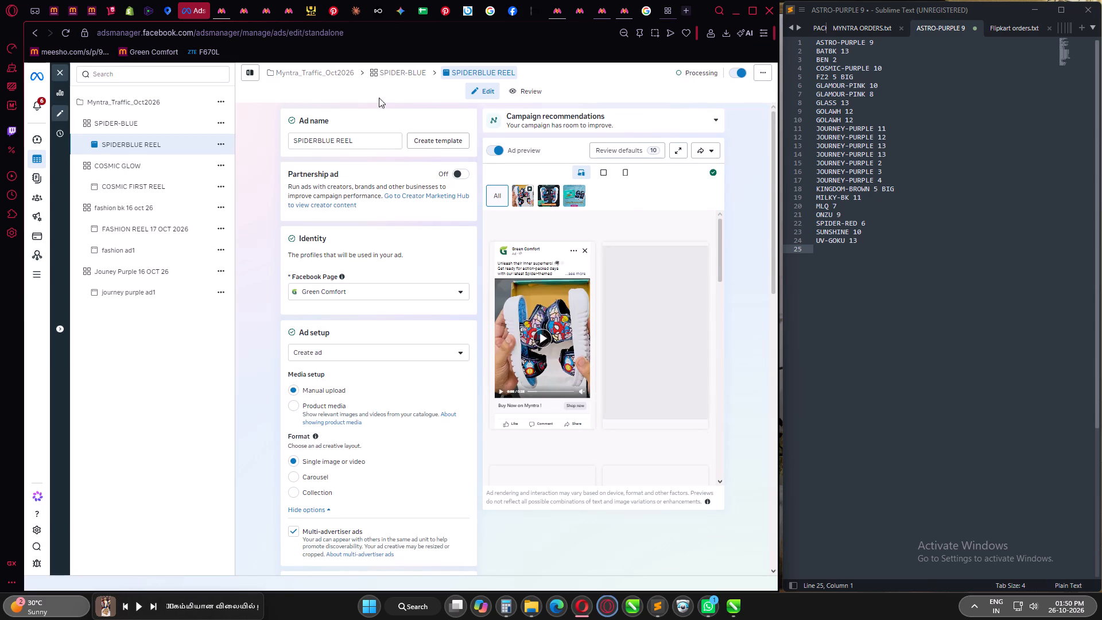
{"action": "scroll", "coordinate": [369, 410], "scroll_direction": "down", "scroll_amount": 7}
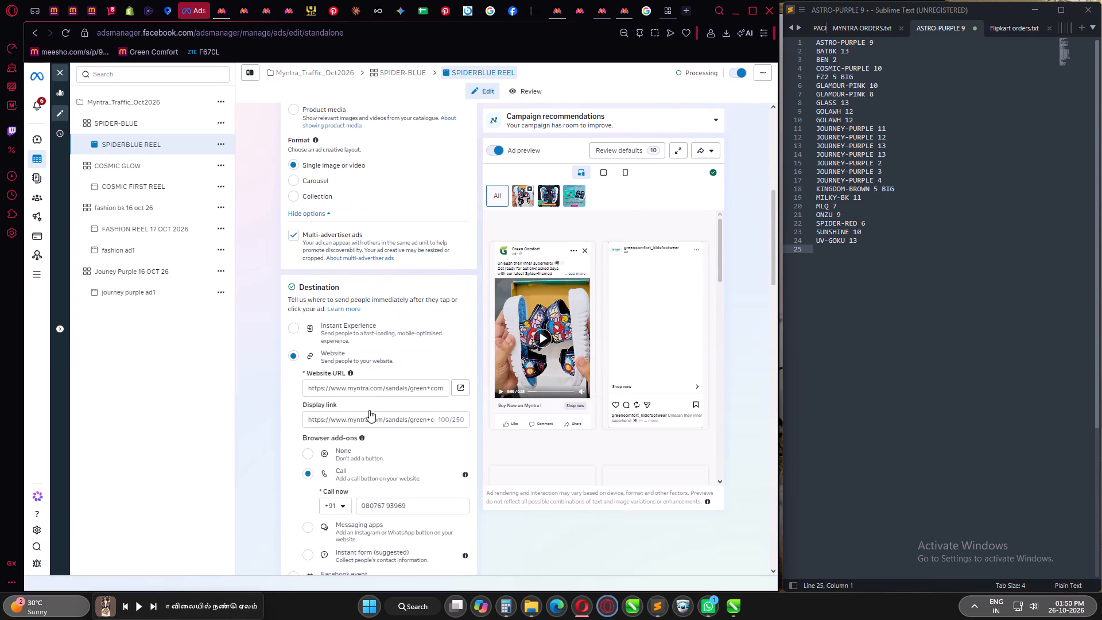
{"action": "scroll", "coordinate": [369, 410], "scroll_direction": "down", "scroll_amount": 2}
Examine the SPIDER-BLUE ad set's performance goal, budget, schedule, locations and targeting, and check the available saved audiences.
{"action": "left_click", "coordinate": [408, 71]}
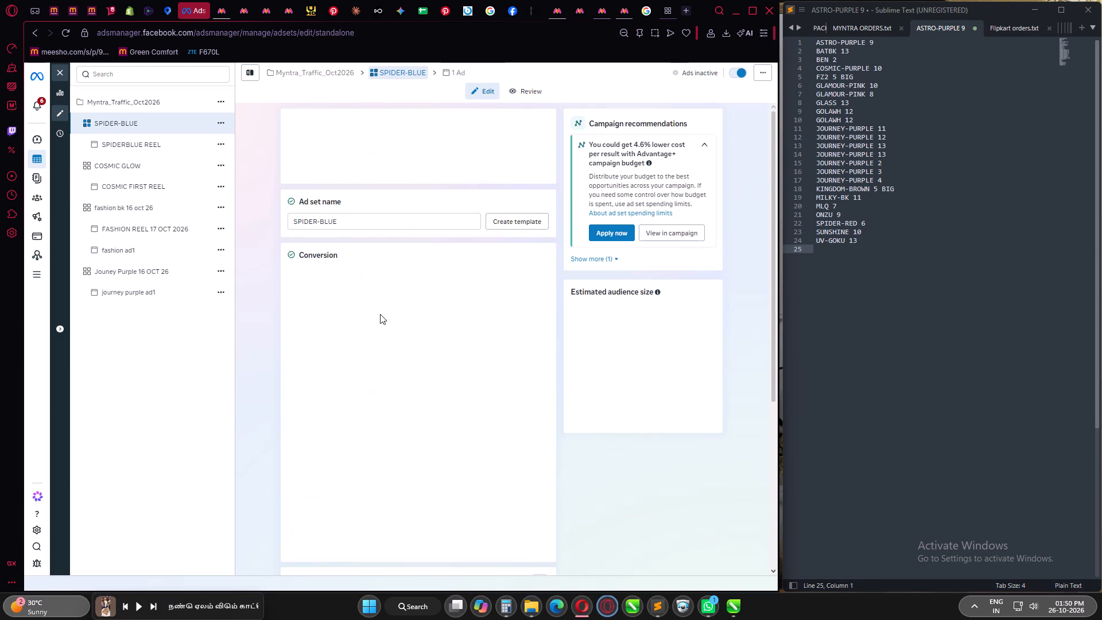
{"action": "scroll", "coordinate": [380, 314], "scroll_direction": "down", "scroll_amount": 3}
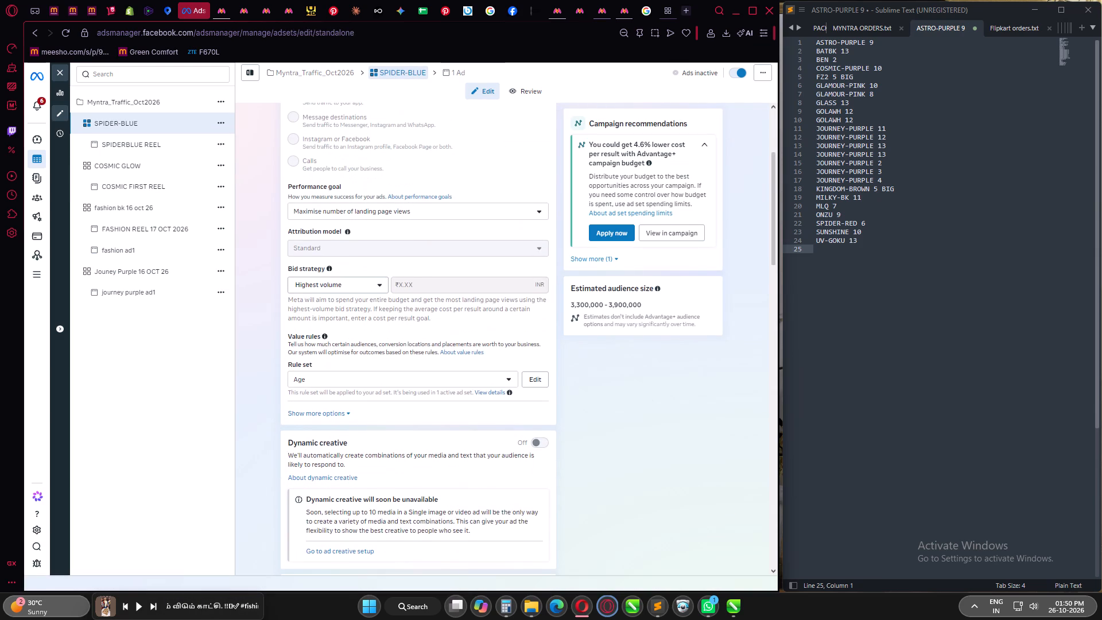
{"action": "scroll", "coordinate": [380, 314], "scroll_direction": "down", "scroll_amount": 5}
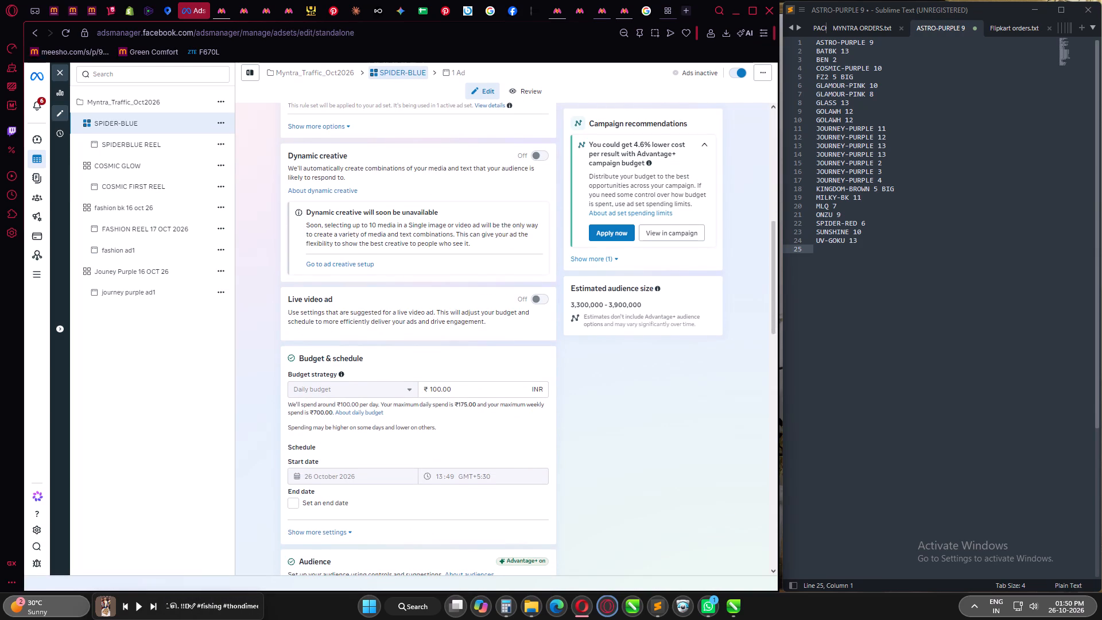
{"action": "scroll", "coordinate": [380, 314], "scroll_direction": "up", "scroll_amount": 5}
{"action": "scroll", "coordinate": [380, 314], "scroll_direction": "down", "scroll_amount": 5}
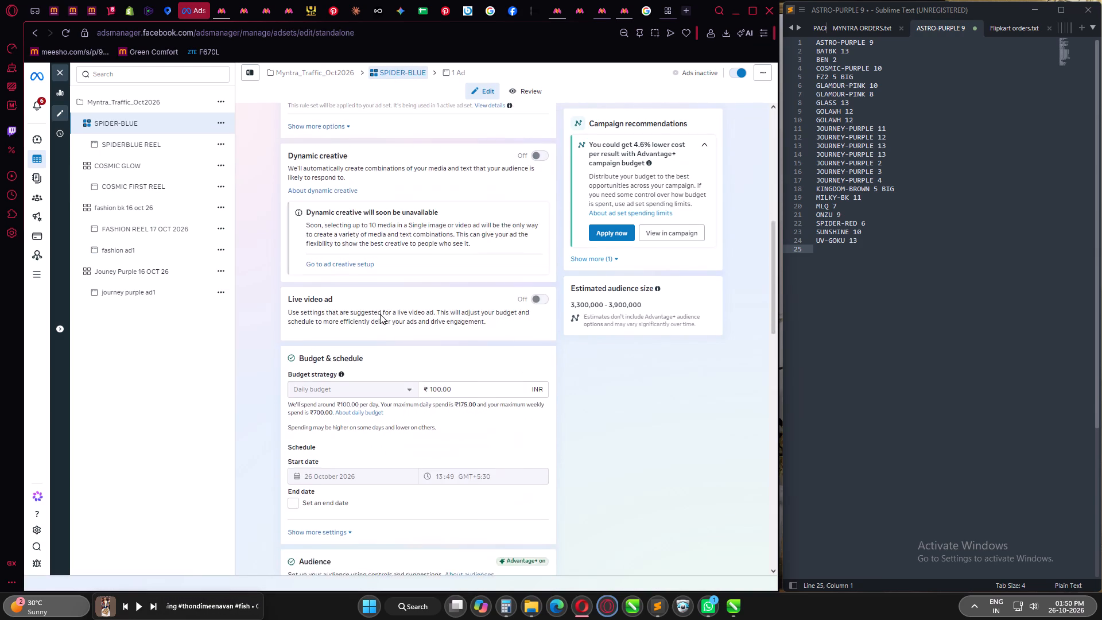
{"action": "scroll", "coordinate": [380, 314], "scroll_direction": "down", "scroll_amount": 6}
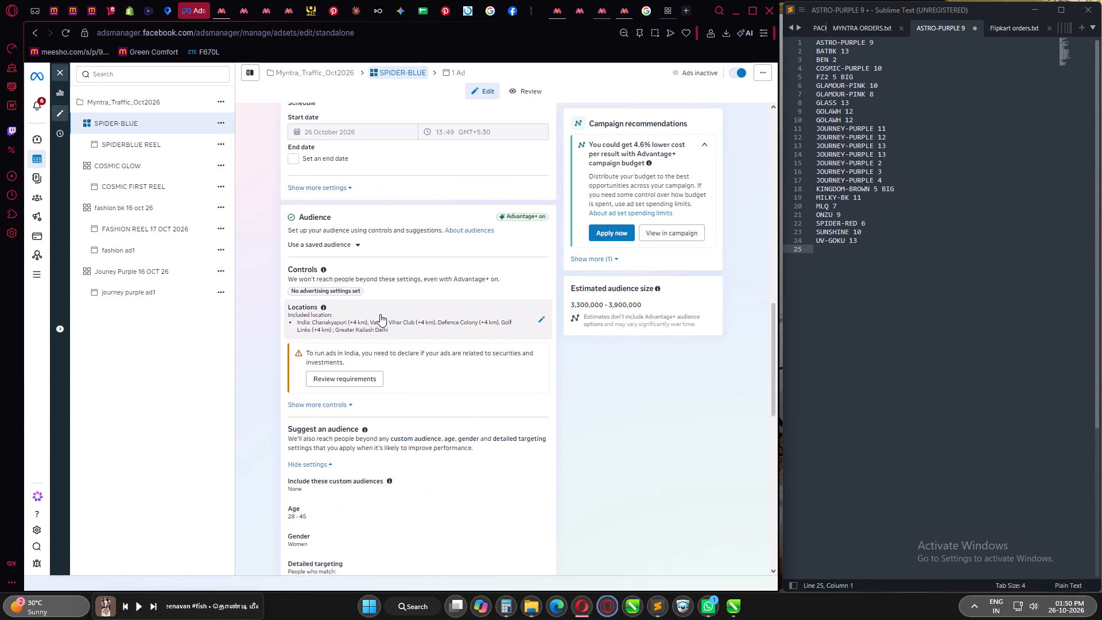
{"action": "scroll", "coordinate": [380, 314], "scroll_direction": "down", "scroll_amount": 4}
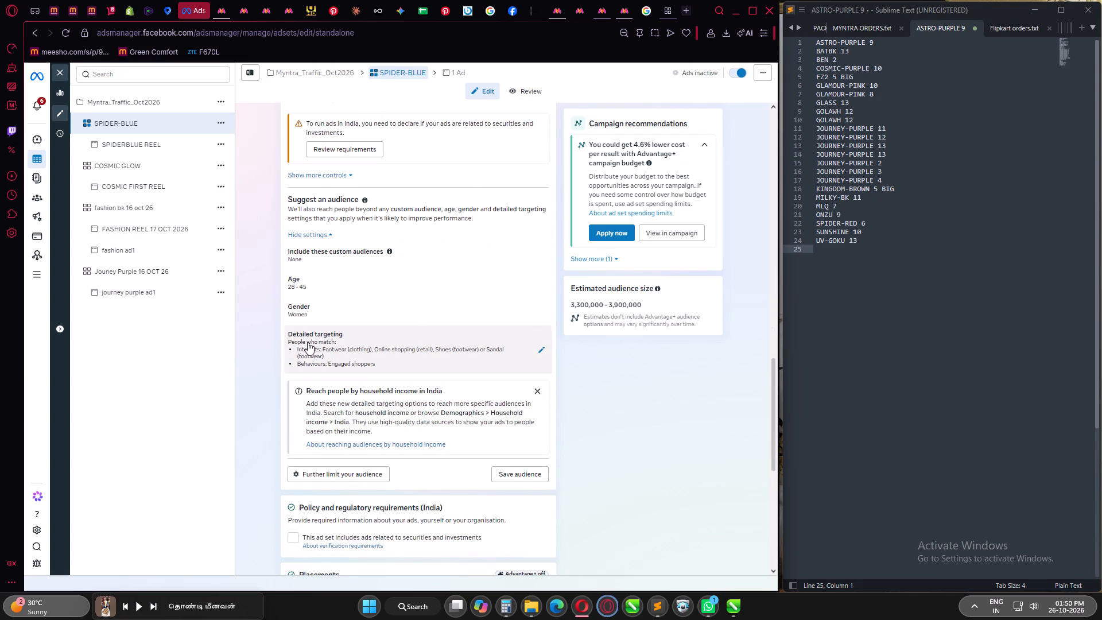
{"action": "scroll", "coordinate": [355, 370], "scroll_direction": "down", "scroll_amount": 2}
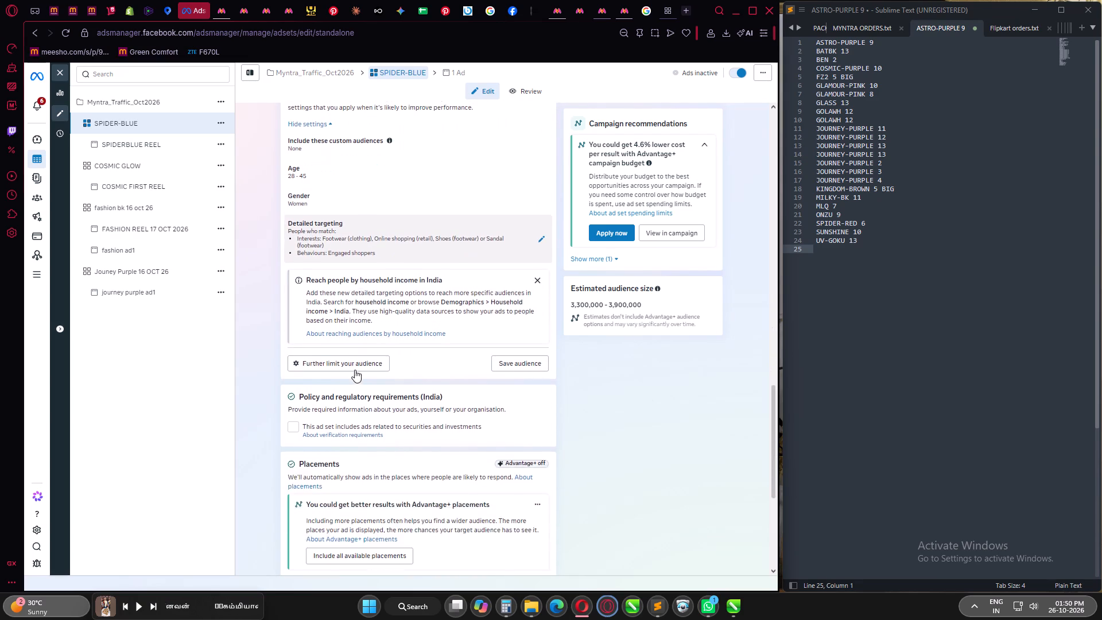
{"action": "scroll", "coordinate": [355, 370], "scroll_direction": "up", "scroll_amount": 5}
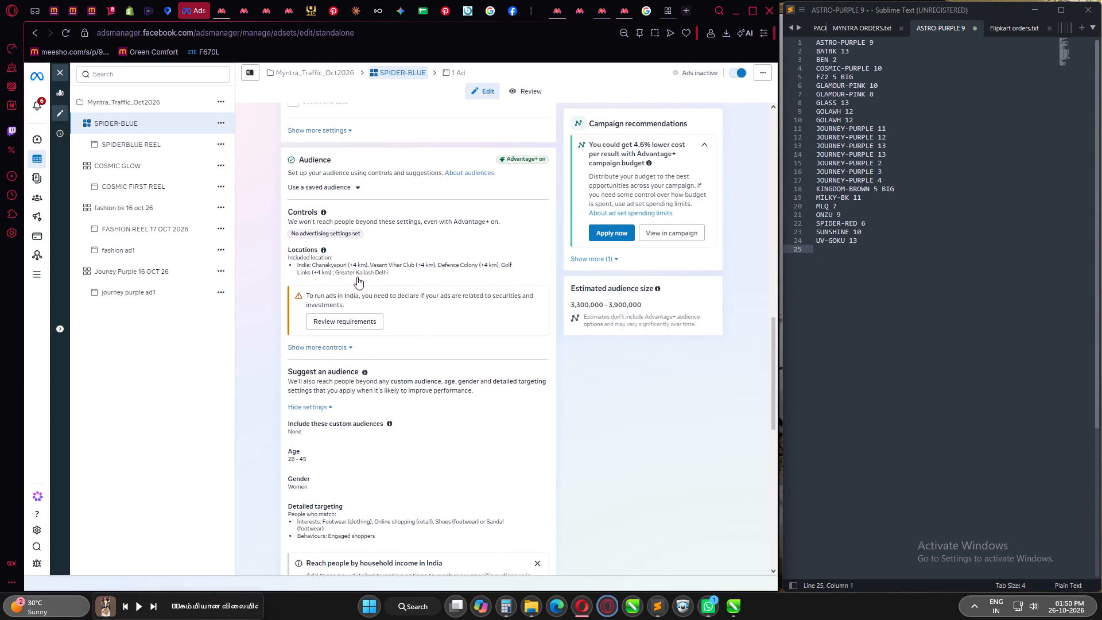
{"action": "left_click", "coordinate": [340, 187]}
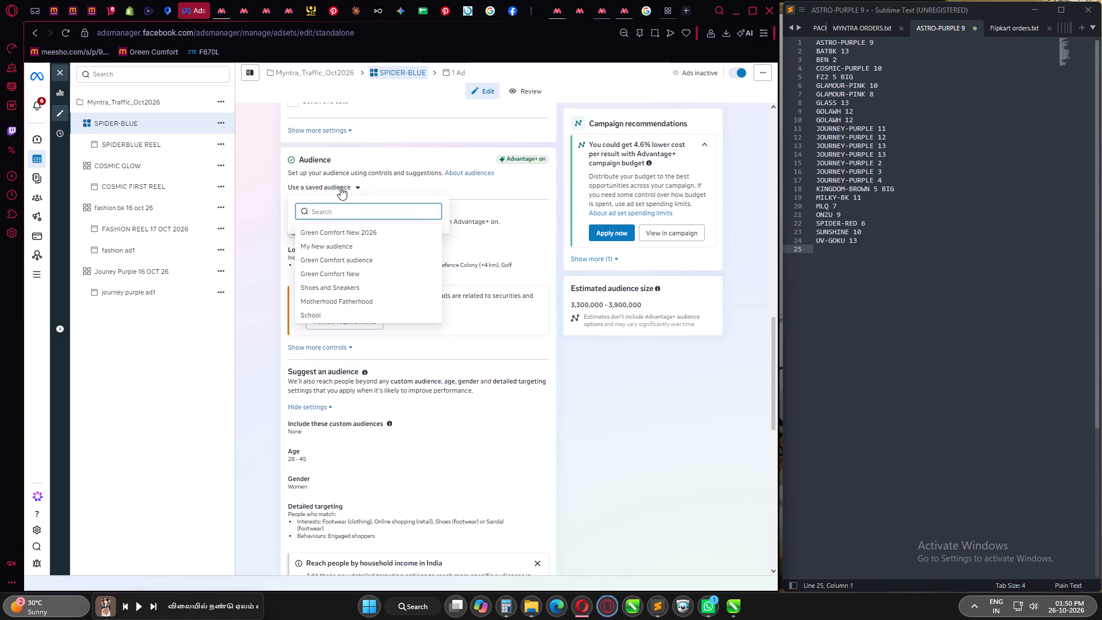
{"action": "left_click", "coordinate": [340, 187]}
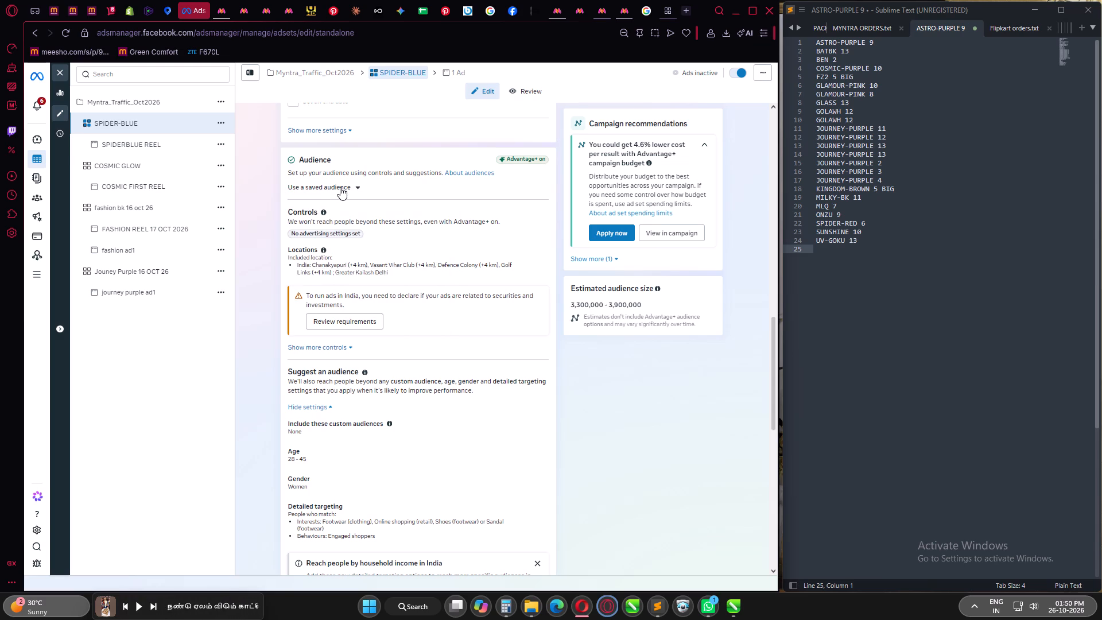
Save the SPIDER-BLUE ad set's audience for reuse under the name Dlehi rich location.
{"action": "scroll", "coordinate": [446, 403], "scroll_direction": "down", "scroll_amount": 4}
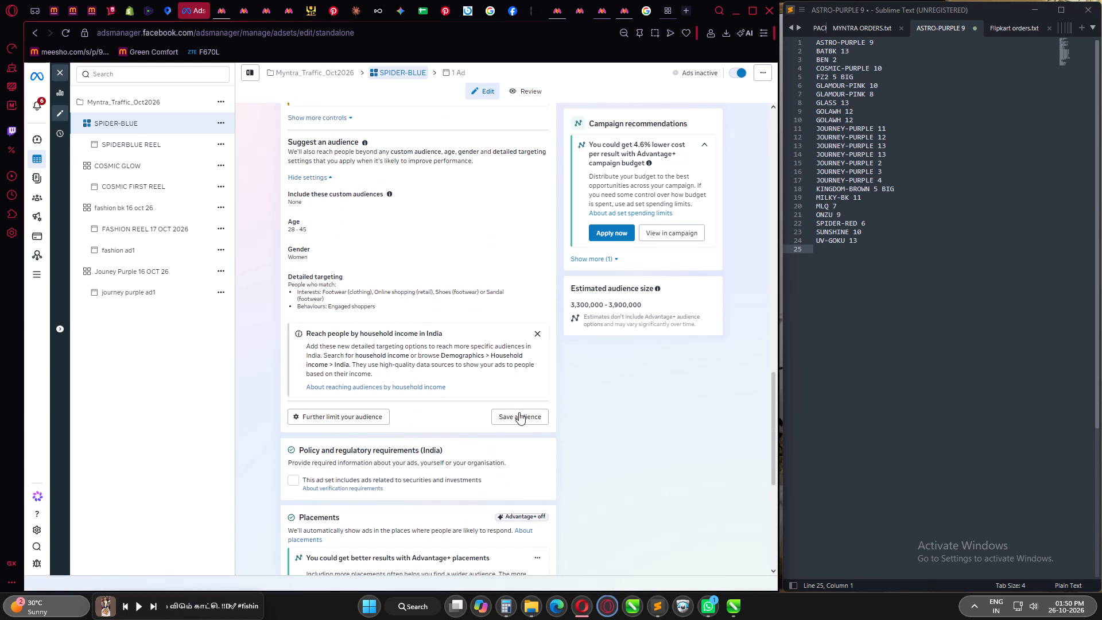
{"action": "left_click", "coordinate": [527, 417]}
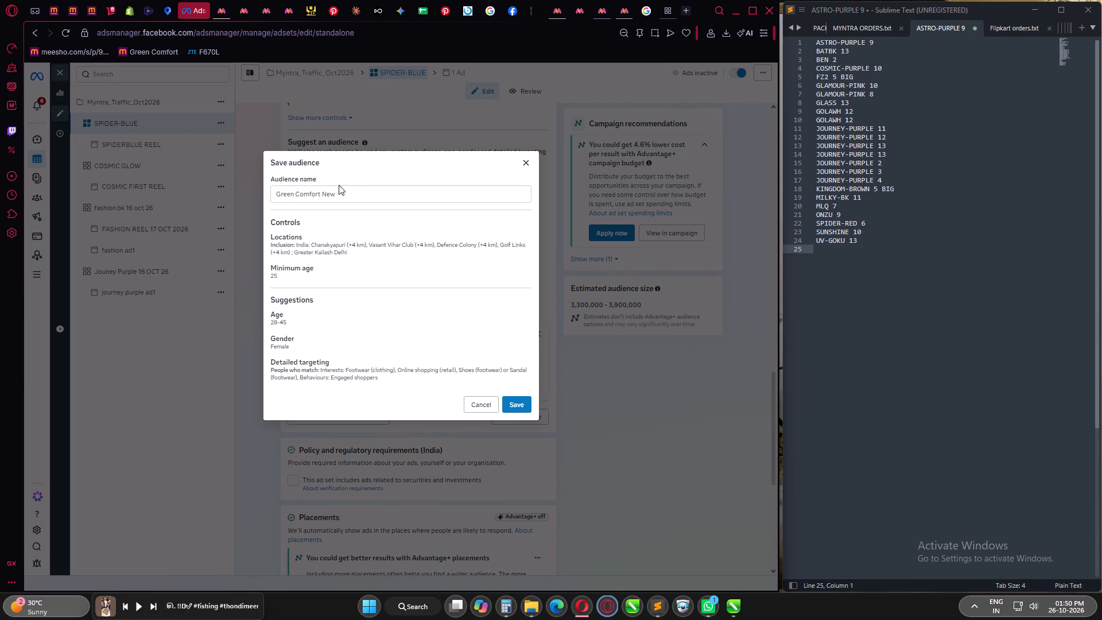
{"action": "left_click_drag", "start_coordinate": [356, 190], "coordinate": [172, 207]}
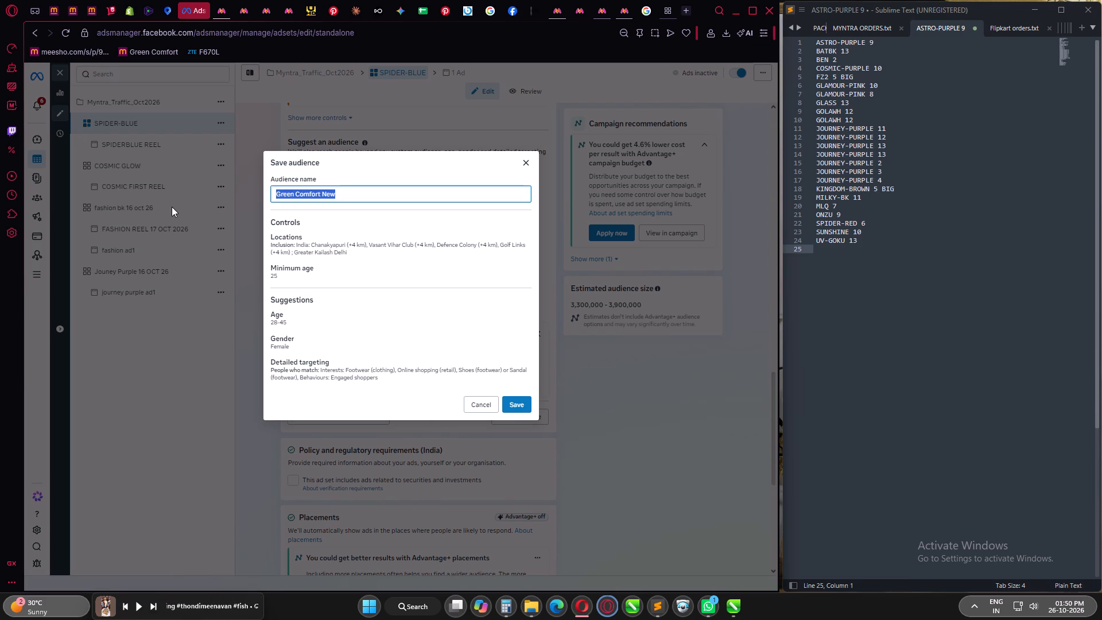
{"action": "key", "text": "BackSpace"}
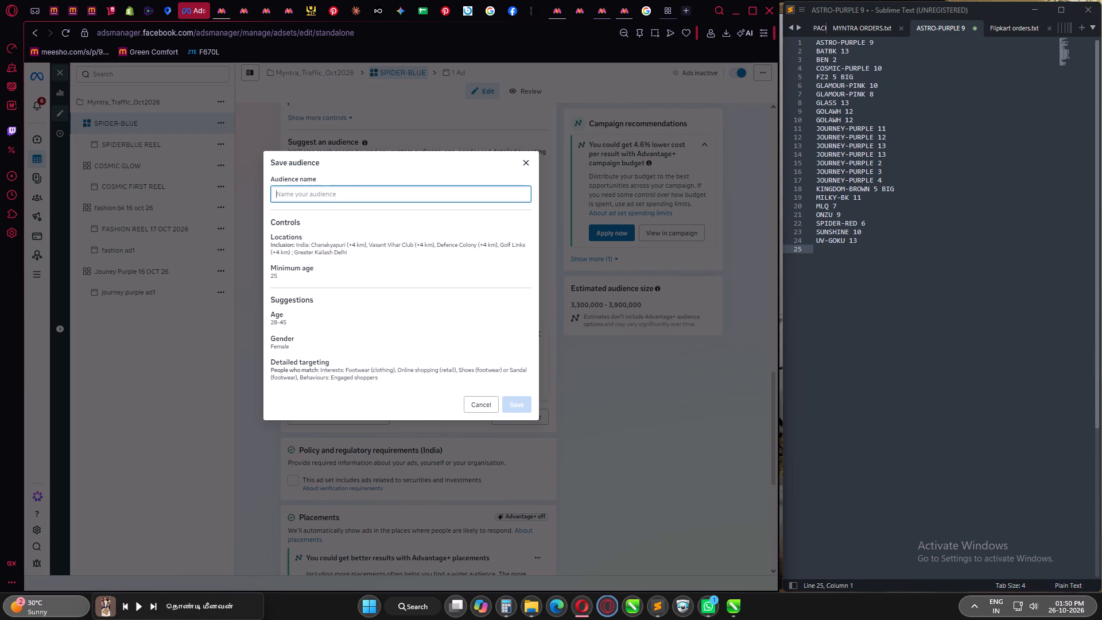
{"action": "type", "text": "Dlehi location 1"}
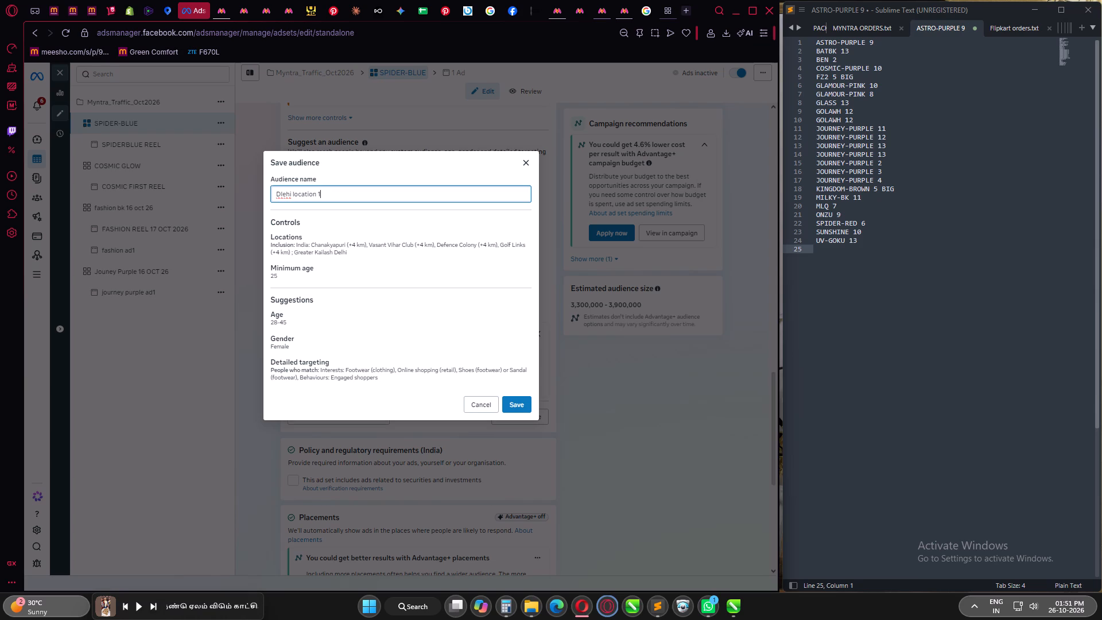
{"action": "key", "text": "BackSpace"}
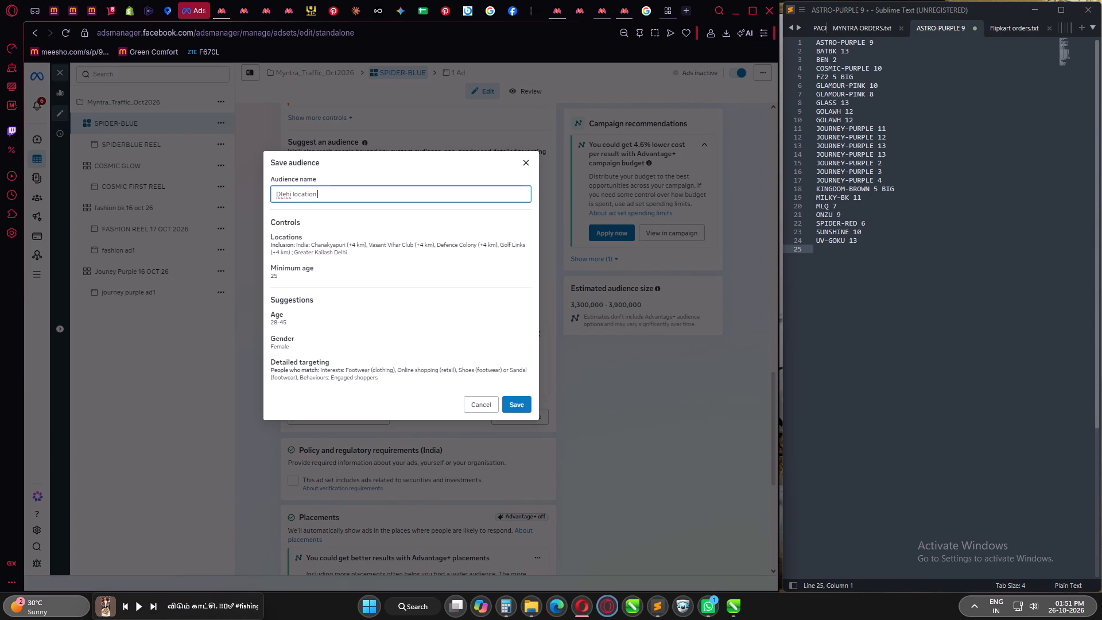
{"action": "key", "text": "BackSpace"}
{"action": "key", "text": "BackSpace"}
{"action": "key", "text": "BackSpace"}
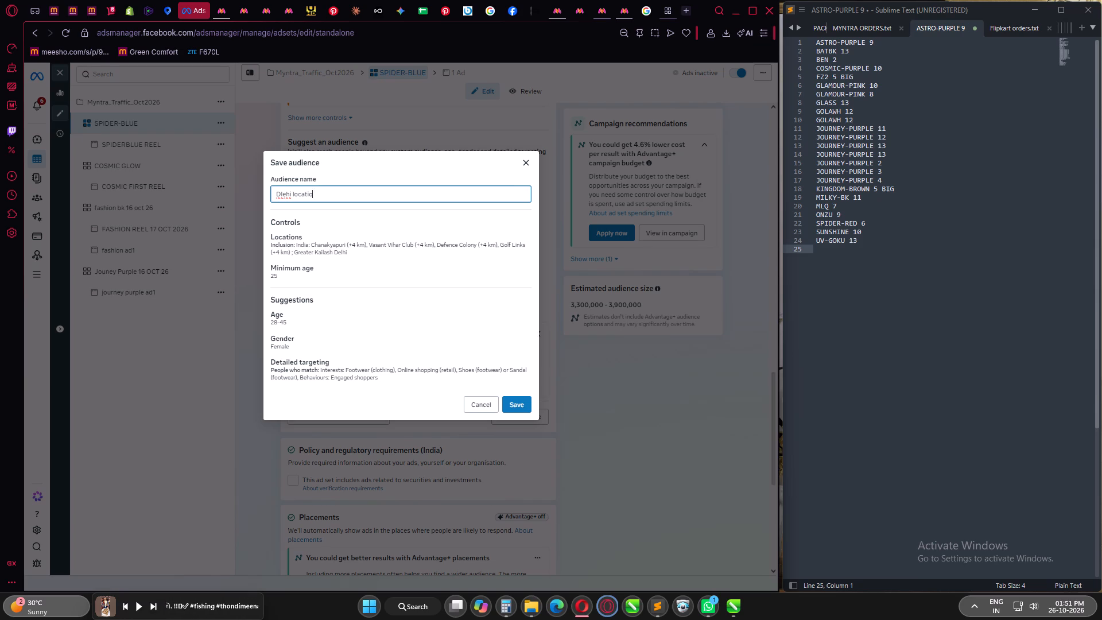
{"action": "key", "text": "BackSpace"}
{"action": "key", "text": "BackSpace"}
{"action": "key", "text": "BackSpace"}
{"action": "key", "text": "BackSpace"}
{"action": "key", "text": "BackSpace"}
{"action": "key", "text": "BackSpace"}
{"action": "type", "text": "rich location"}
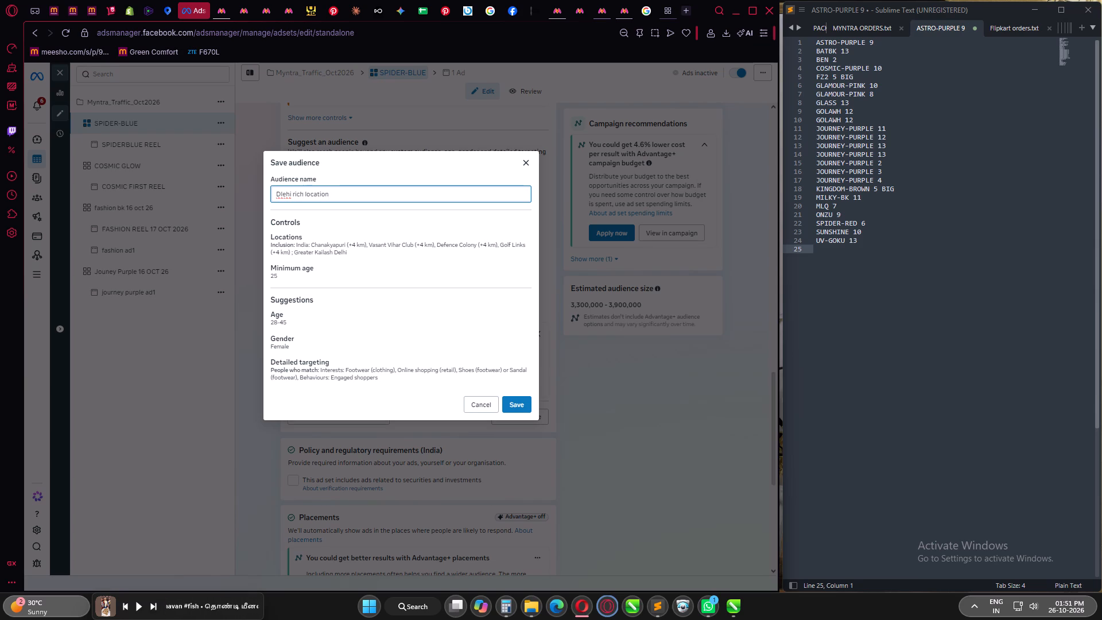
{"action": "left_click", "coordinate": [516, 400]}
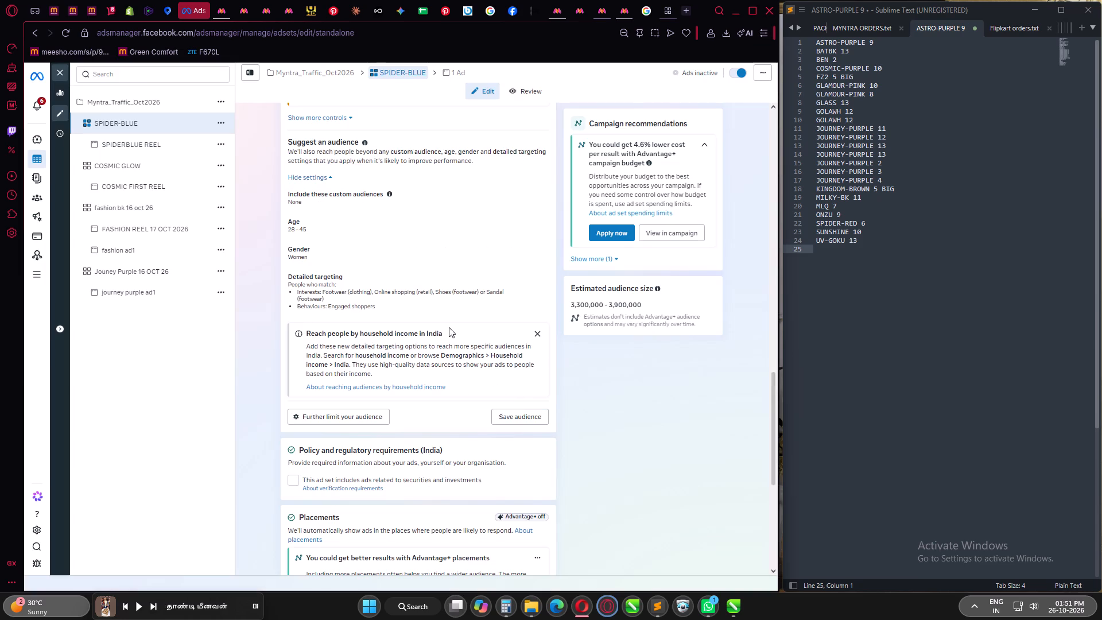
Expand the SPIDER-BLUE ad set's audience controls, open its locations for editing and set the location search to Exclude.
{"action": "scroll", "coordinate": [429, 306], "scroll_direction": "up", "scroll_amount": 2}
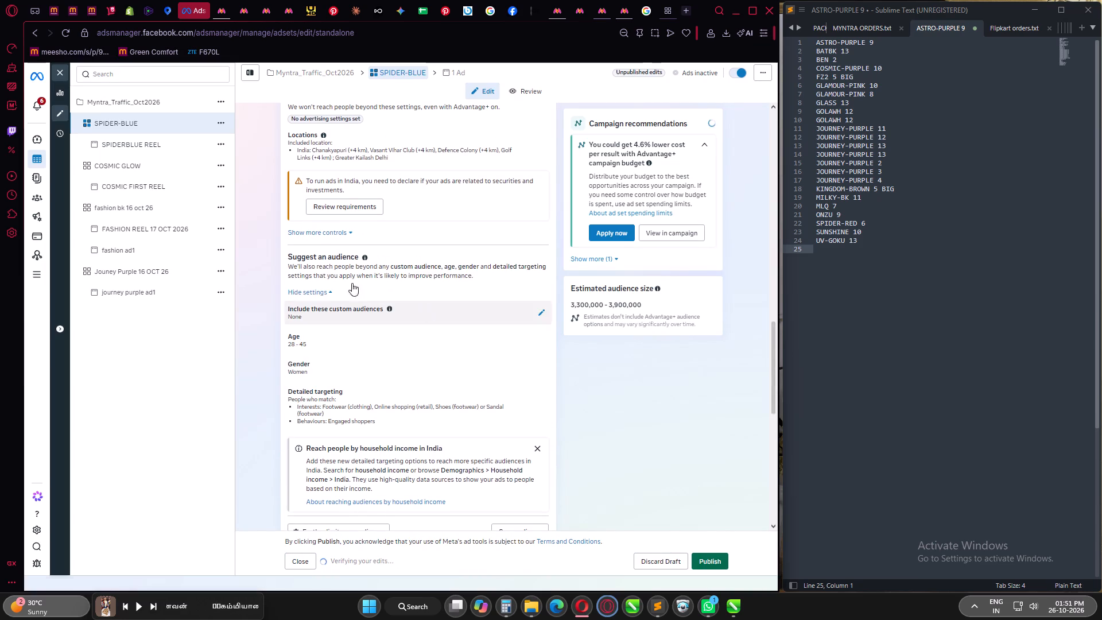
{"action": "left_click", "coordinate": [325, 235]}
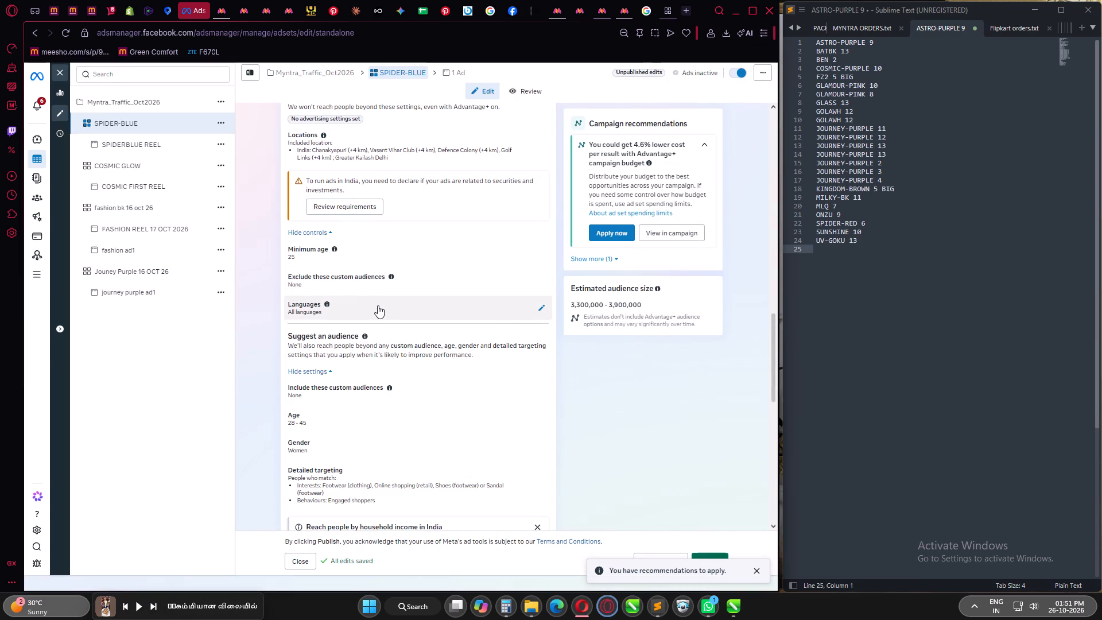
{"action": "scroll", "coordinate": [378, 305], "scroll_direction": "up", "scroll_amount": 1}
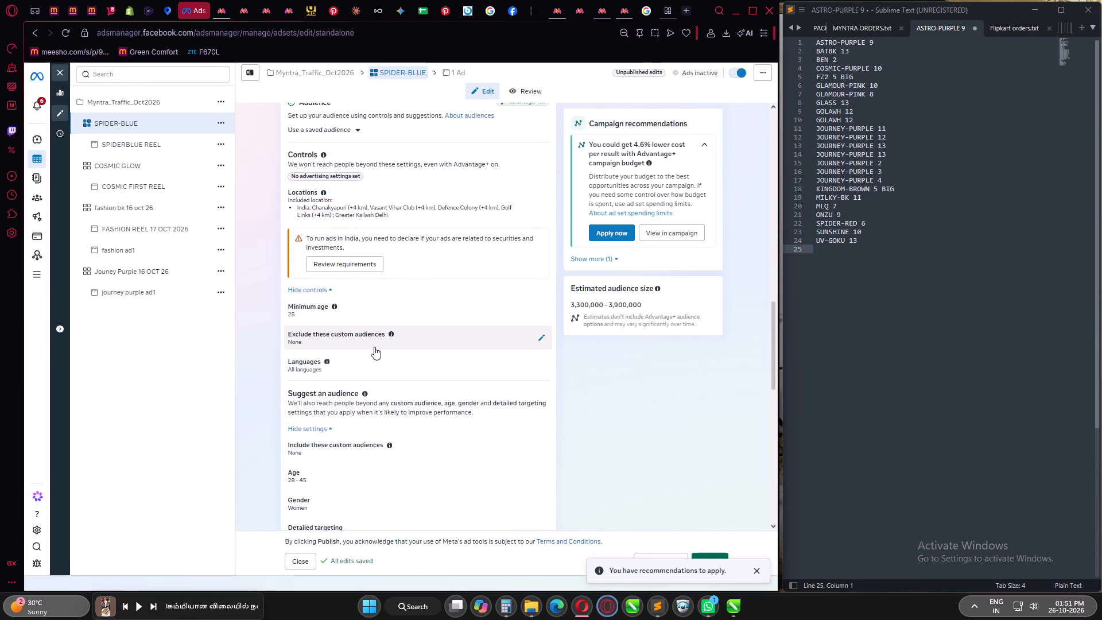
{"action": "left_click", "coordinate": [539, 206]}
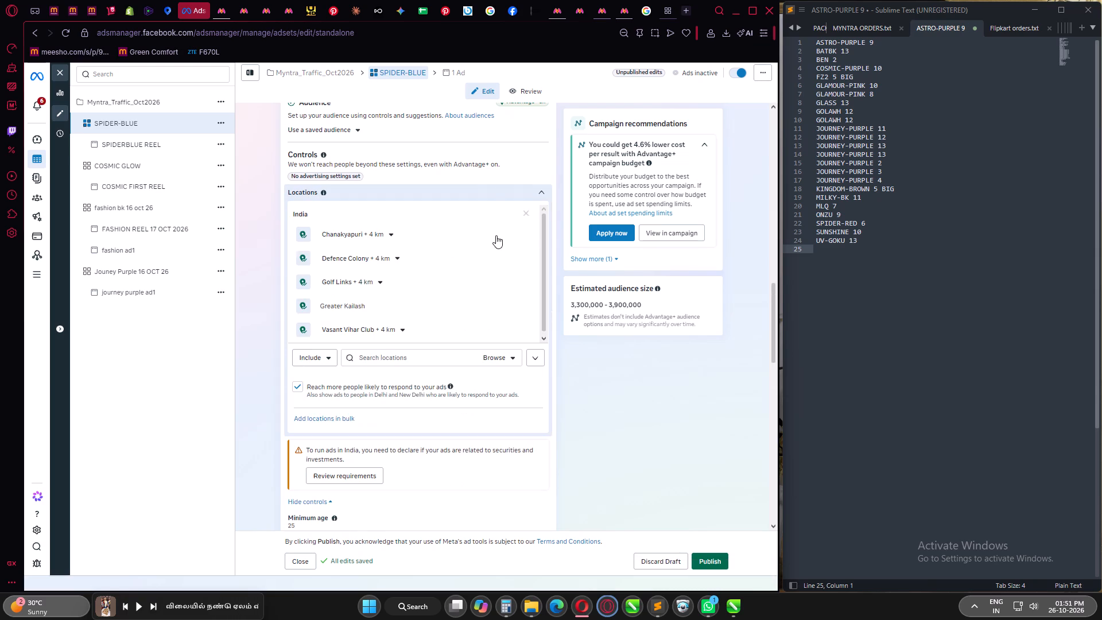
{"action": "left_click", "coordinate": [318, 358]}
{"action": "left_click", "coordinate": [313, 398]}
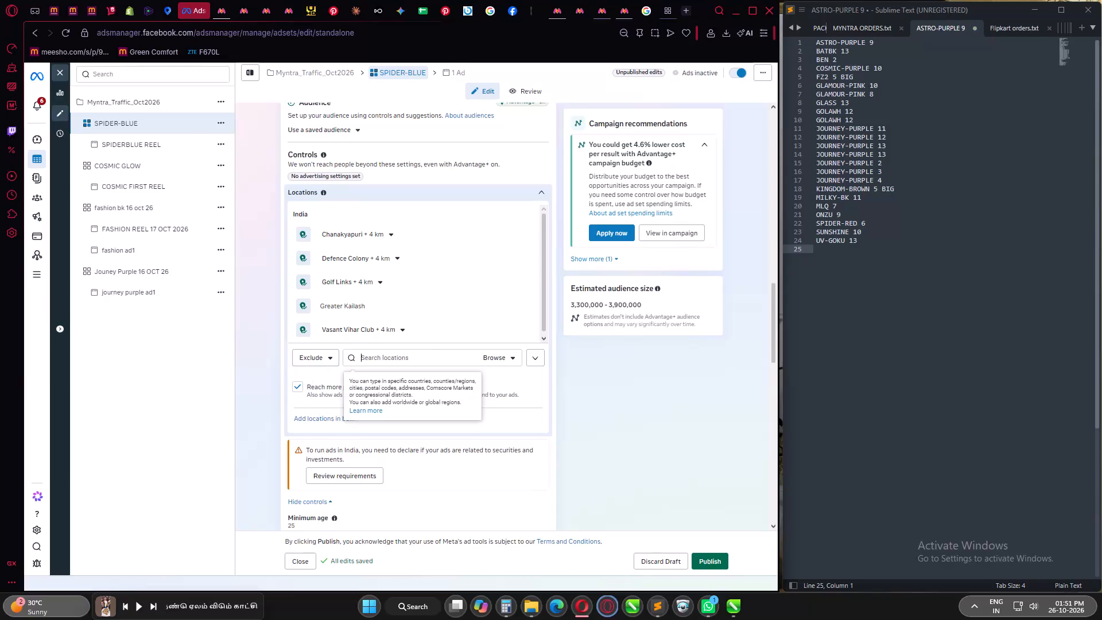
{"action": "left_click", "coordinate": [386, 356]}
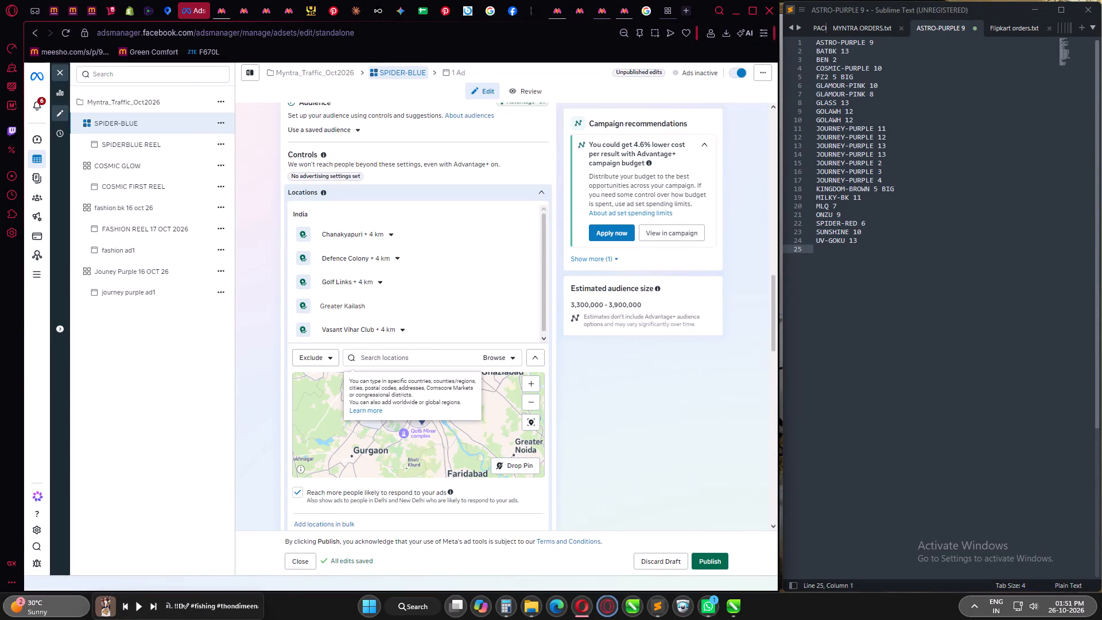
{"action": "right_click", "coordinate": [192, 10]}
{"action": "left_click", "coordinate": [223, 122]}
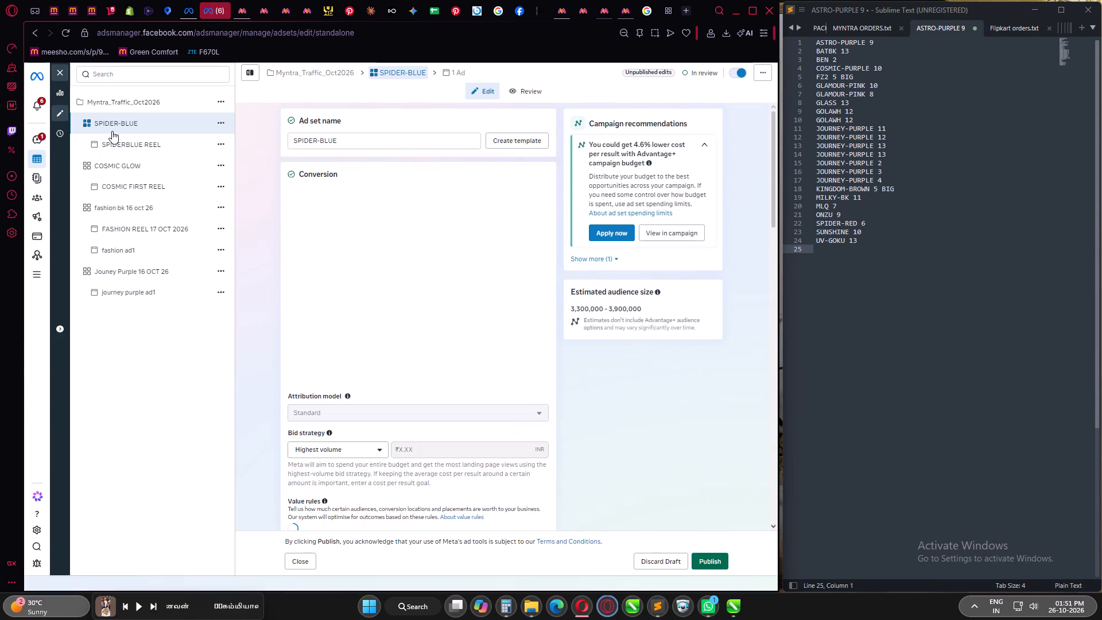
Open the COSMIC GLOW ad set in the Myntra_Traffic_Oct2026 campaign to view its settings.
{"action": "left_click", "coordinate": [113, 121]}
{"action": "left_click", "coordinate": [121, 168]}
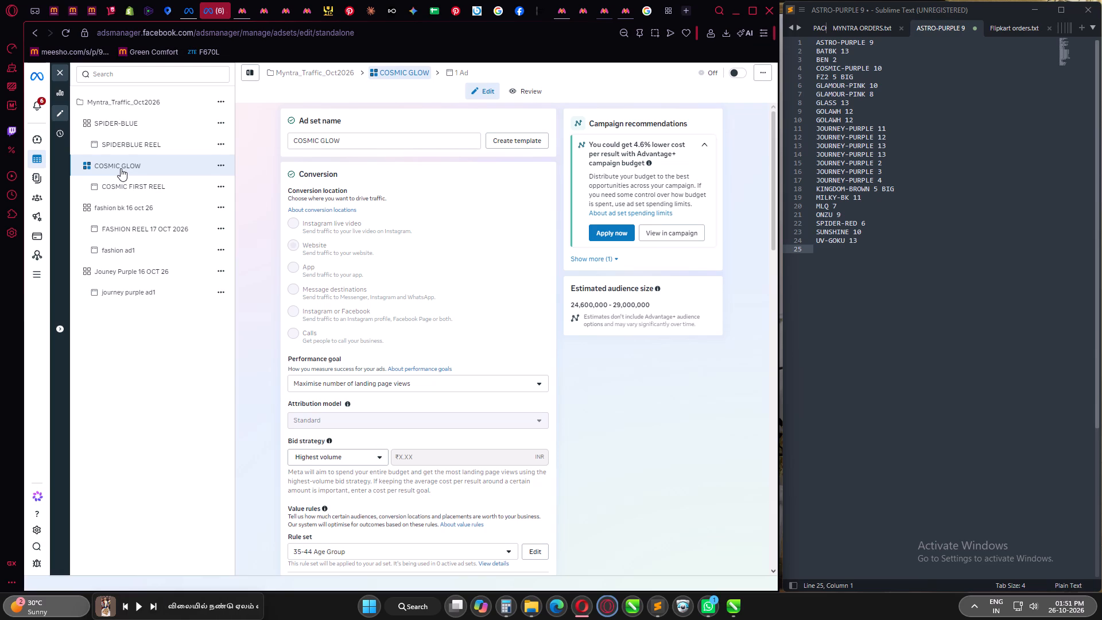
Switch to the Opera browser and go from the Mdirect order details to the open orders in Orders Management.
{"action": "left_click", "coordinate": [245, 7]}
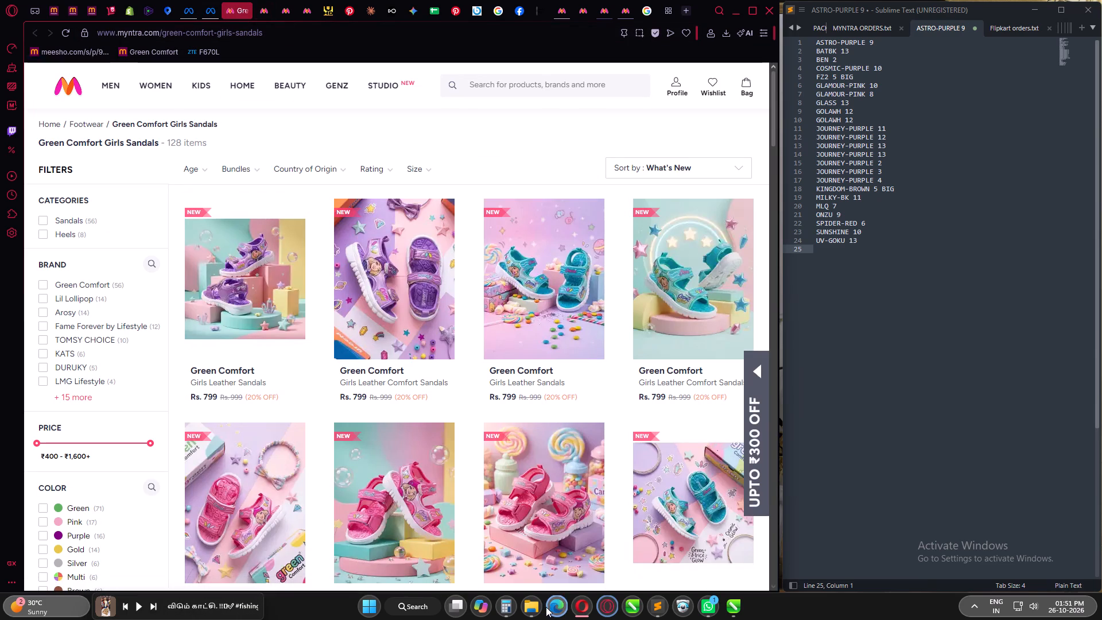
{"action": "left_click", "coordinate": [576, 546]}
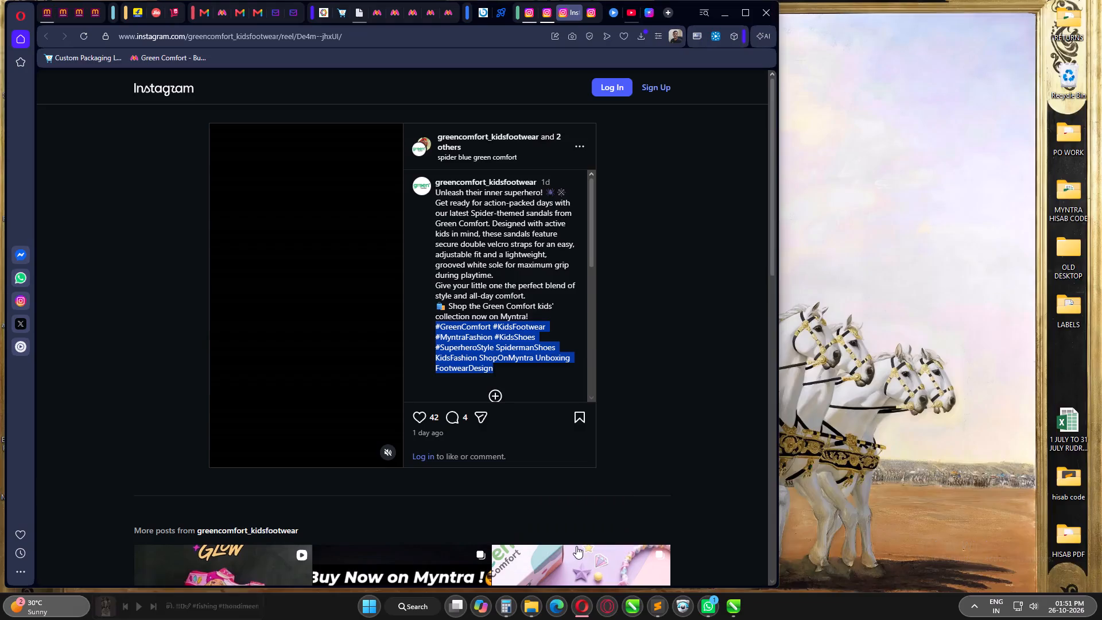
{"action": "left_click", "coordinate": [366, 8]}
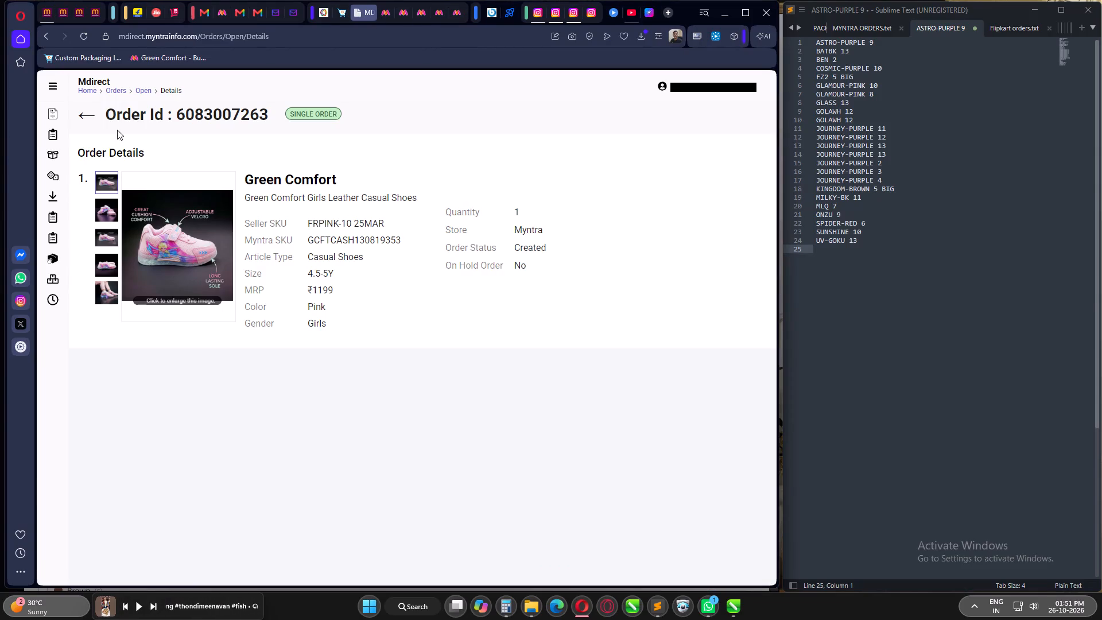
{"action": "left_click", "coordinate": [90, 86]}
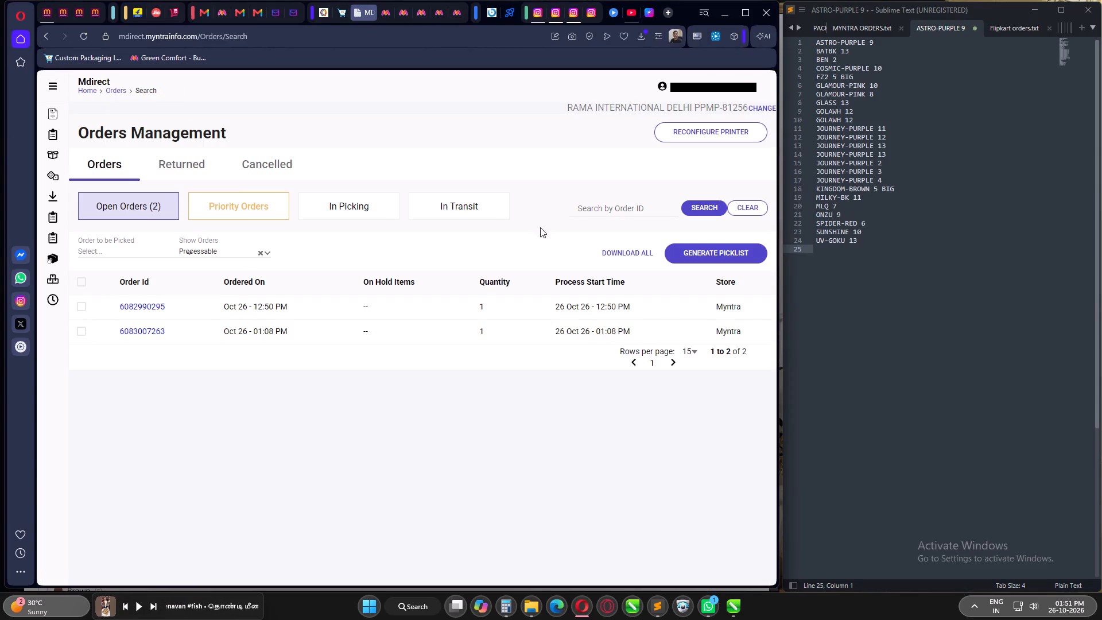
Return to Opera, bring up the Mdirect order details page again and dismiss the crash report notice.
{"action": "left_click", "coordinate": [86, 36]}
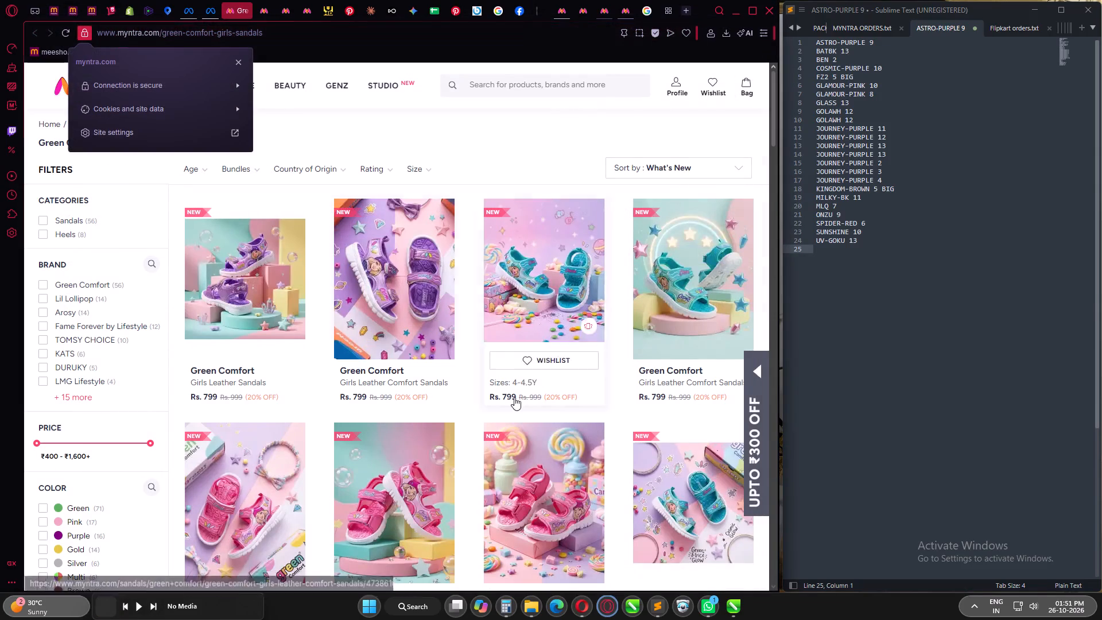
{"action": "left_click", "coordinate": [581, 610]}
{"action": "left_click", "coordinate": [384, 14]}
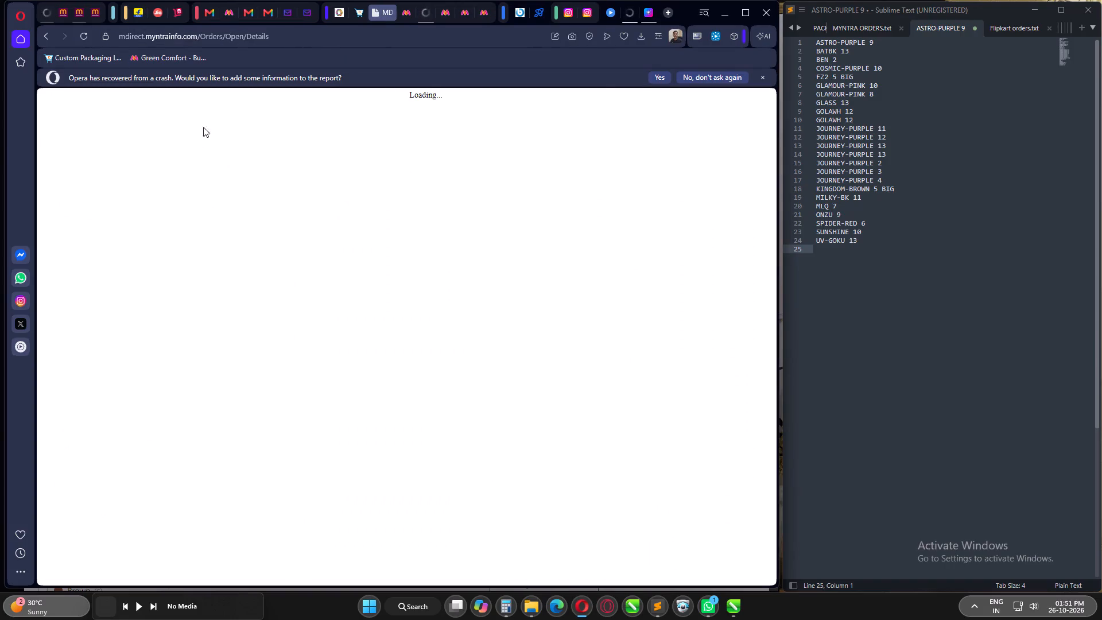
{"action": "left_click", "coordinate": [763, 75]}
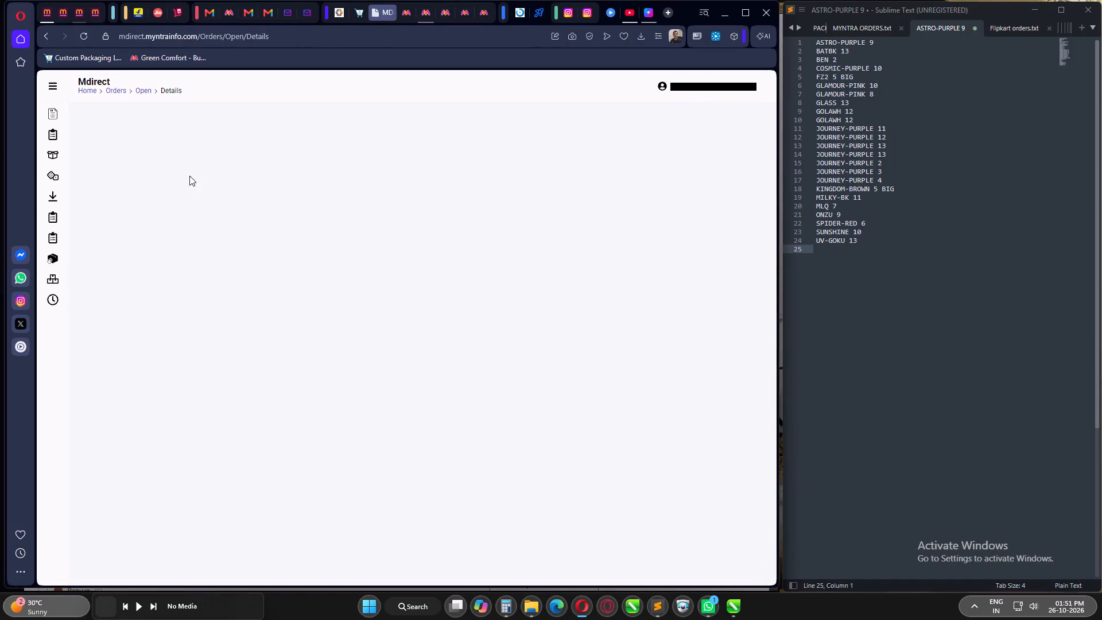
Switch to the Myntra advertising portal in Opera and examine the Product Listing Ads report by campaign and by day.
{"action": "left_click", "coordinate": [410, 13]}
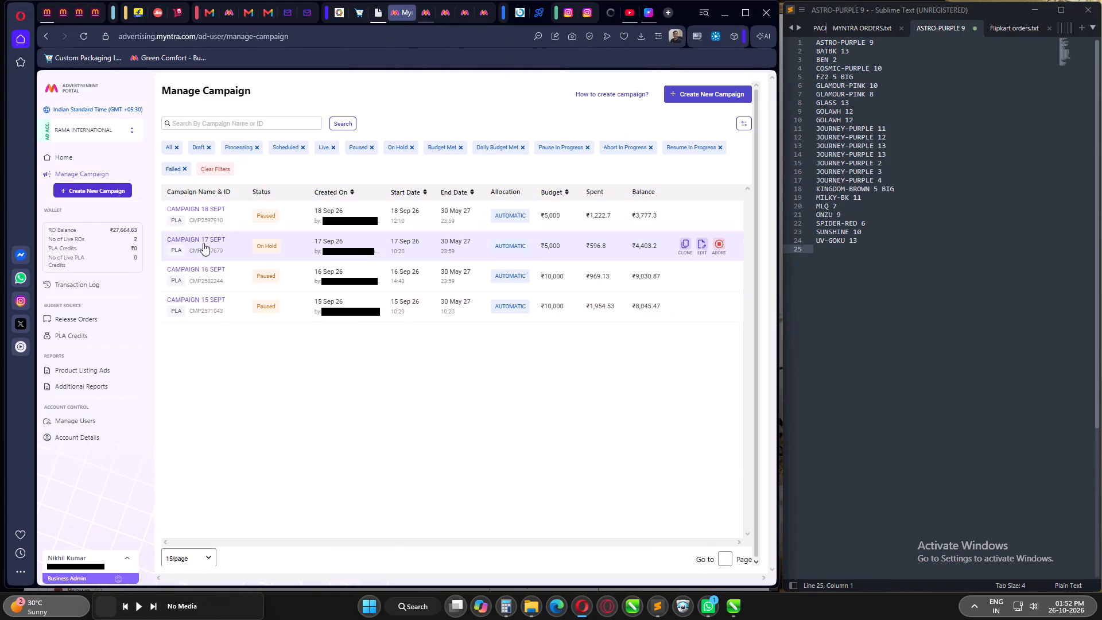
{"action": "left_click", "coordinate": [101, 362]}
{"action": "scroll", "coordinate": [234, 436], "scroll_direction": "down", "scroll_amount": 1}
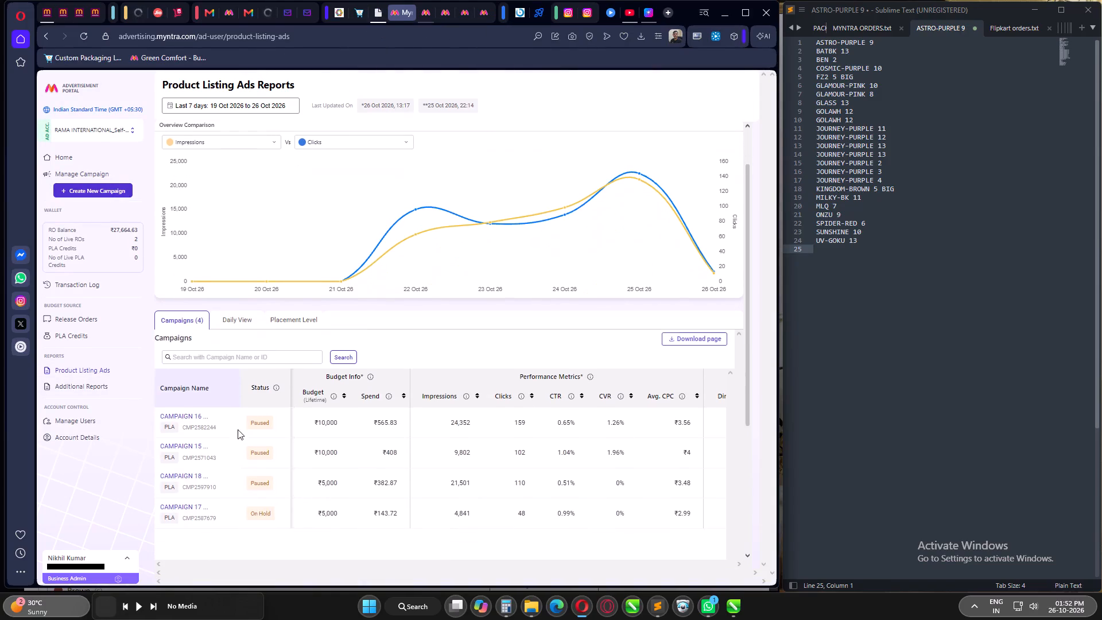
{"action": "left_click", "coordinate": [236, 311]}
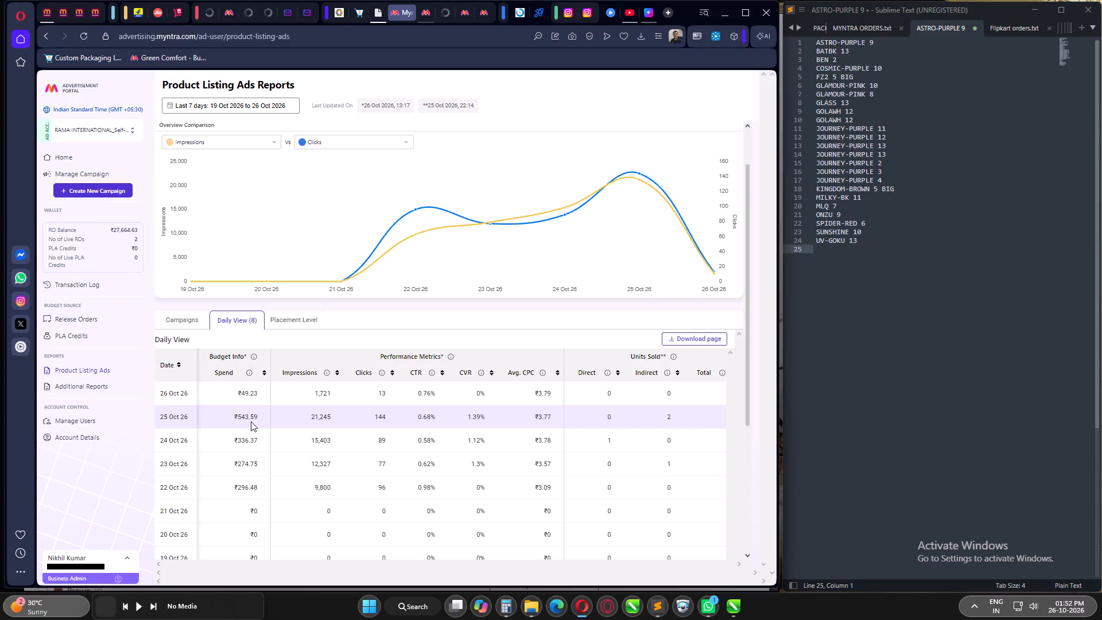
{"action": "left_click", "coordinate": [184, 317]}
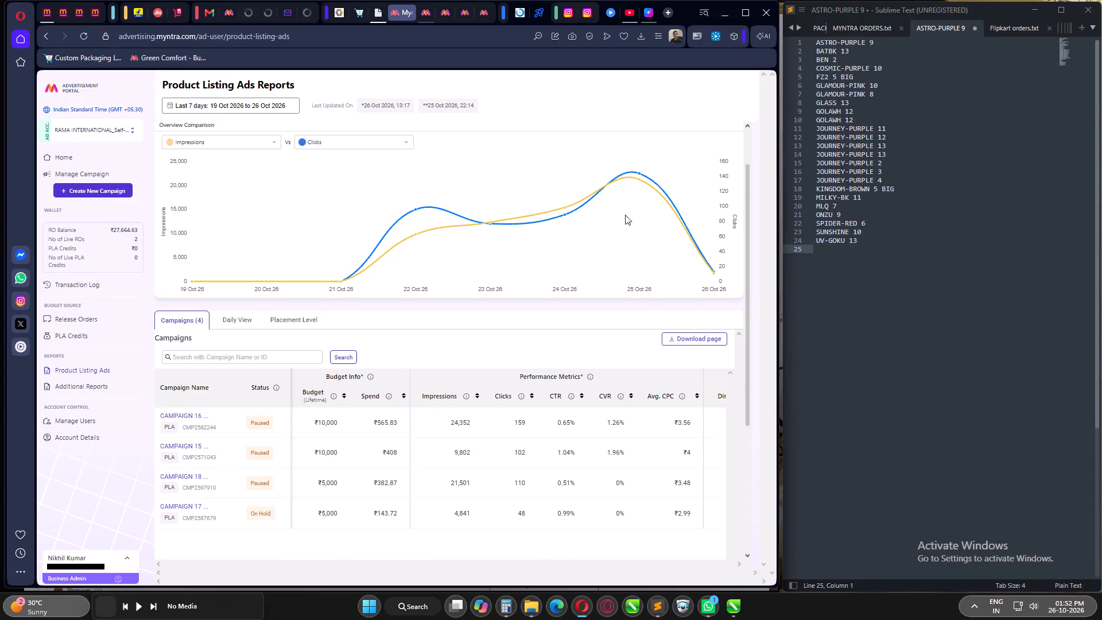
Set the report's date range to 24 Oct 2026 to 26 Oct 2026 and examine each campaign's spend, revenue and ROI.
{"action": "scroll", "coordinate": [552, 132], "scroll_direction": "up", "scroll_amount": 3}
{"action": "left_click", "coordinate": [224, 103]}
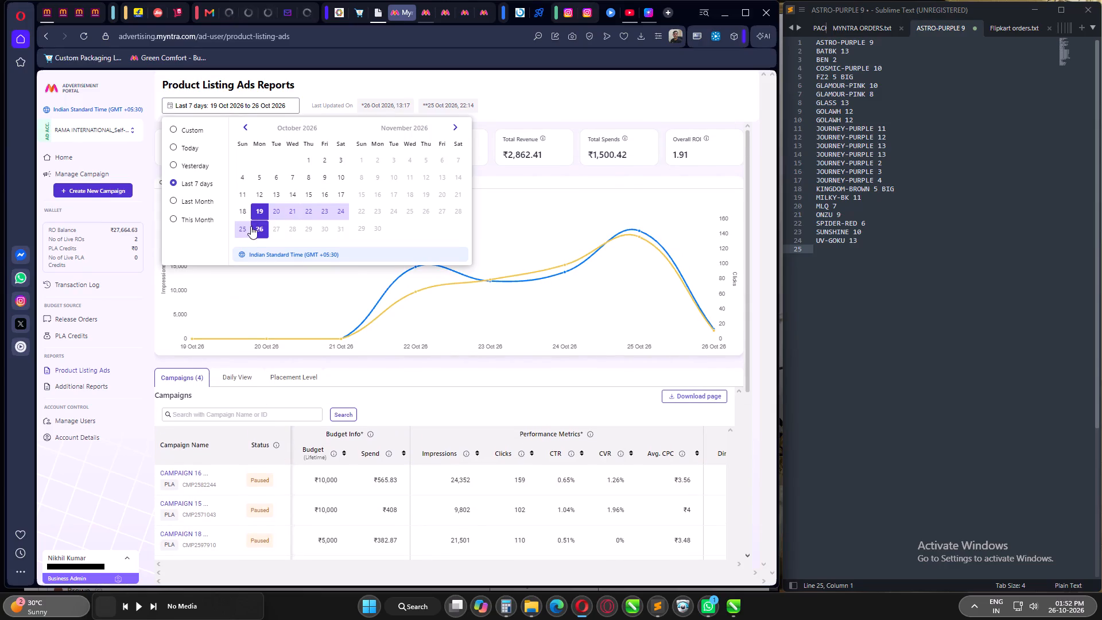
{"action": "left_click", "coordinate": [341, 212]}
{"action": "left_click", "coordinate": [257, 234]}
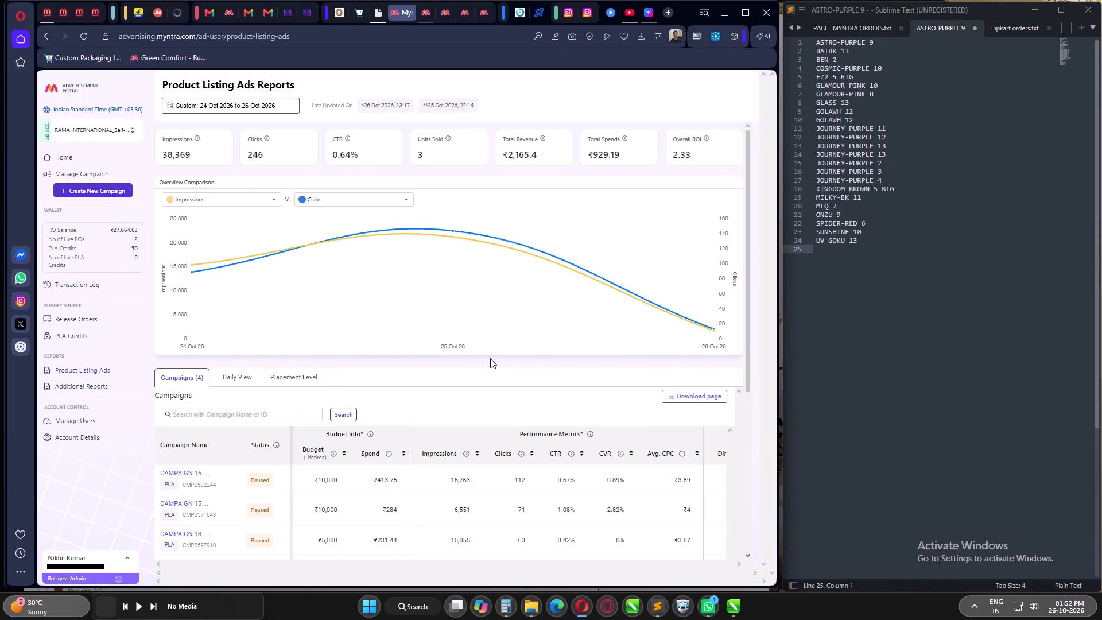
{"action": "scroll", "coordinate": [492, 361], "scroll_direction": "down", "scroll_amount": 2}
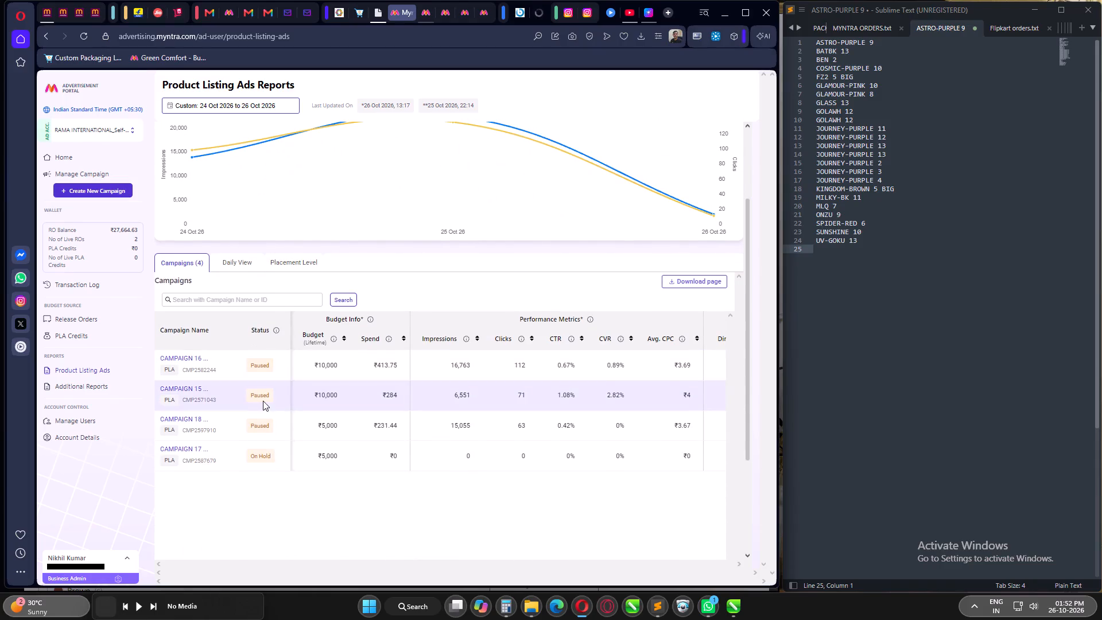
{"action": "scroll", "coordinate": [421, 521], "scroll_direction": "down", "scroll_amount": 4}
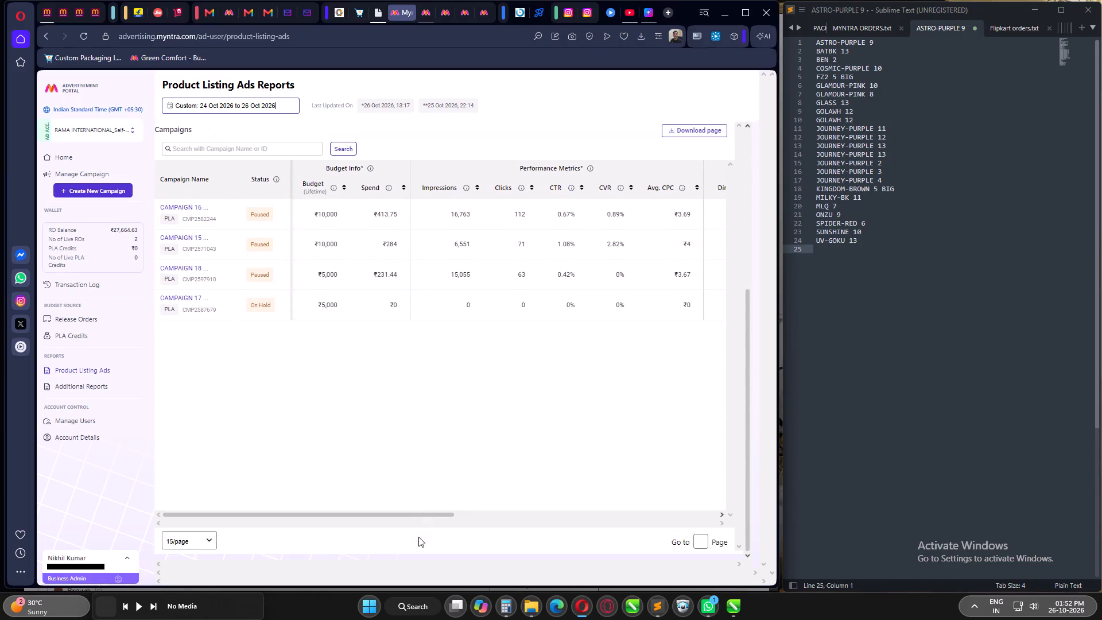
{"action": "left_click_drag", "start_coordinate": [398, 517], "coordinate": [735, 517]}
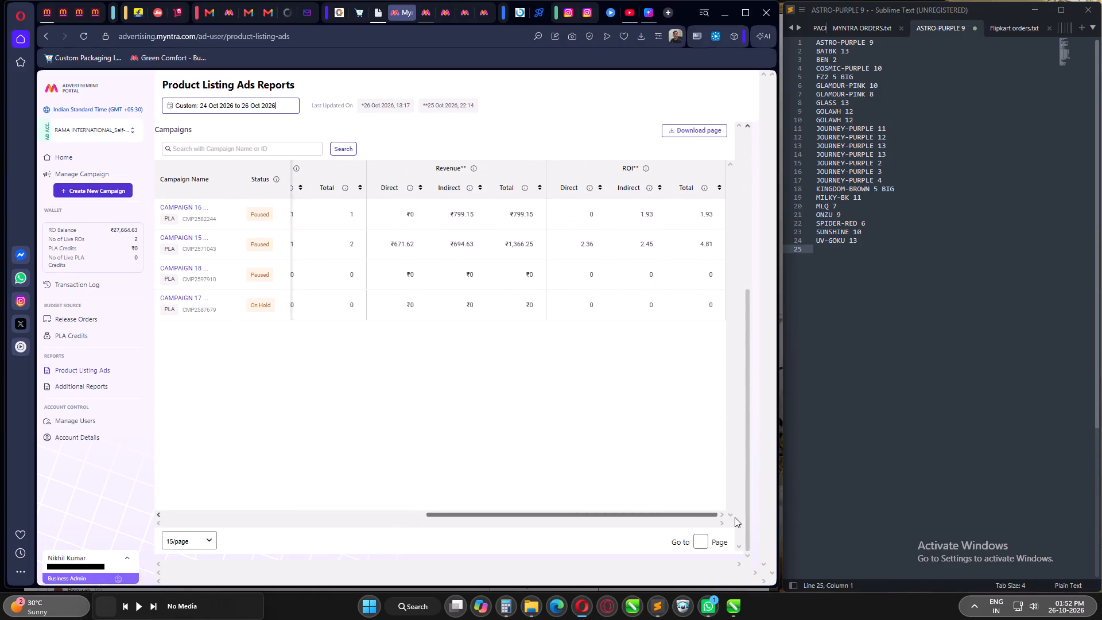
{"action": "left_click_drag", "start_coordinate": [735, 517], "coordinate": [775, 529]}
{"action": "left_click_drag", "start_coordinate": [775, 529], "coordinate": [252, 554]}
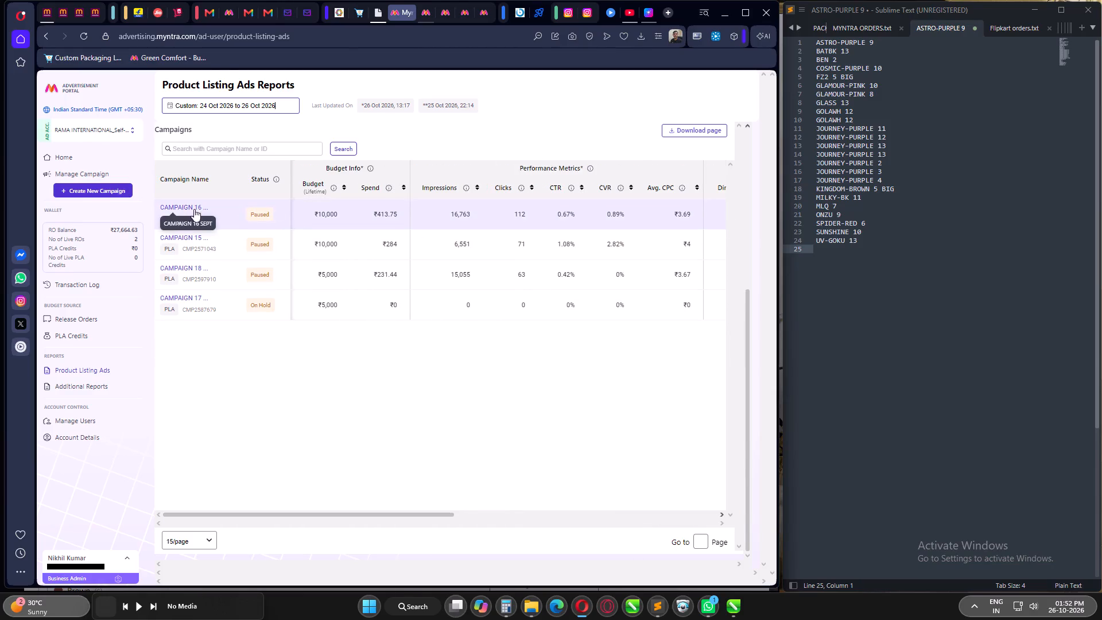
Examine the ad group performance, revenue and ROI of CAMPAIGN 16 SEPT, ending back at the campaigns report.
{"action": "left_click", "coordinate": [185, 207]}
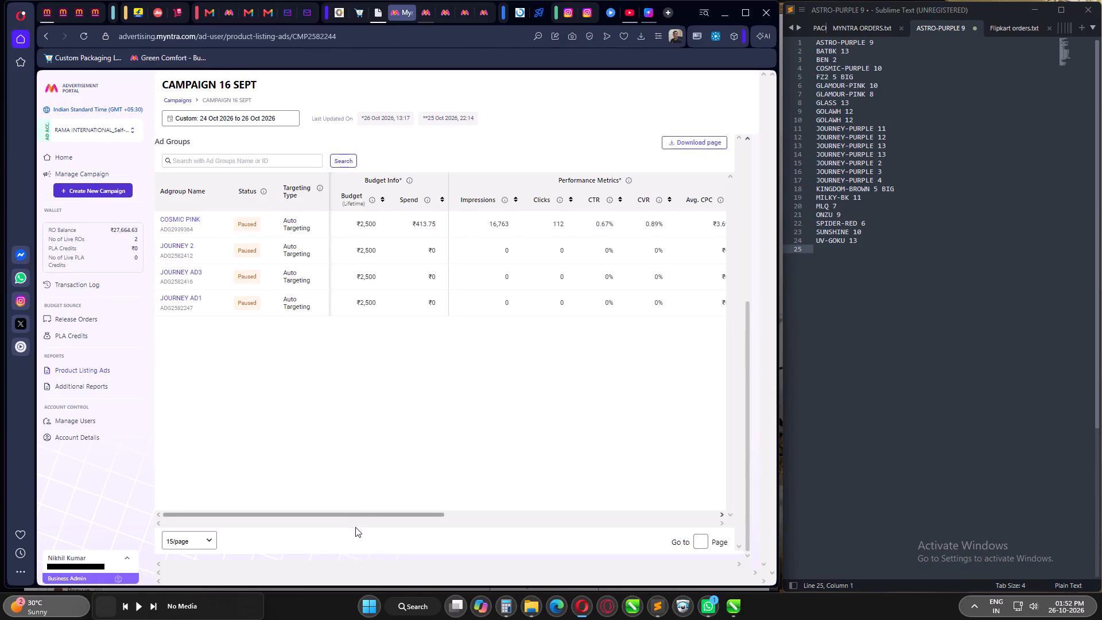
{"action": "left_click_drag", "start_coordinate": [360, 514], "coordinate": [672, 514]}
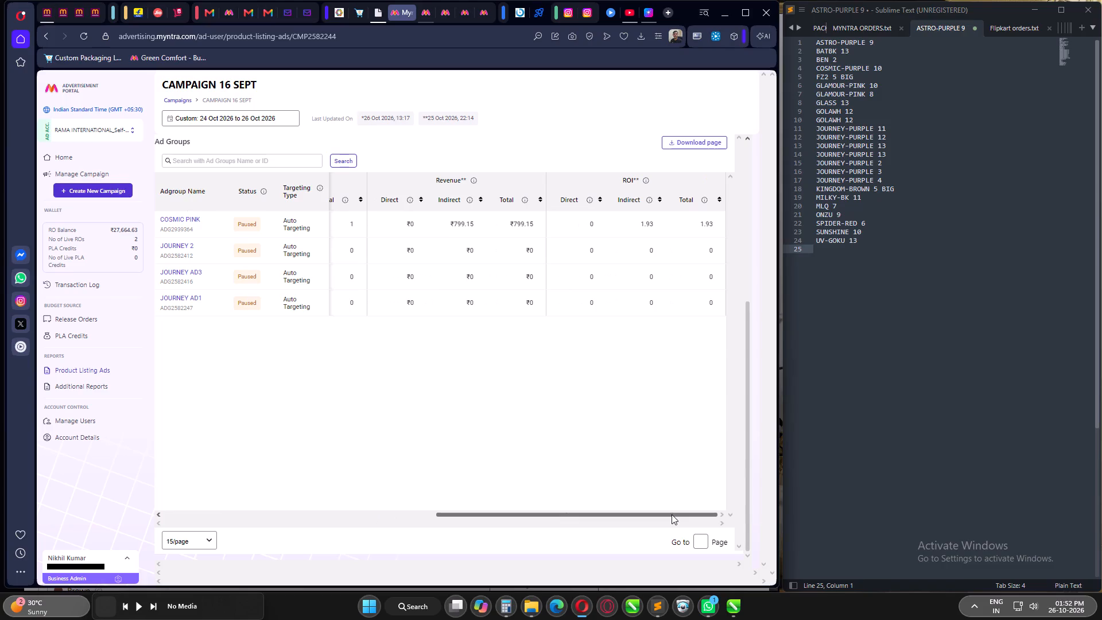
{"action": "left_click_drag", "start_coordinate": [672, 514], "coordinate": [252, 512]}
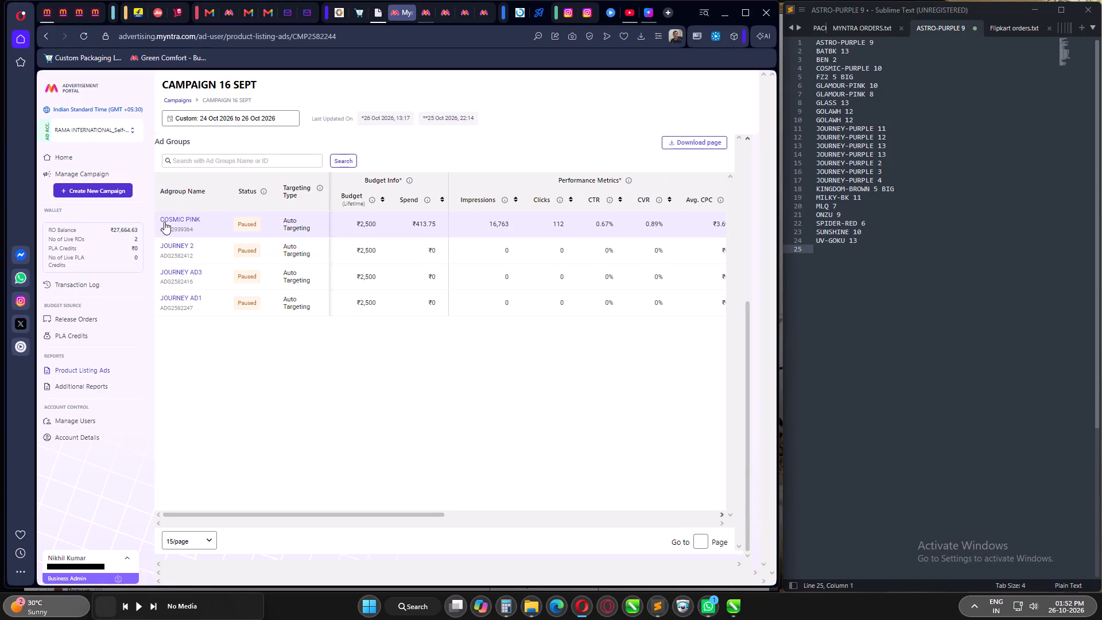
{"action": "left_click", "coordinate": [180, 100]}
Examine the spend, units sold, revenue and ROI of each style in CAMPAIGN 15 SEPT, ending back at the campaigns report.
{"action": "scroll", "coordinate": [290, 382], "scroll_direction": "down", "scroll_amount": 2}
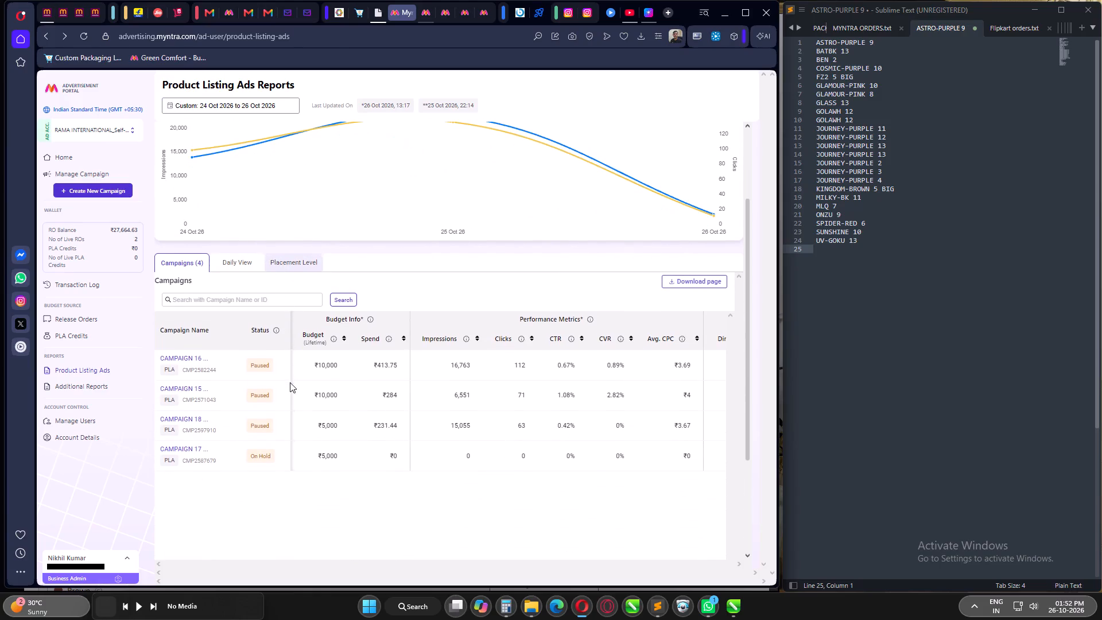
{"action": "left_click", "coordinate": [195, 390]}
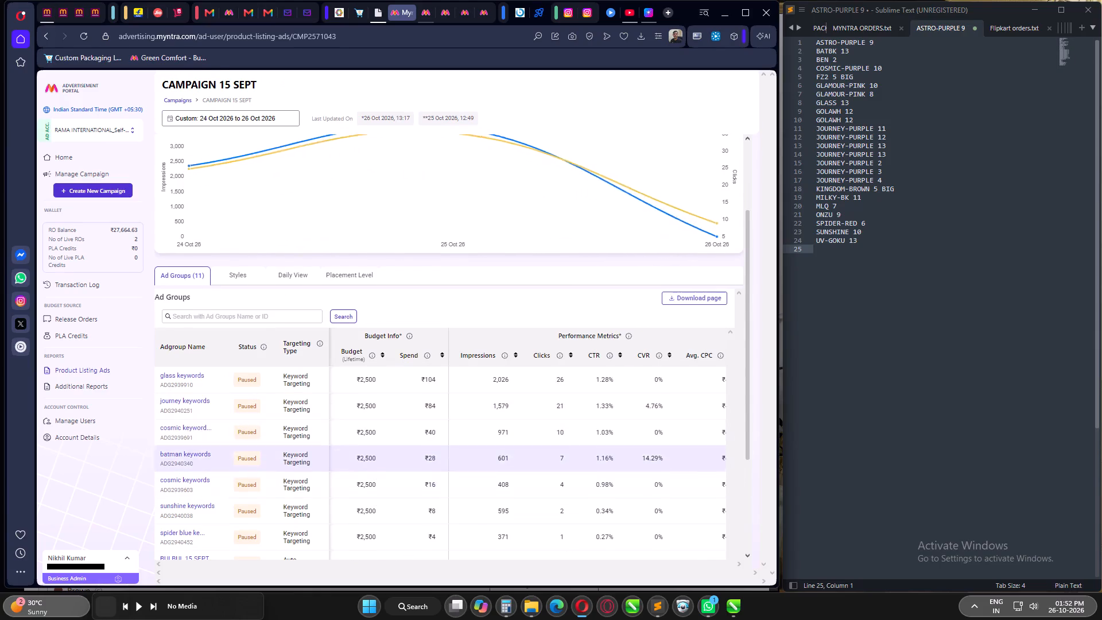
{"action": "scroll", "coordinate": [304, 433], "scroll_direction": "down", "scroll_amount": 1}
{"action": "left_click", "coordinate": [243, 211]}
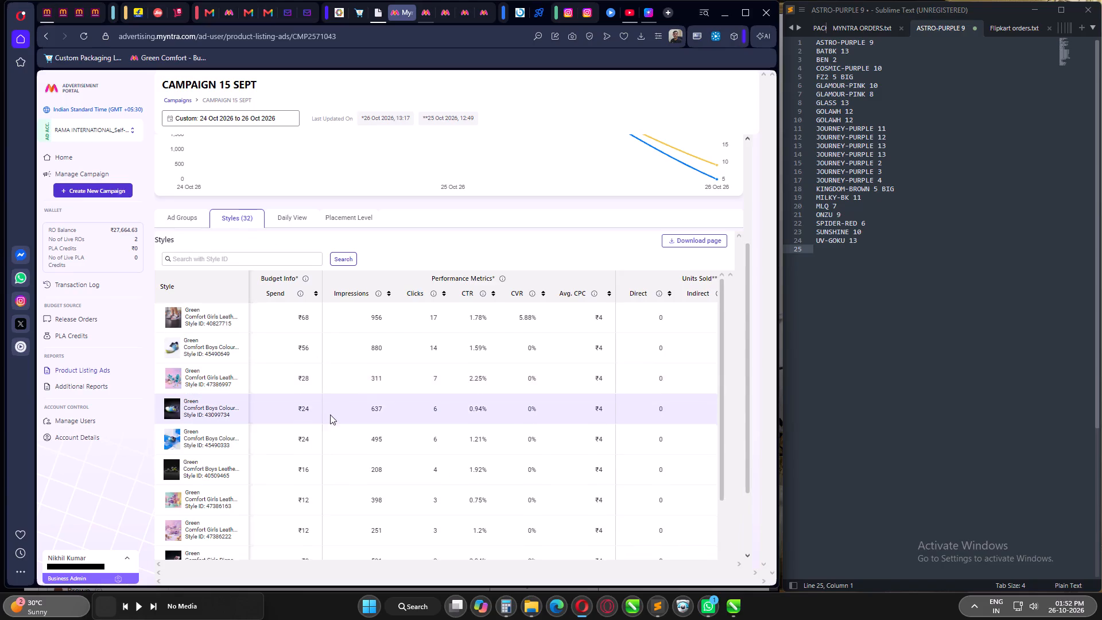
{"action": "scroll", "coordinate": [330, 413], "scroll_direction": "down", "scroll_amount": 1}
{"action": "scroll", "coordinate": [330, 414], "scroll_direction": "up", "scroll_amount": 4}
{"action": "scroll", "coordinate": [498, 467], "scroll_direction": "down", "scroll_amount": 13}
{"action": "scroll", "coordinate": [513, 479], "scroll_direction": "up", "scroll_amount": 6}
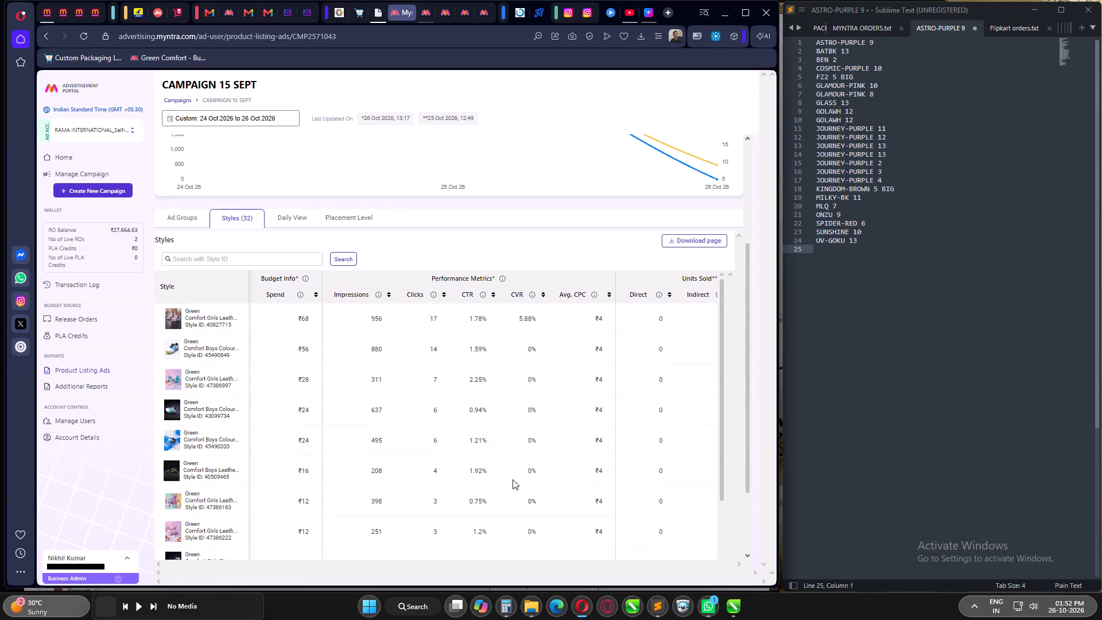
{"action": "scroll", "coordinate": [513, 479], "scroll_direction": "up", "scroll_amount": 4}
{"action": "scroll", "coordinate": [480, 506], "scroll_direction": "down", "scroll_amount": 8}
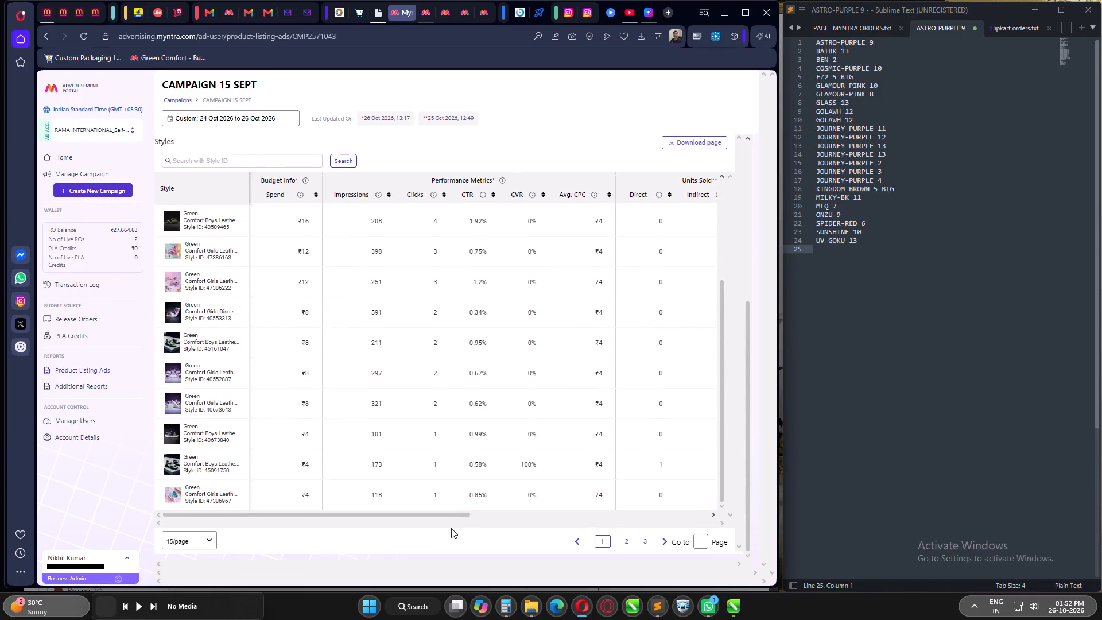
{"action": "left_click_drag", "start_coordinate": [450, 516], "coordinate": [774, 517]}
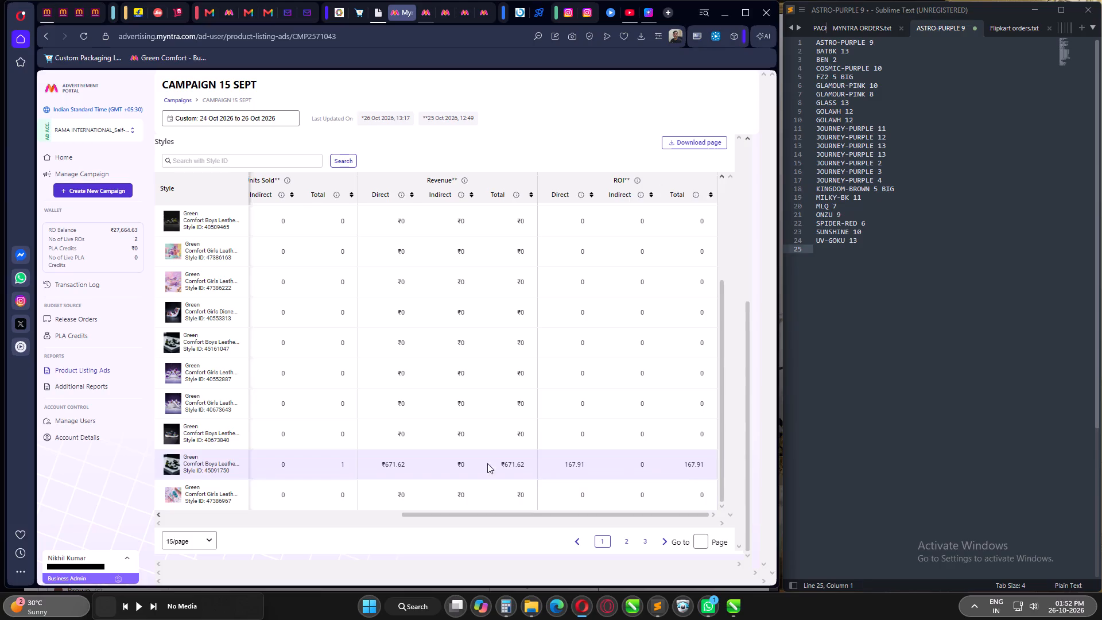
{"action": "left_click_drag", "start_coordinate": [452, 514], "coordinate": [126, 518]}
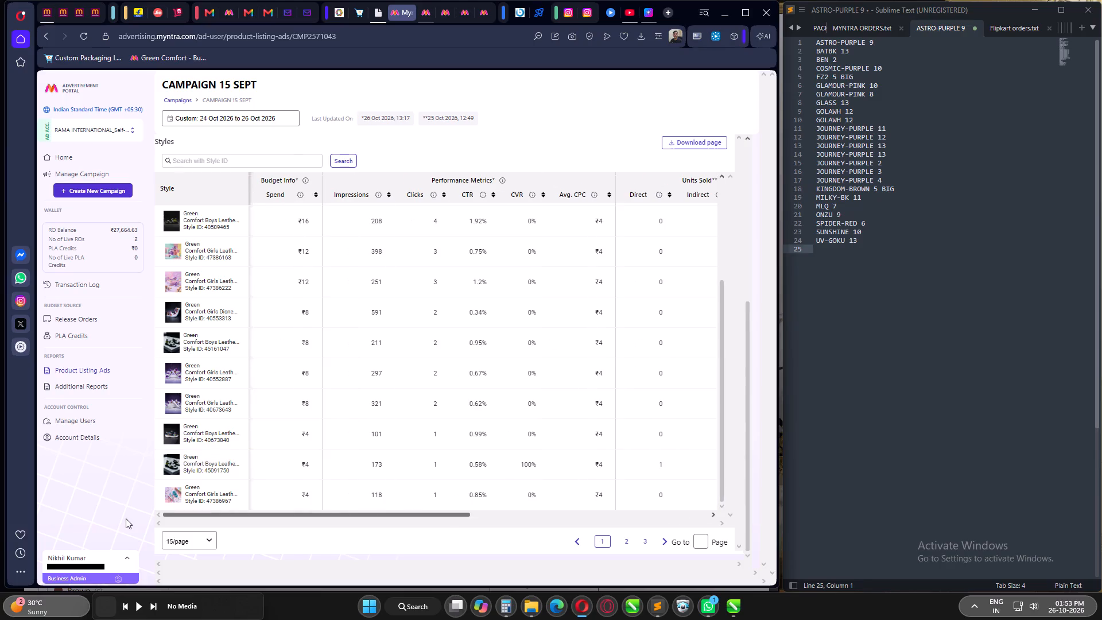
{"action": "left_click_drag", "start_coordinate": [126, 518], "coordinate": [597, 509]}
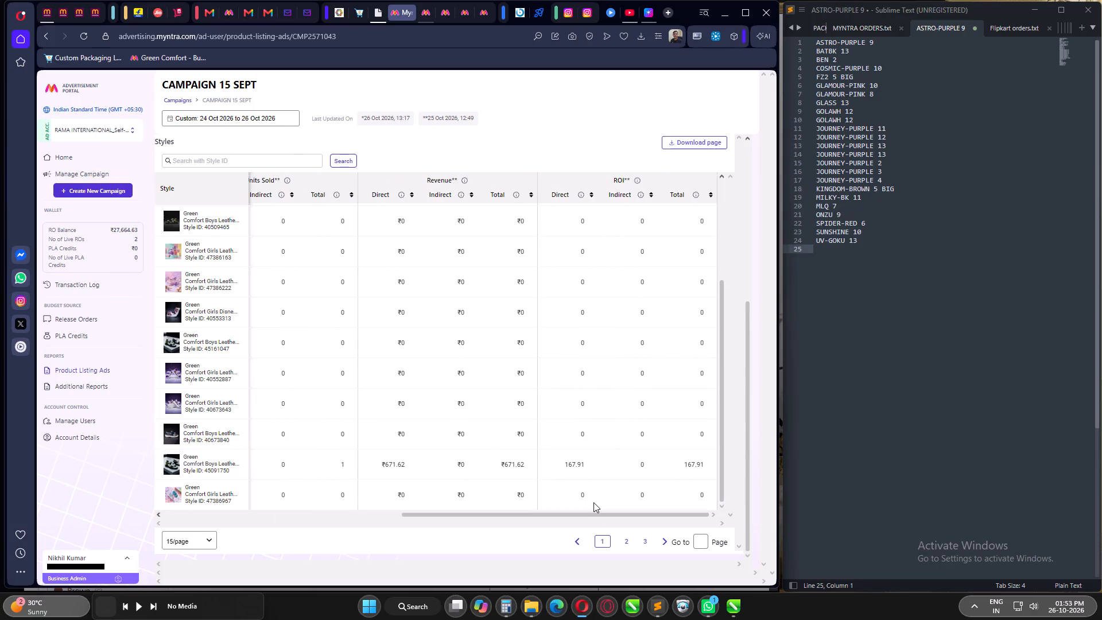
{"action": "scroll", "coordinate": [520, 447], "scroll_direction": "up", "scroll_amount": 8}
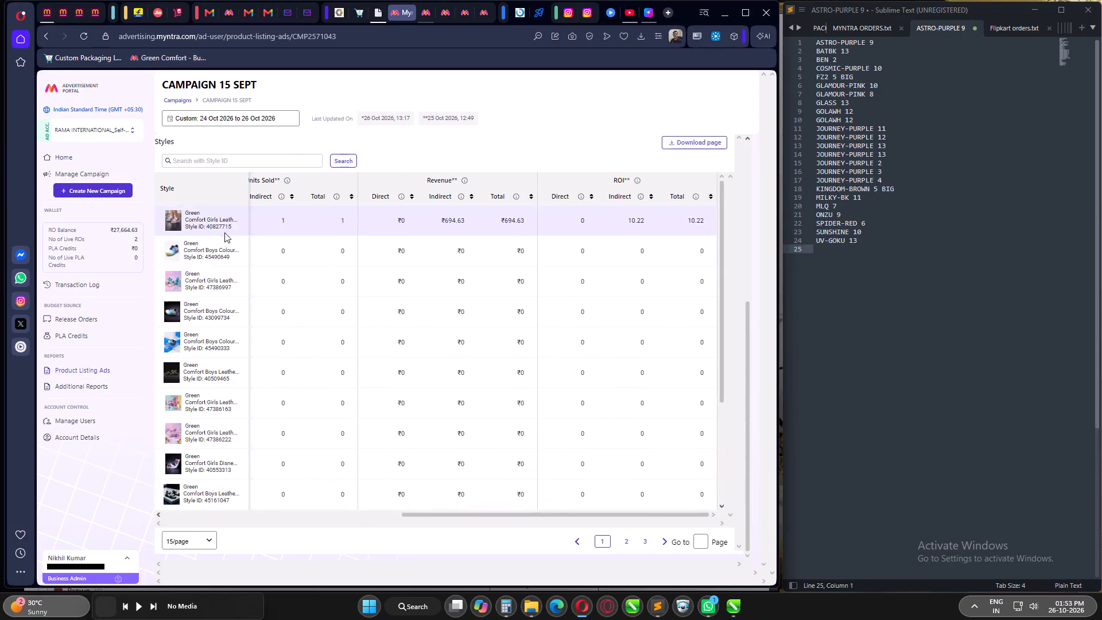
{"action": "left_click_drag", "start_coordinate": [545, 517], "coordinate": [243, 512]}
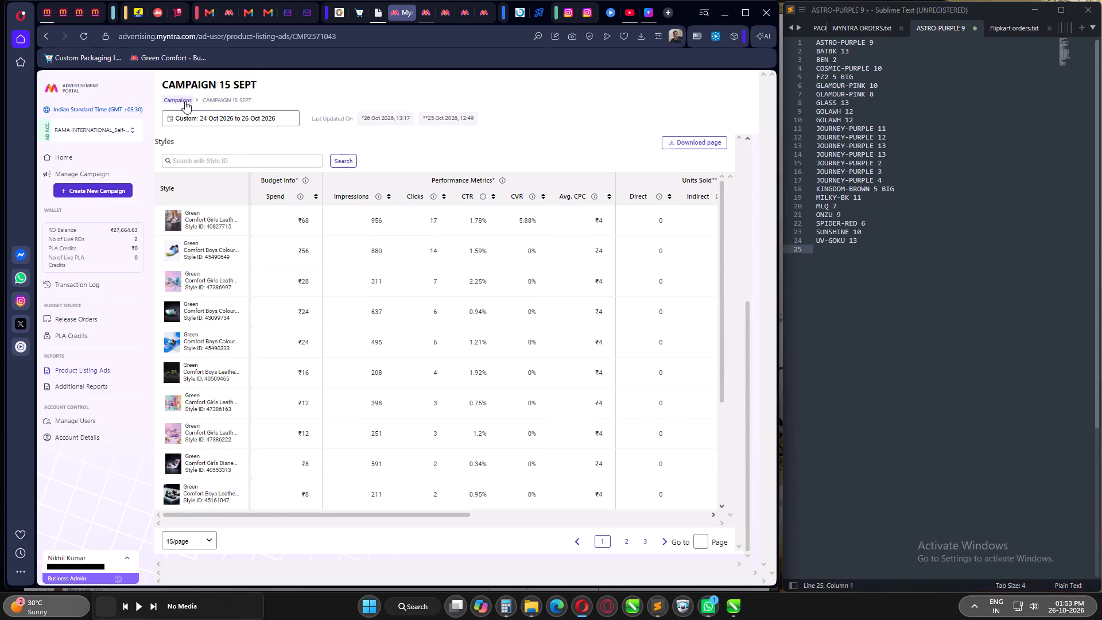
{"action": "left_click", "coordinate": [185, 101]}
Open CAMPAIGN 15 SEPT in campaign management to view its ad groups.
{"action": "left_click", "coordinate": [87, 175]}
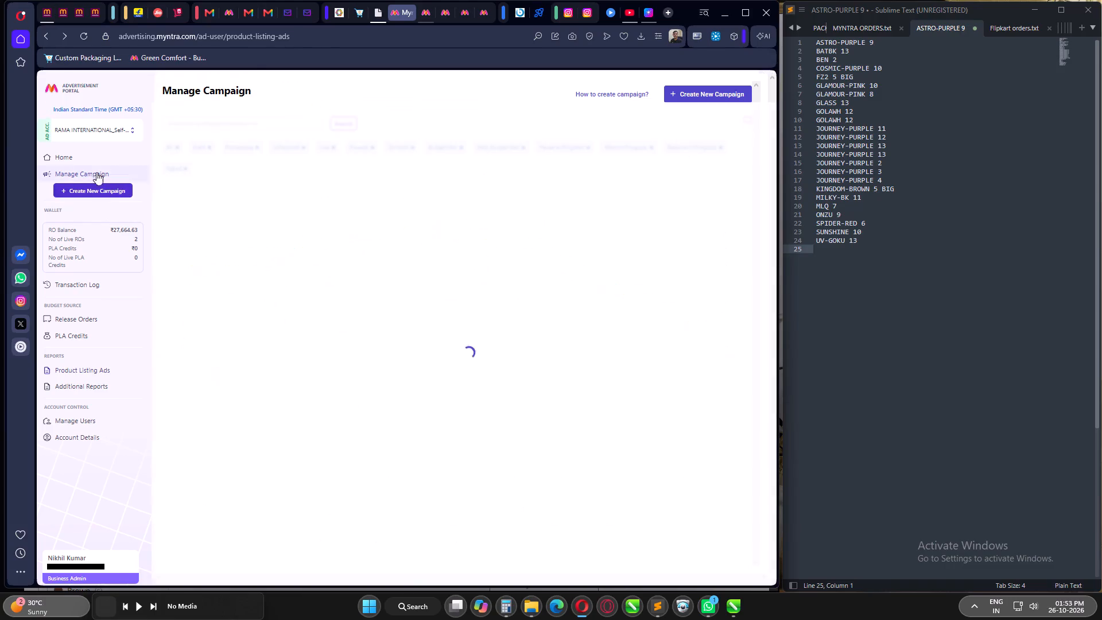
{"action": "left_click", "coordinate": [213, 304]}
{"action": "left_click", "coordinate": [213, 301]}
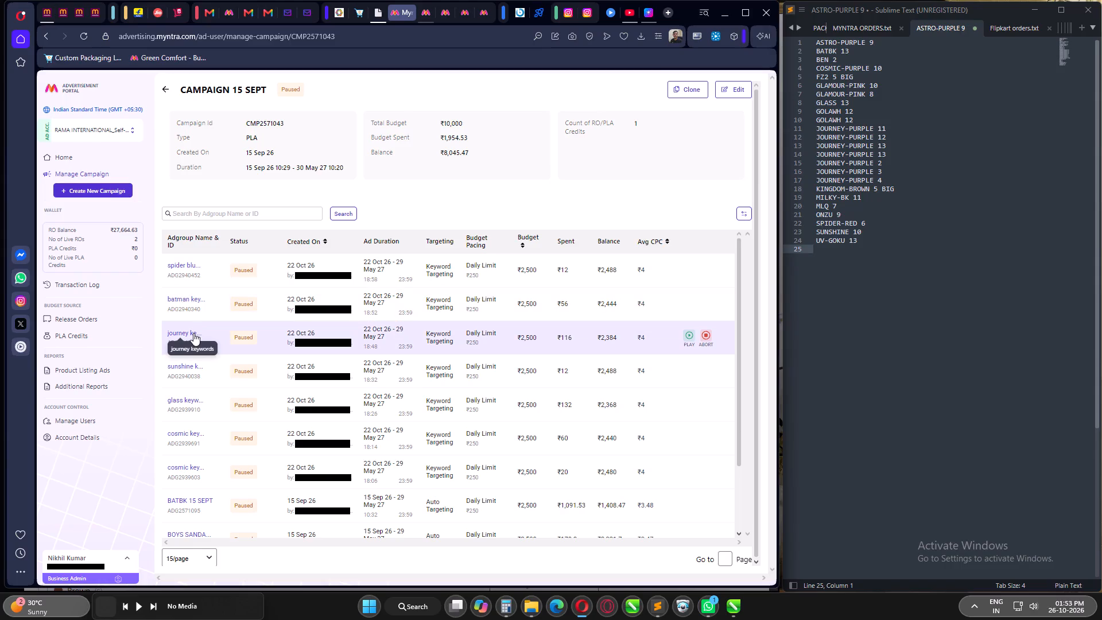
{"action": "left_click", "coordinate": [877, 28]}
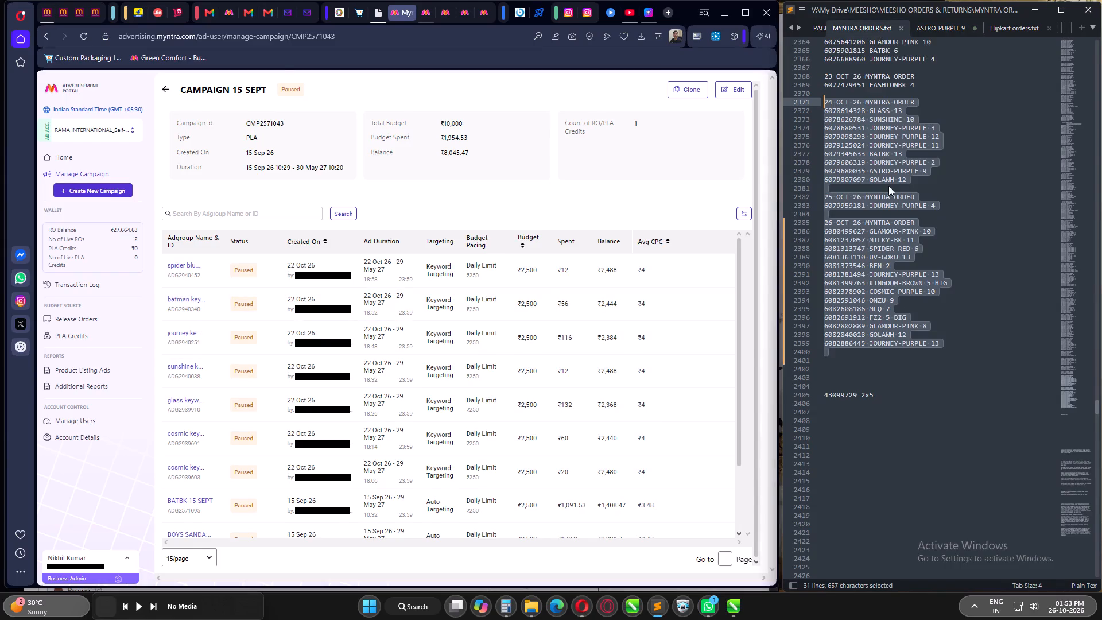
{"action": "left_click", "coordinate": [911, 381]}
{"action": "scroll", "coordinate": [911, 381], "scroll_direction": "down", "scroll_amount": 14}
{"action": "scroll", "coordinate": [910, 381], "scroll_direction": "down", "scroll_amount": 13}
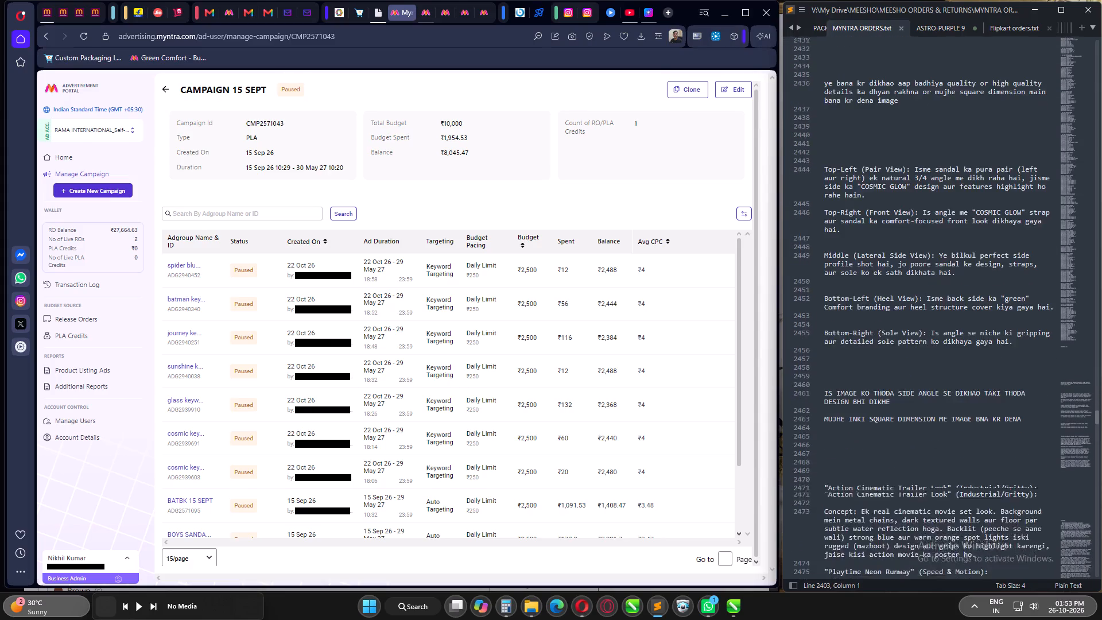
{"action": "scroll", "coordinate": [910, 382], "scroll_direction": "down", "scroll_amount": 12}
{"action": "scroll", "coordinate": [910, 382], "scroll_direction": "down", "scroll_amount": 17}
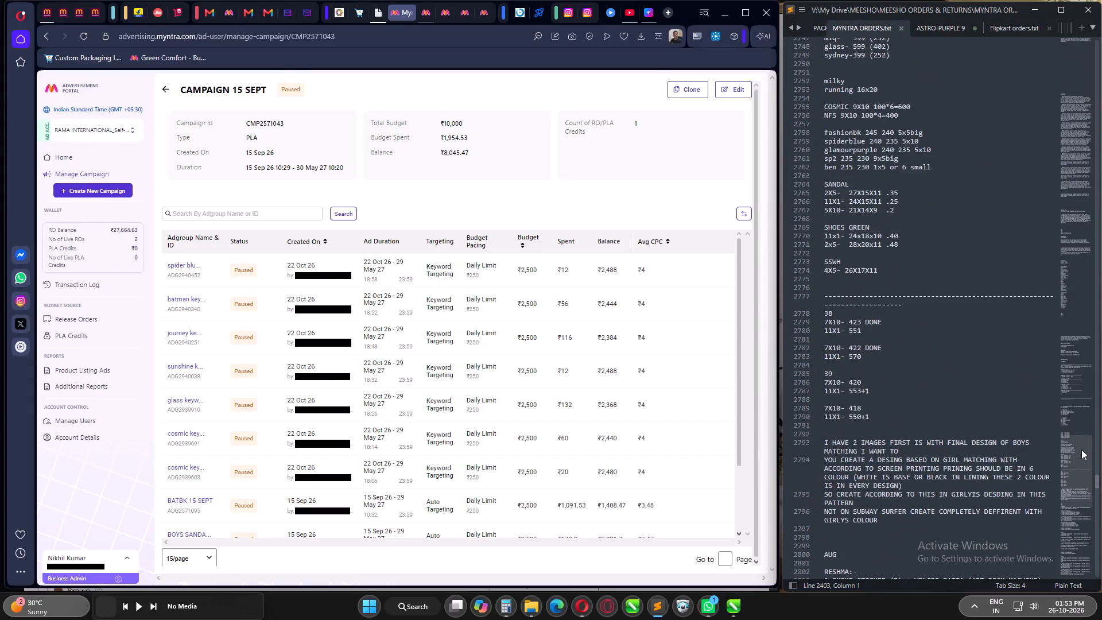
{"action": "left_click_drag", "start_coordinate": [1081, 449], "coordinate": [1071, 369]}
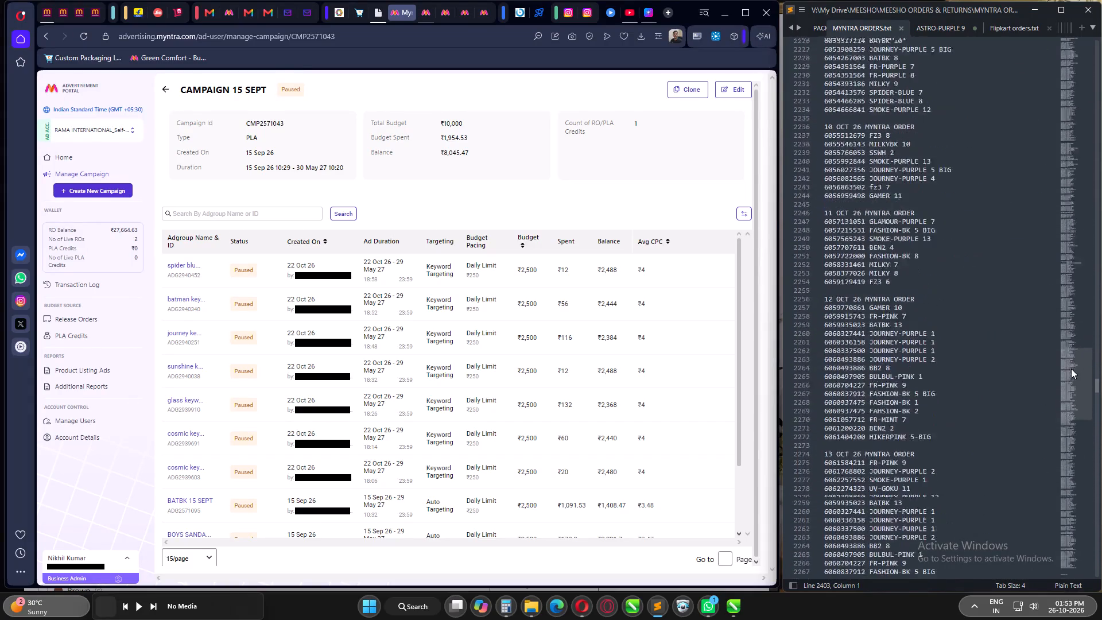
{"action": "left_click_drag", "start_coordinate": [1071, 369], "coordinate": [1072, 385]}
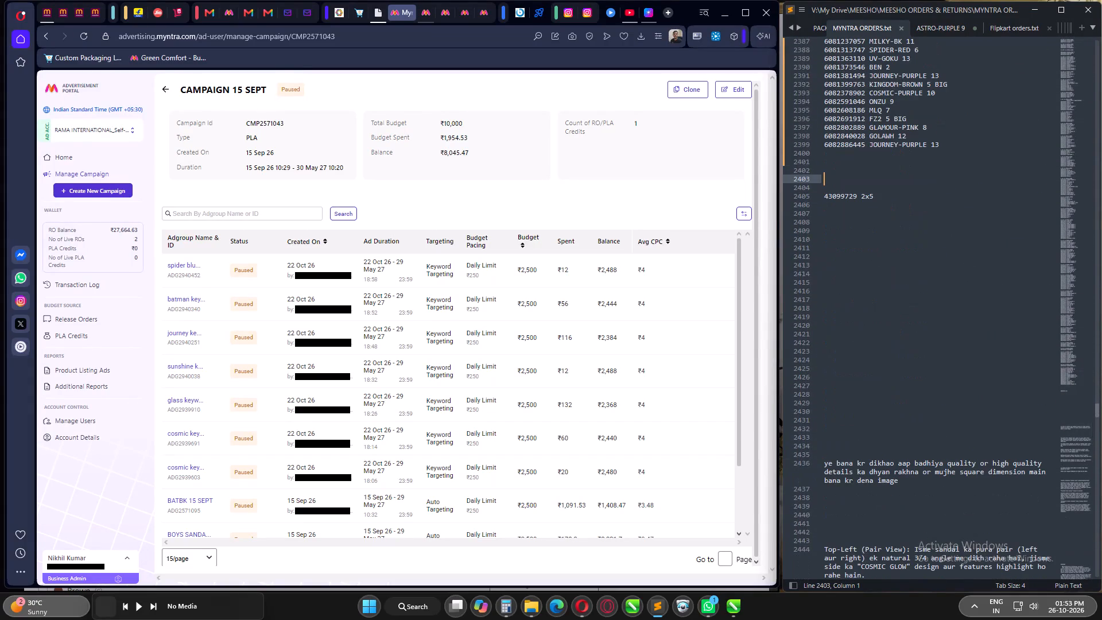
Add a dashed separator line below the 26 OCT 26 Myntra orders with the heading "ads-" beneath it.
{"action": "left_click", "coordinate": [839, 162]}
{"action": "key", "text": "minus"}
{"action": "key", "text": "minus"}
{"action": "key", "text": "minus"}
{"action": "key", "text": "minus"}
{"action": "key", "text": "minus"}
{"action": "key", "text": "minus"}
{"action": "key", "text": "minus"}
{"action": "key", "text": "minus"}
{"action": "key", "text": "minus"}
{"action": "key", "text": "minus"}
{"action": "key", "text": "minus"}
{"action": "key", "text": "minus"}
{"action": "key", "text": "minus"}
{"action": "key", "text": "minus"}
{"action": "key", "text": "minus"}
{"action": "key", "text": "minus"}
{"action": "key", "text": "minus"}
{"action": "key", "text": "minus"}
{"action": "key", "text": "minus"}
{"action": "key", "text": "minus"}
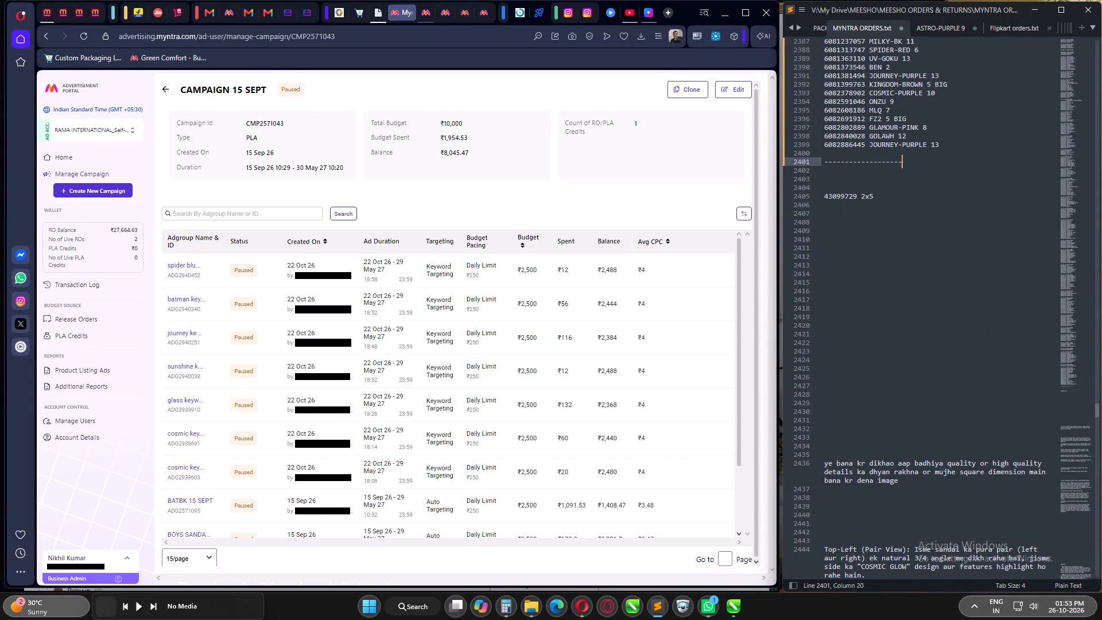
{"action": "key", "text": "Return"}
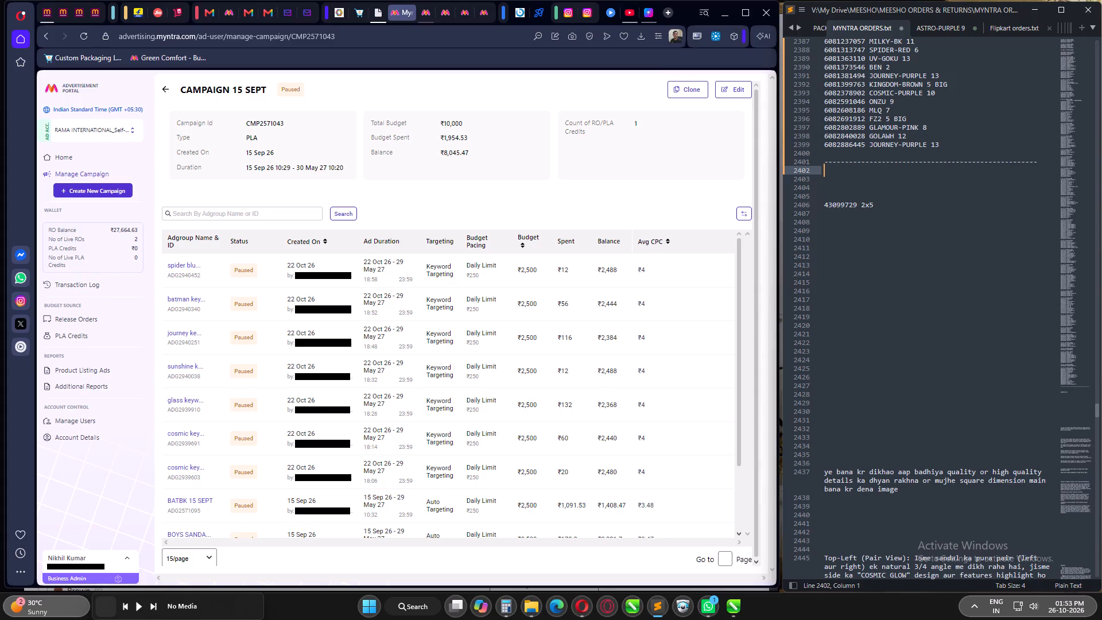
{"action": "type", "text": "ads-"}
{"action": "key", "text": "Return"}
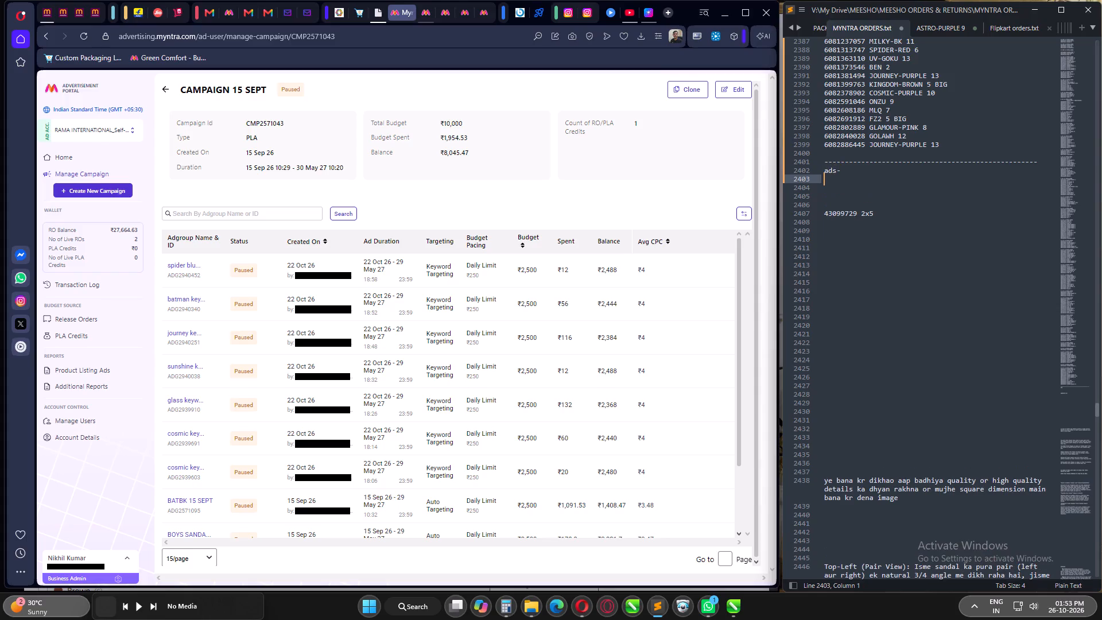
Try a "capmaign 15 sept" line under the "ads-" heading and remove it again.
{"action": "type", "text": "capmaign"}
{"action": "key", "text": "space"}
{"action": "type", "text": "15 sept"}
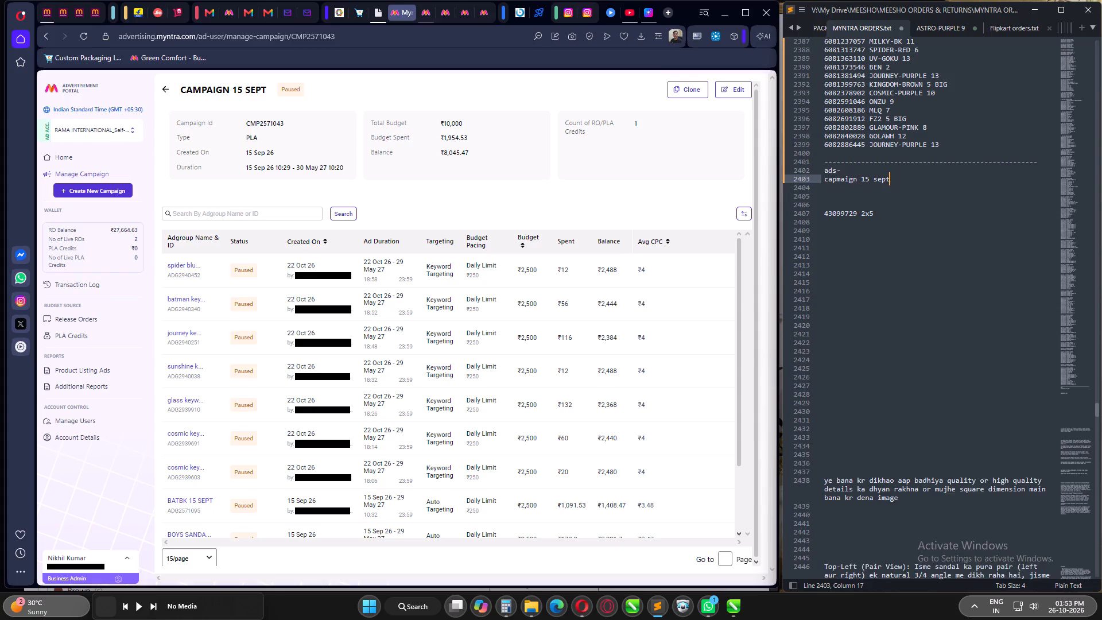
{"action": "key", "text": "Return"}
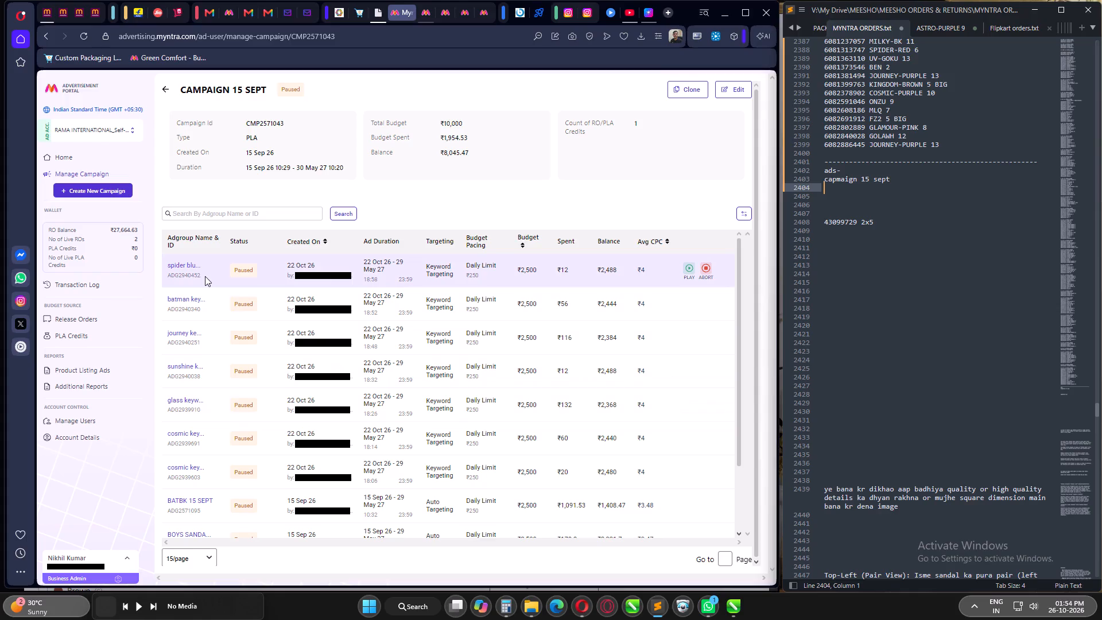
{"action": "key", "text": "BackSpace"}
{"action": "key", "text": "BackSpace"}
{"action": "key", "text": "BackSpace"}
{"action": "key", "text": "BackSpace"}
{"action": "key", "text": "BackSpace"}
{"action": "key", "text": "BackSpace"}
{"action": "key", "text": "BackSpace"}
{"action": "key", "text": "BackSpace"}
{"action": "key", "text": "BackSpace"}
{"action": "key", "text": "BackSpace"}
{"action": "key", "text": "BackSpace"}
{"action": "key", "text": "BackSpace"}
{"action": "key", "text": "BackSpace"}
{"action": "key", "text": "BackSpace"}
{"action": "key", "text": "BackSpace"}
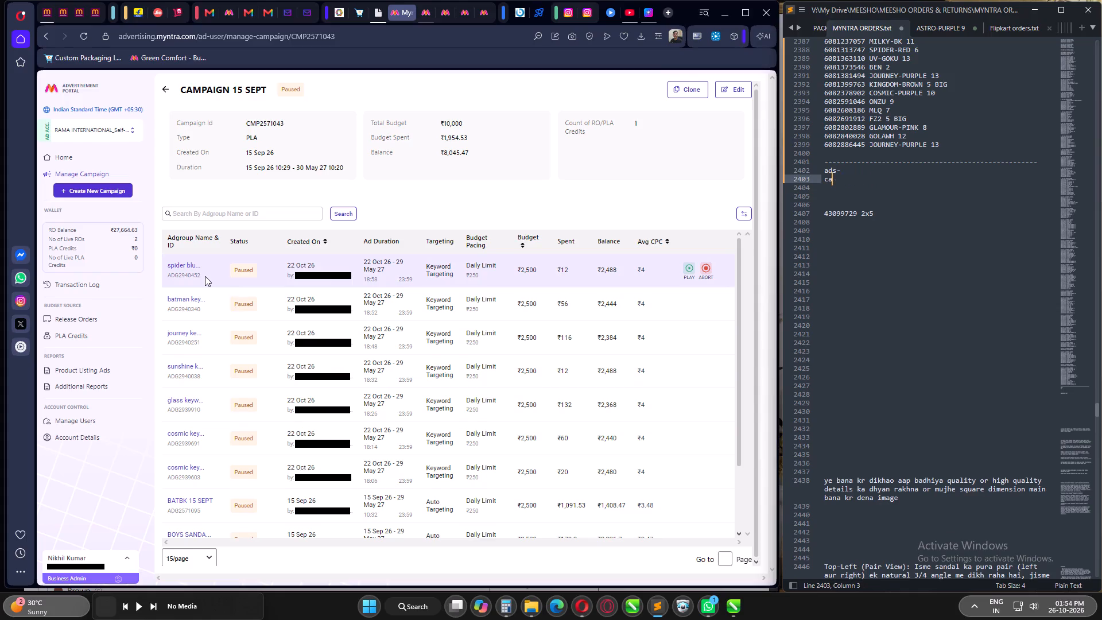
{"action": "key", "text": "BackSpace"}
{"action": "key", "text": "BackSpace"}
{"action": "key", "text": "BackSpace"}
Save MYNTRA ORDERS.txt.
{"action": "key", "text": "ctrl+s"}
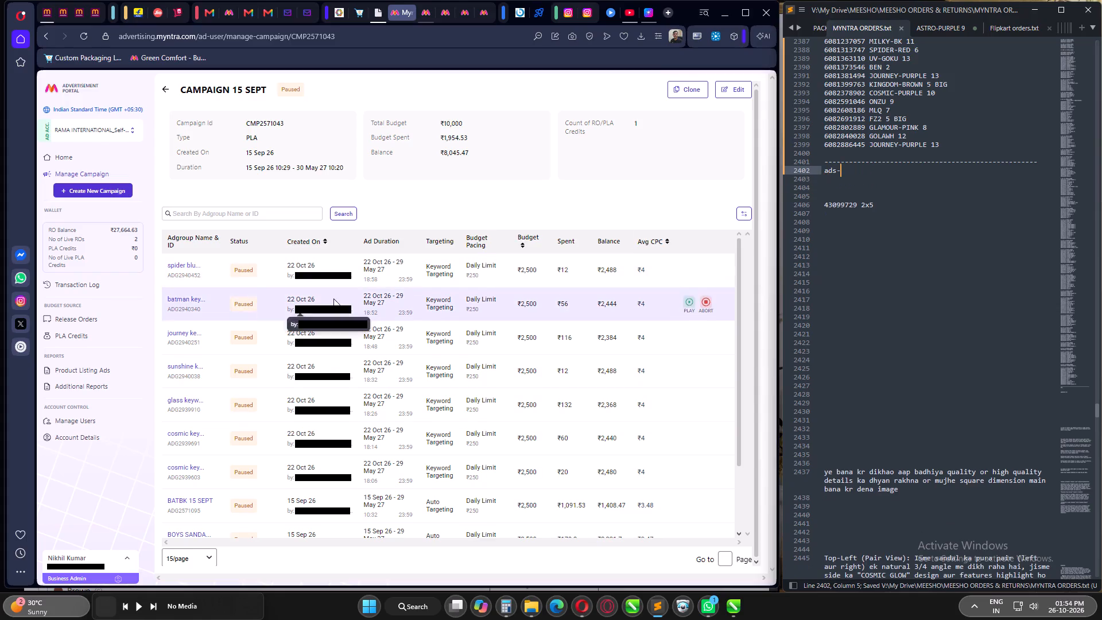
{"action": "left_click", "coordinate": [901, 225]}
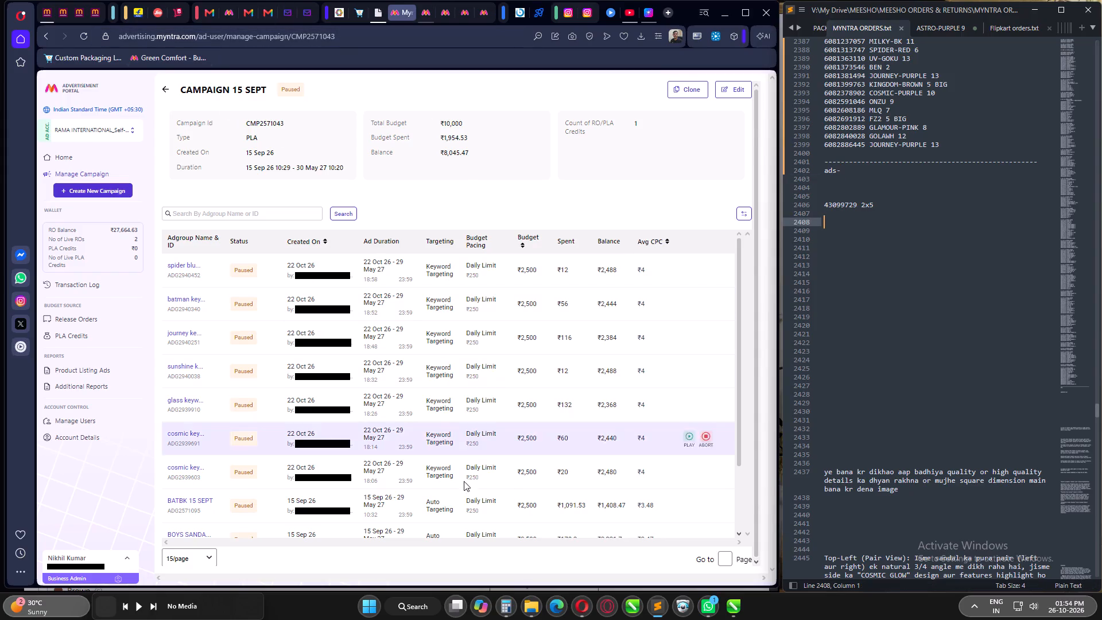
Switch to Ads Manager in Opera GX, review the COSMIC GLOW ad set's settings and open its audience locations for editing.
{"action": "left_click", "coordinate": [606, 615]}
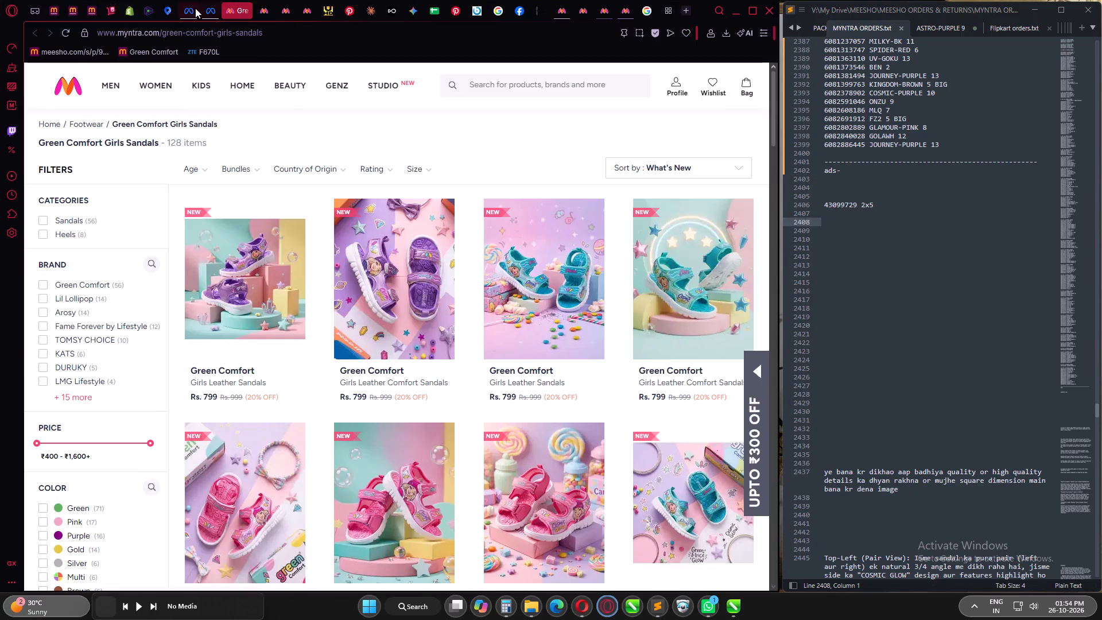
{"action": "left_click", "coordinate": [205, 12]}
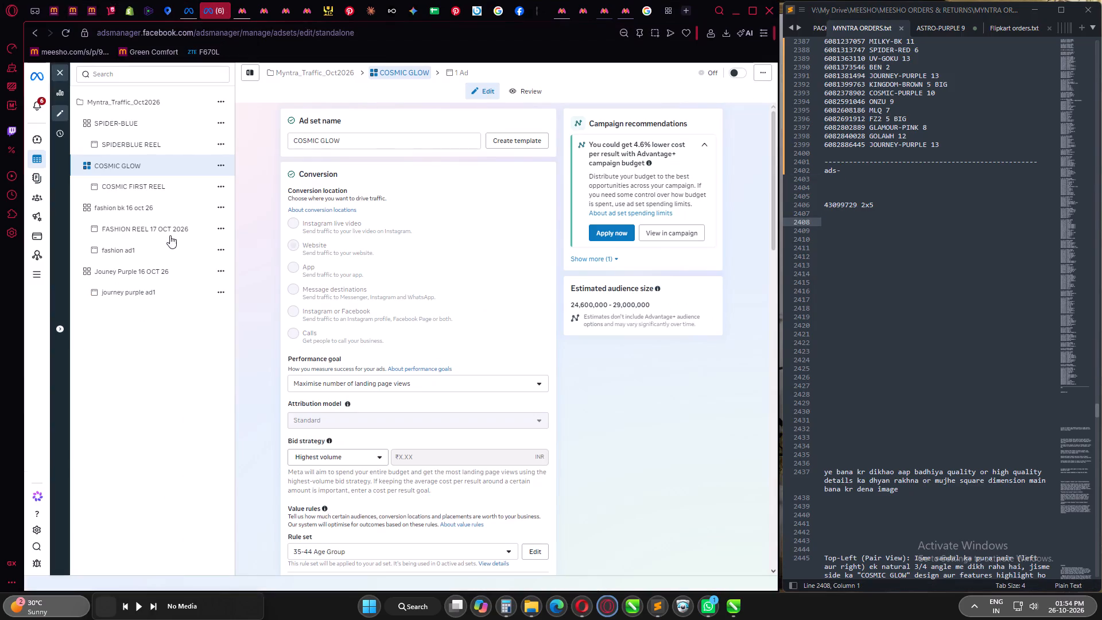
{"action": "scroll", "coordinate": [449, 388], "scroll_direction": "down", "scroll_amount": 3}
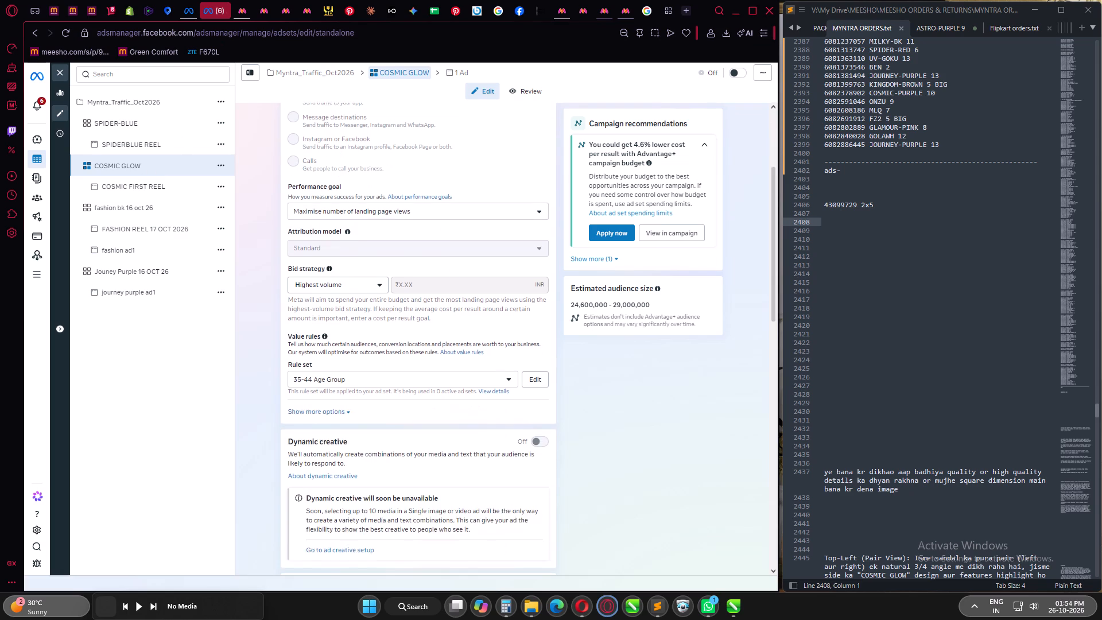
{"action": "scroll", "coordinate": [450, 388], "scroll_direction": "down", "scroll_amount": 8}
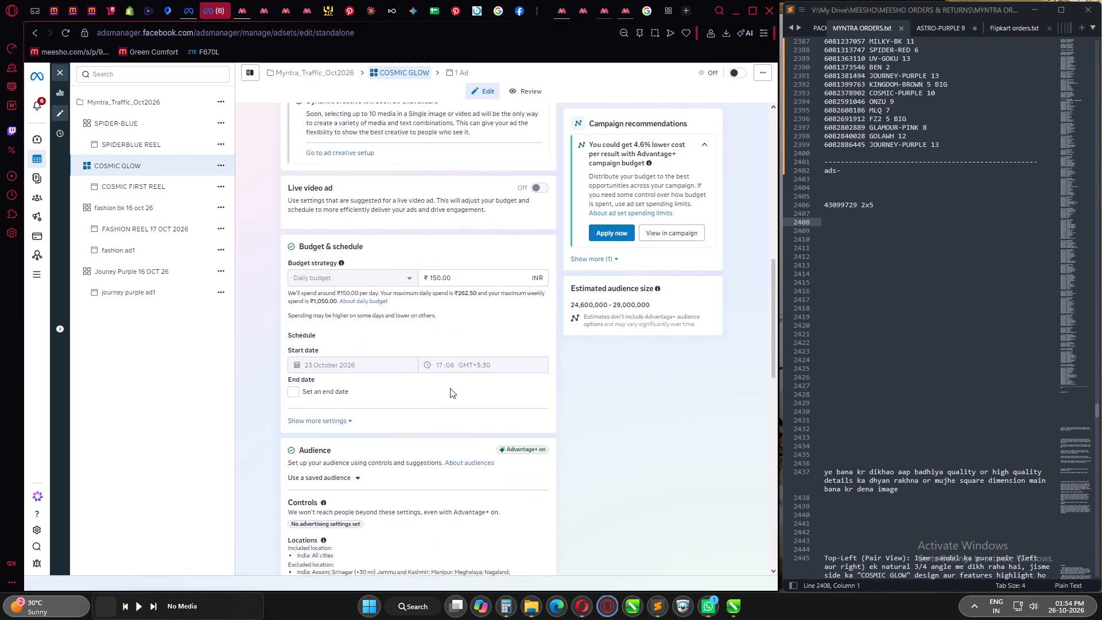
{"action": "scroll", "coordinate": [450, 388], "scroll_direction": "down", "scroll_amount": 3}
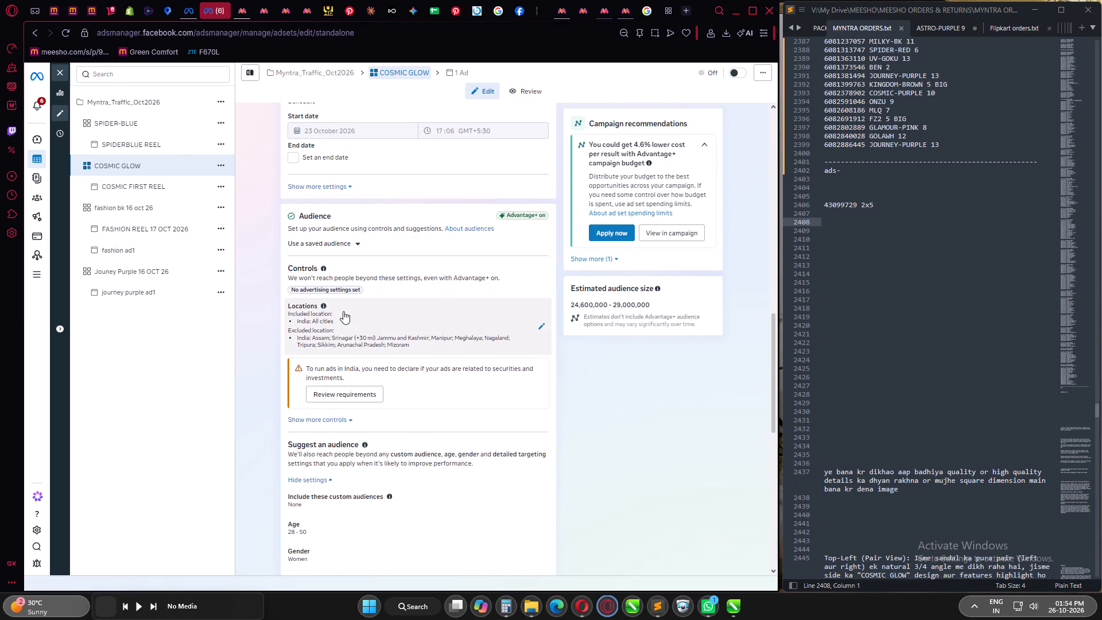
{"action": "left_click", "coordinate": [544, 325]}
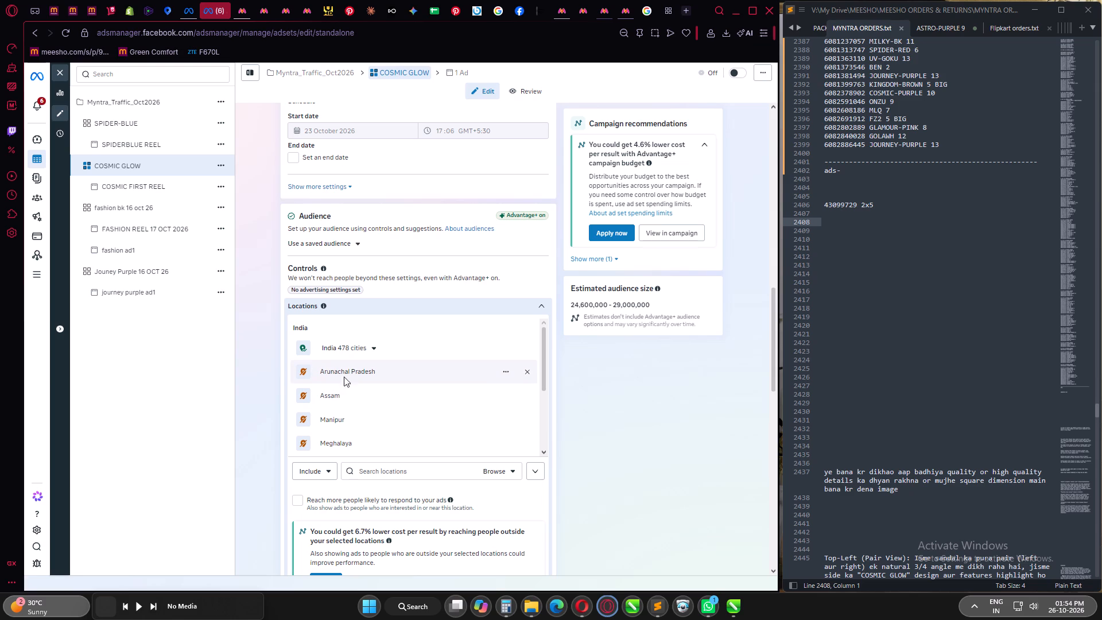
Search the web for Arunachal Pradesh in a new browser tab.
{"action": "left_click", "coordinate": [688, 7]}
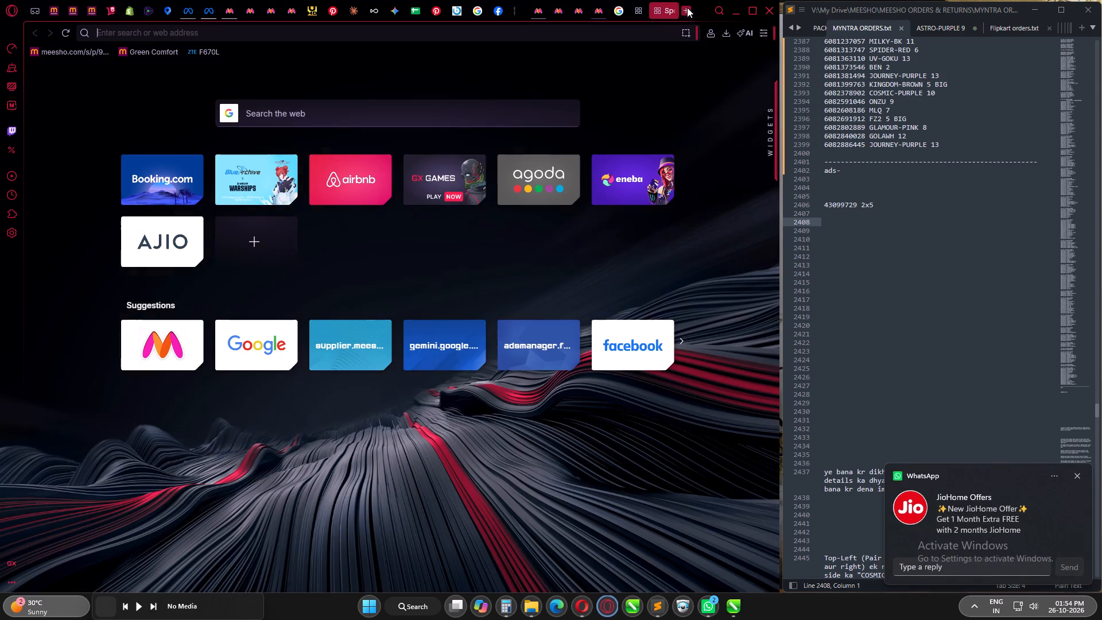
{"action": "left_click", "coordinate": [462, 38]}
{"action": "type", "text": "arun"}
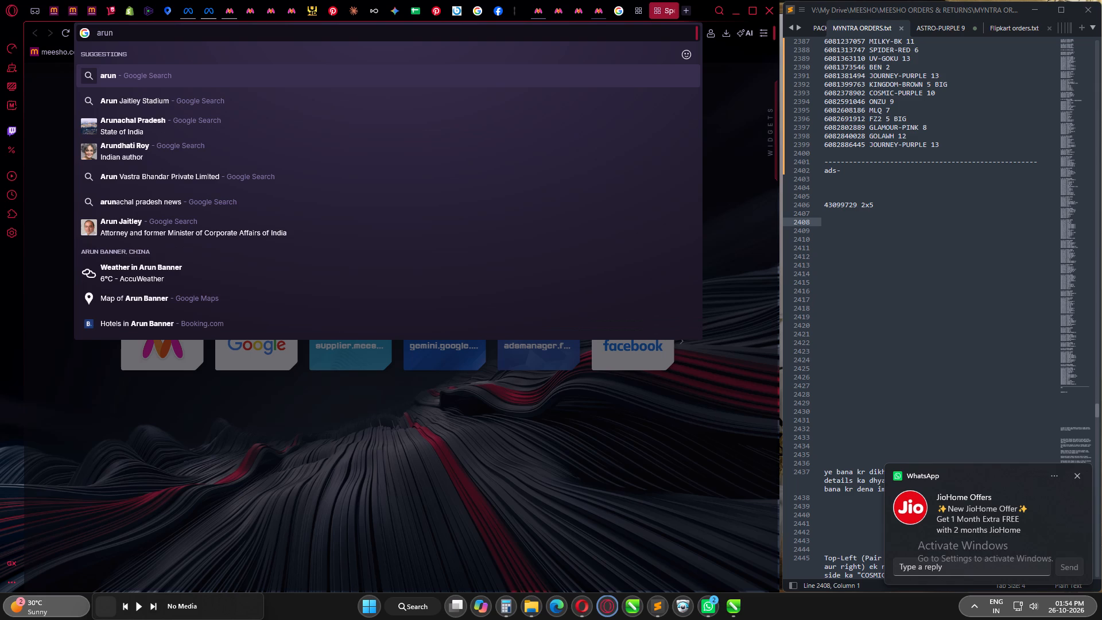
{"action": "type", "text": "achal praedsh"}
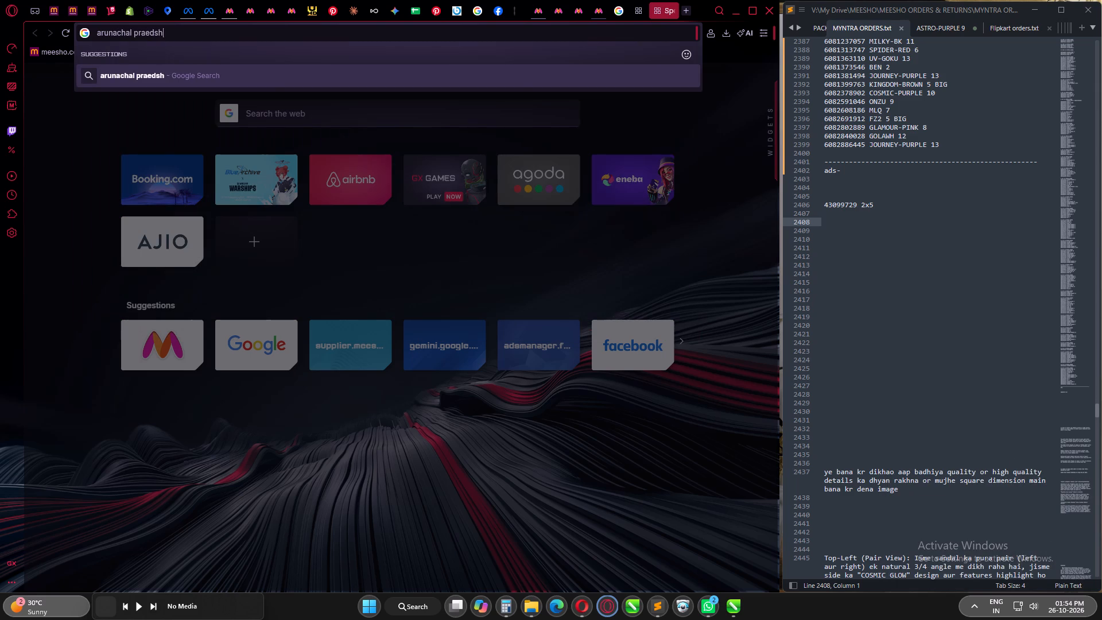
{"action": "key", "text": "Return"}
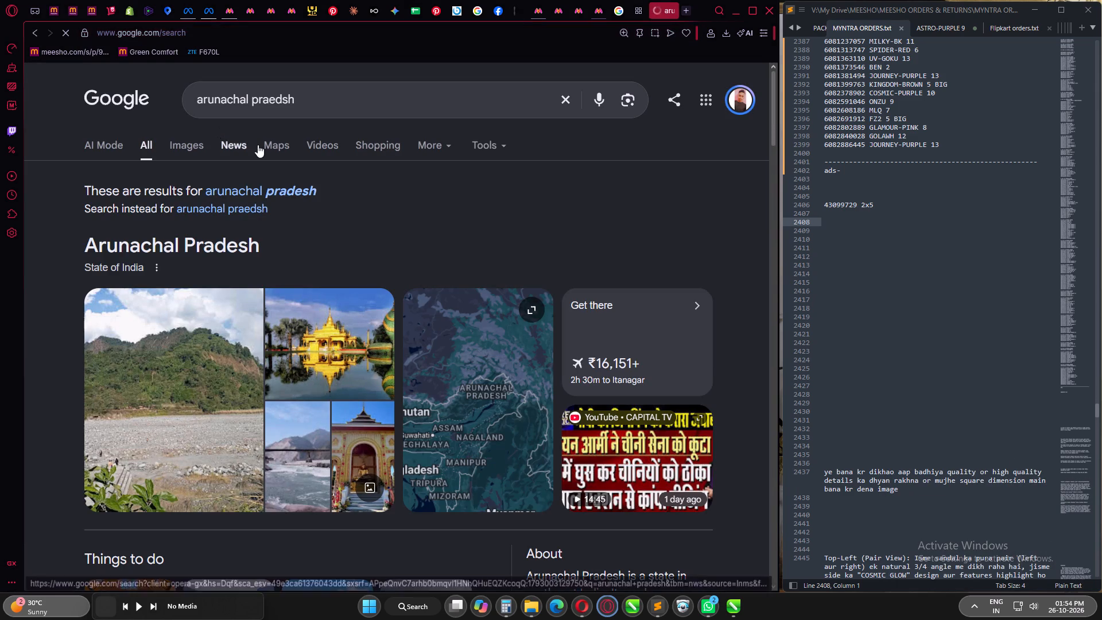
Show Arunachal Pradesh in Google Maps and examine the neighbouring northeastern states around Bangladesh and Myanmar.
{"action": "left_click", "coordinate": [275, 144]}
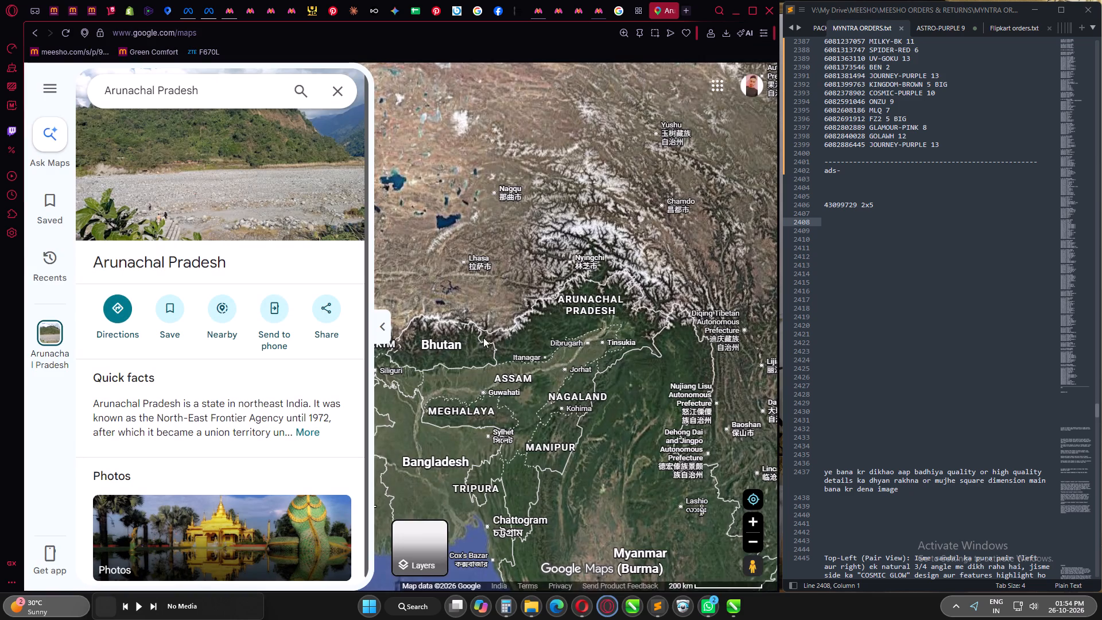
{"action": "scroll", "coordinate": [551, 338], "scroll_direction": "down", "scroll_amount": 10}
{"action": "scroll", "coordinate": [557, 354], "scroll_direction": "up", "scroll_amount": 6}
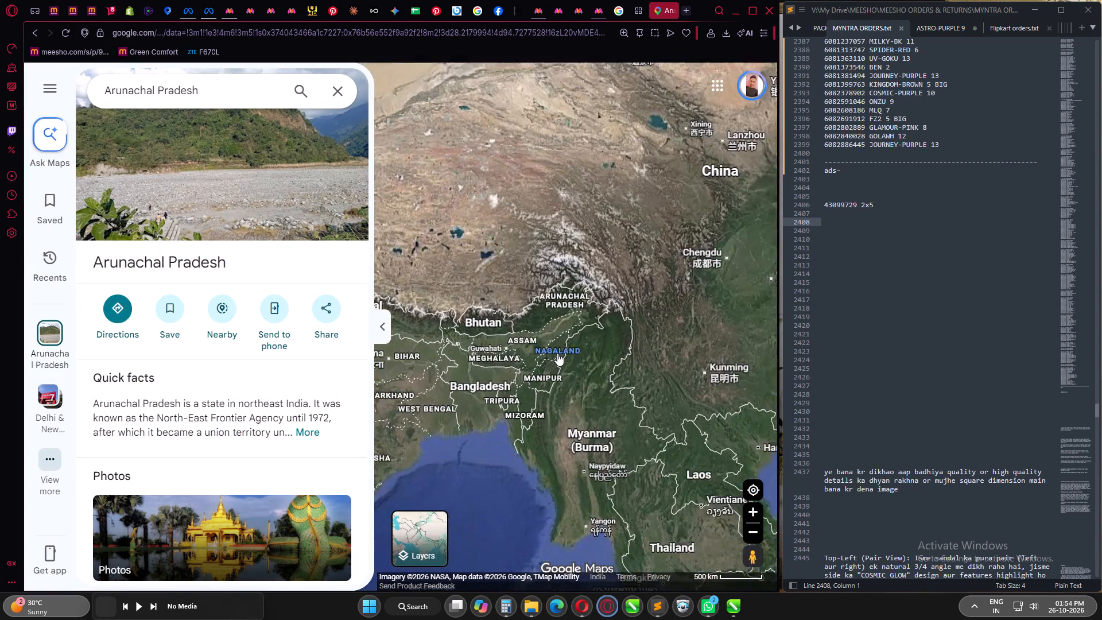
{"action": "scroll", "coordinate": [568, 351], "scroll_direction": "up", "scroll_amount": 2}
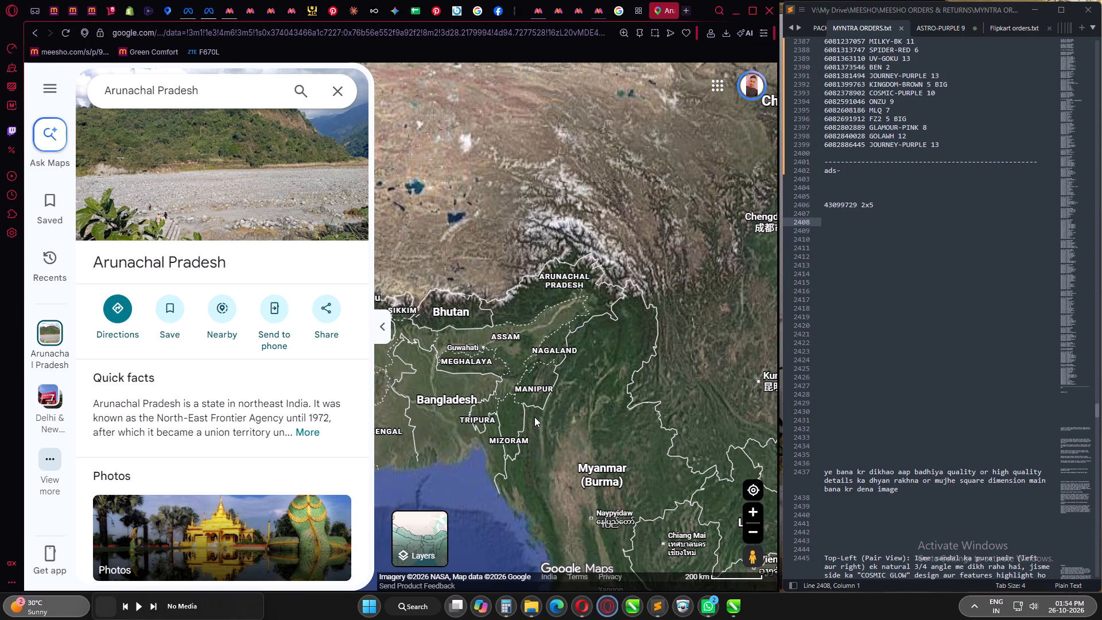
{"action": "left_click_drag", "start_coordinate": [536, 414], "coordinate": [641, 292]}
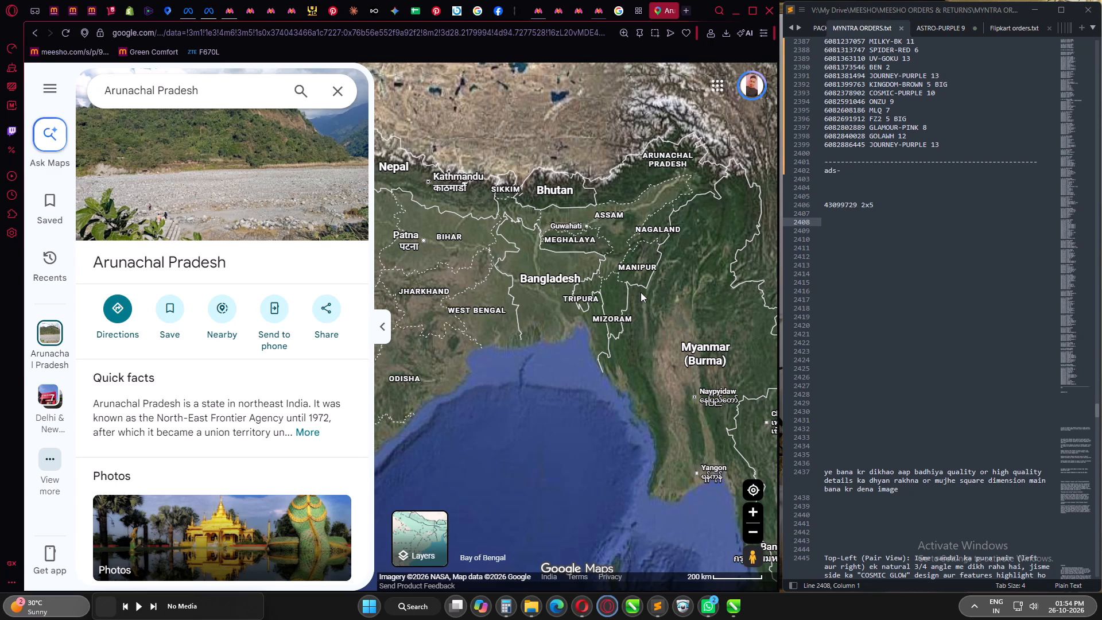
Return to the SPIDER-BLUE ad set in Meta Ads Manager and exclude Arunachal Pradesh, India from its targeted locations.
{"action": "left_click", "coordinate": [212, 8]}
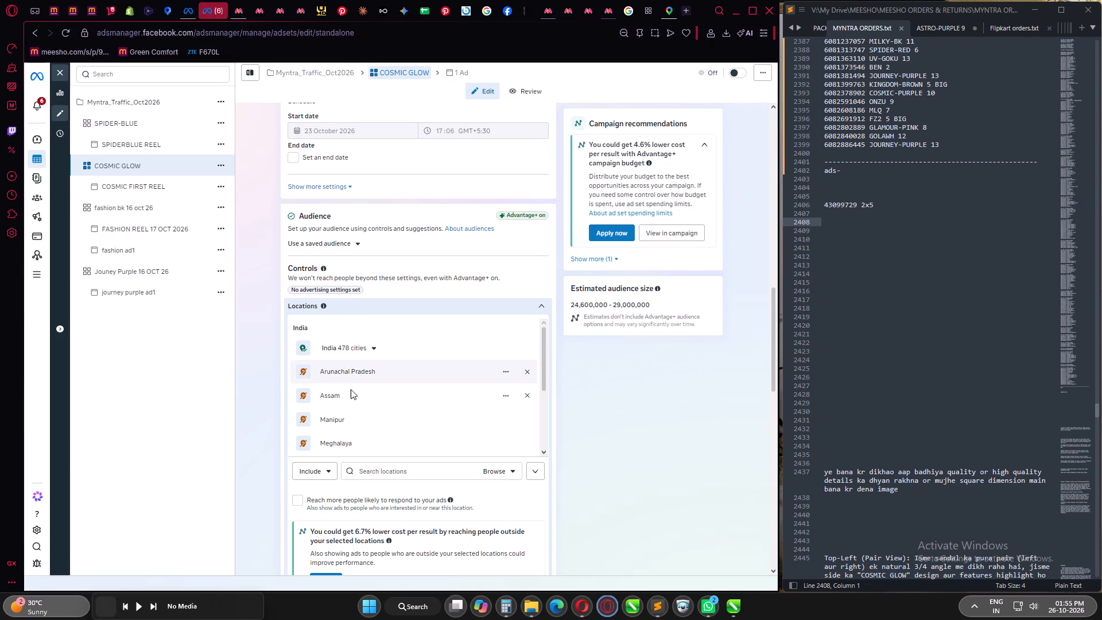
{"action": "left_click", "coordinate": [186, 6]}
{"action": "left_click", "coordinate": [328, 356]}
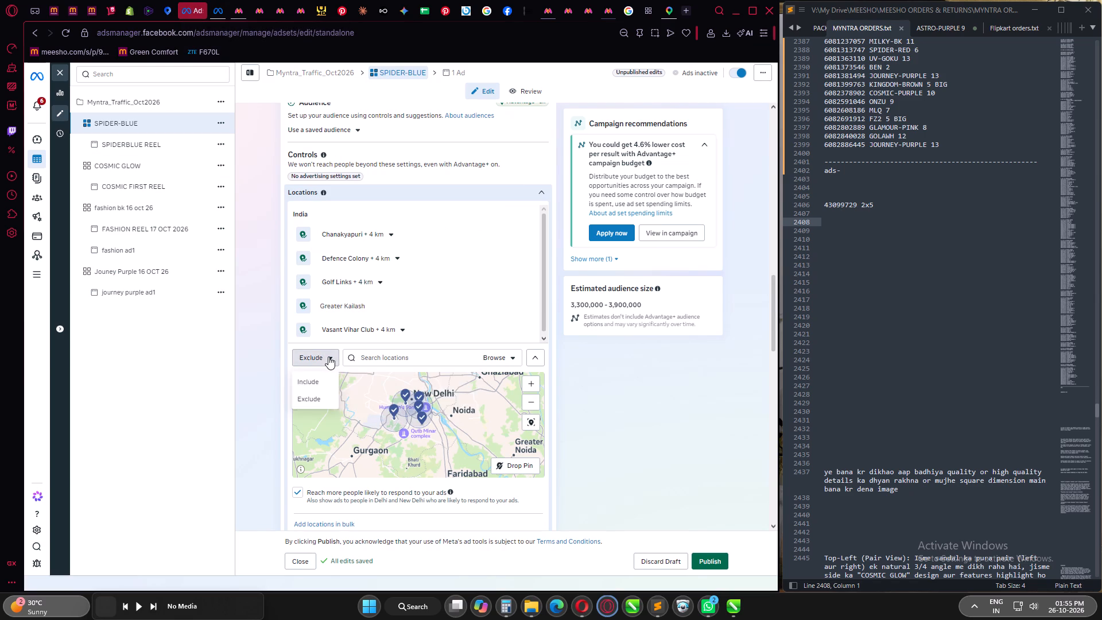
{"action": "left_click", "coordinate": [328, 356]}
{"action": "left_click", "coordinate": [391, 356]}
{"action": "type", "text": "aru"}
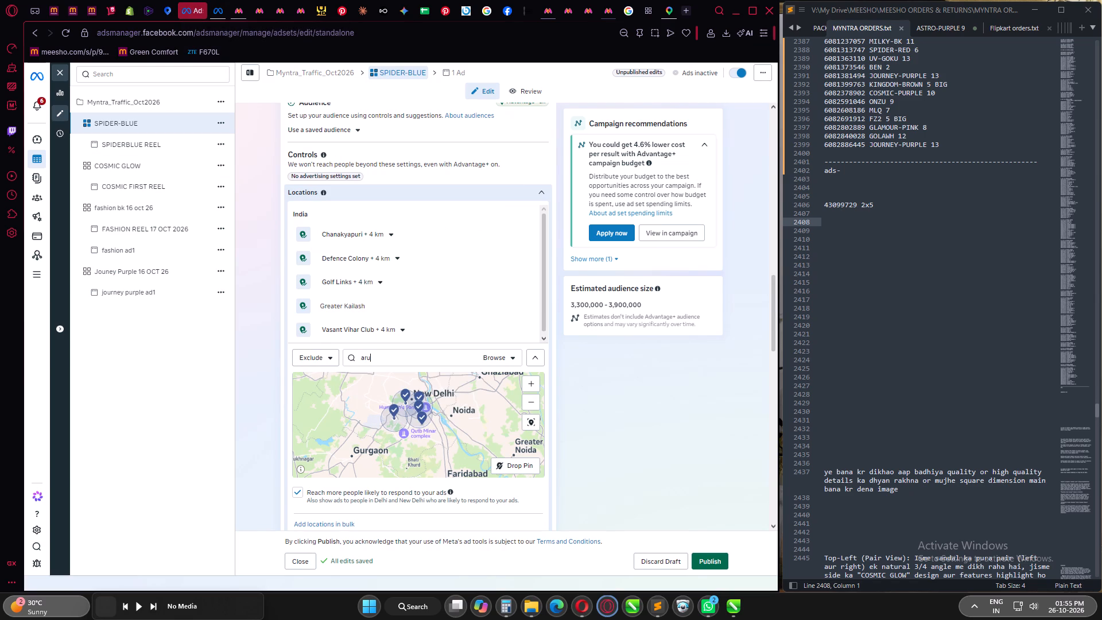
{"action": "key", "text": "n"}
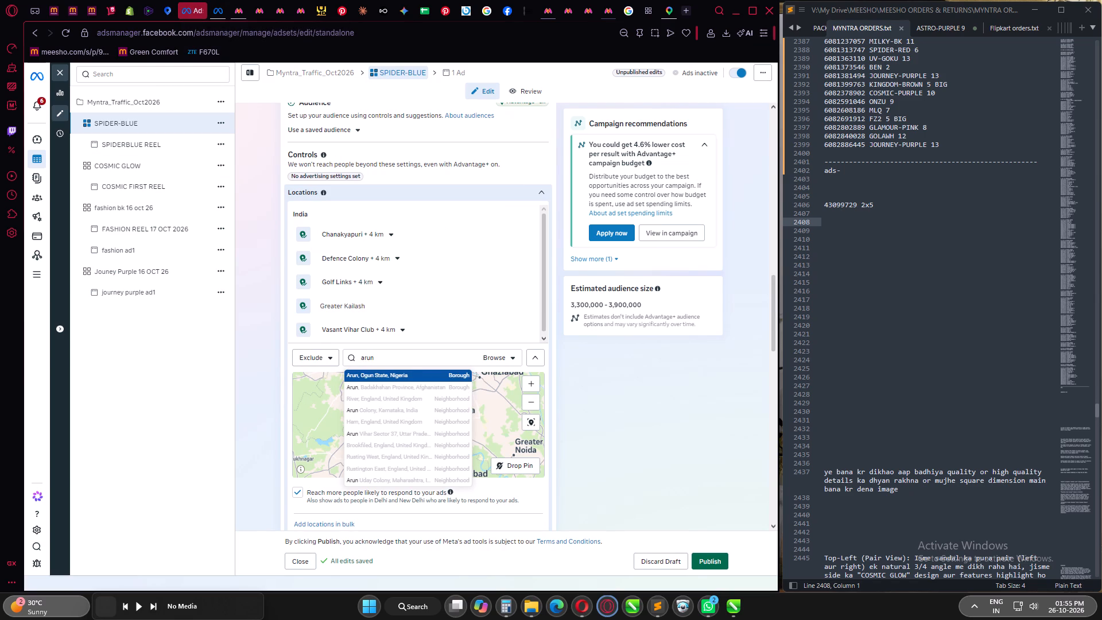
{"action": "type", "text": "achal"}
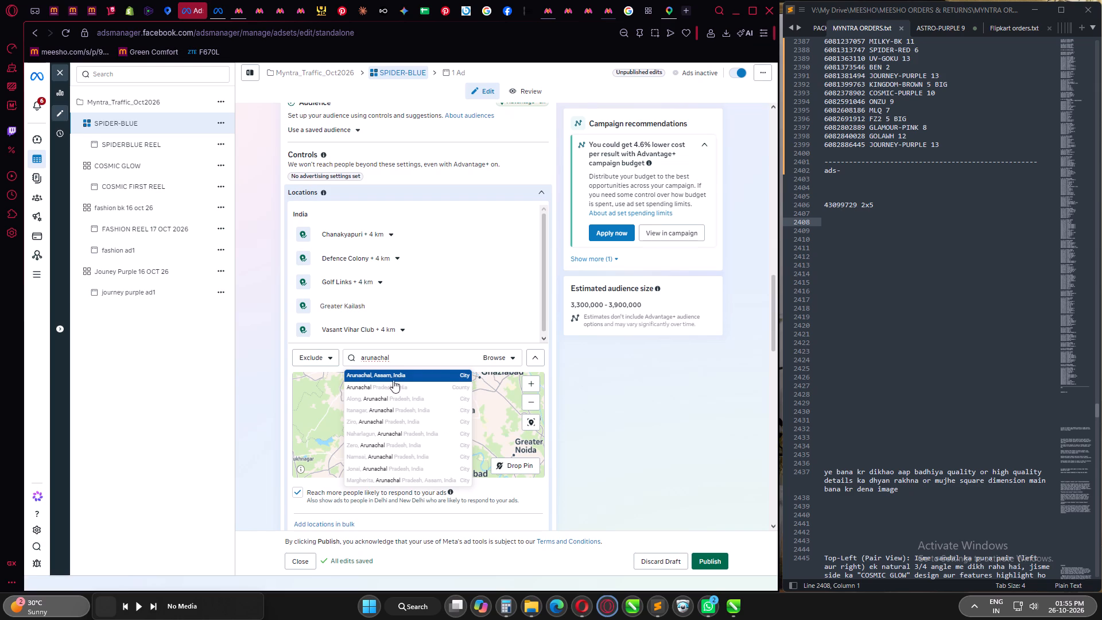
{"action": "left_click", "coordinate": [413, 387]}
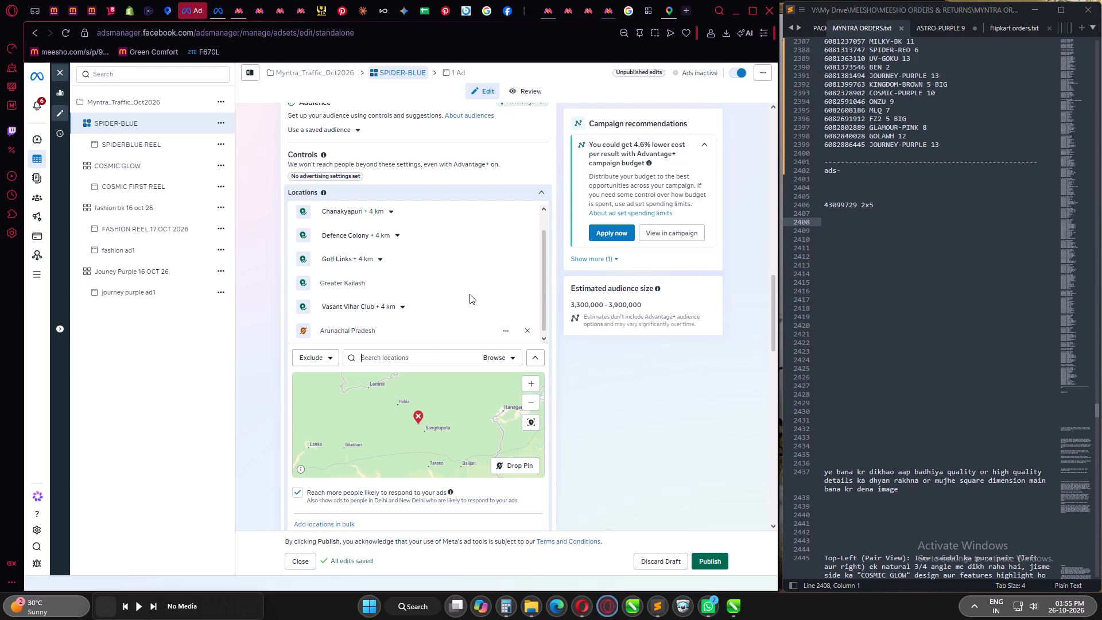
Check the COSMIC GLOW ad set's excluded locations and exclude Assam, India from the SPIDER-BLUE ad set's locations.
{"action": "left_click", "coordinate": [663, 8]}
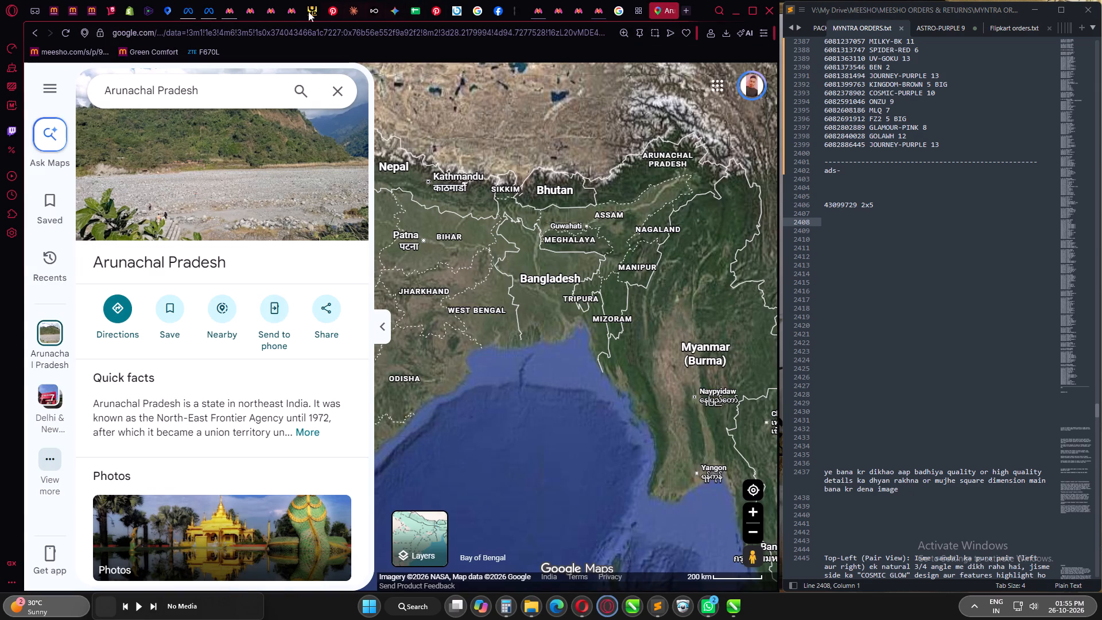
{"action": "left_click", "coordinate": [212, 9]}
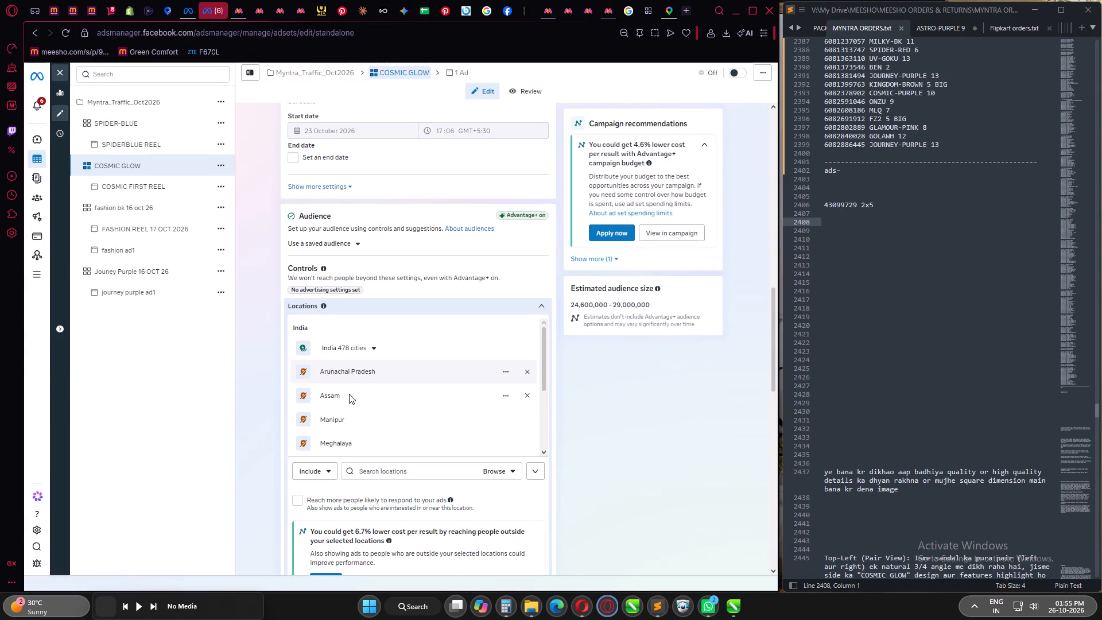
{"action": "left_click", "coordinate": [188, 10]}
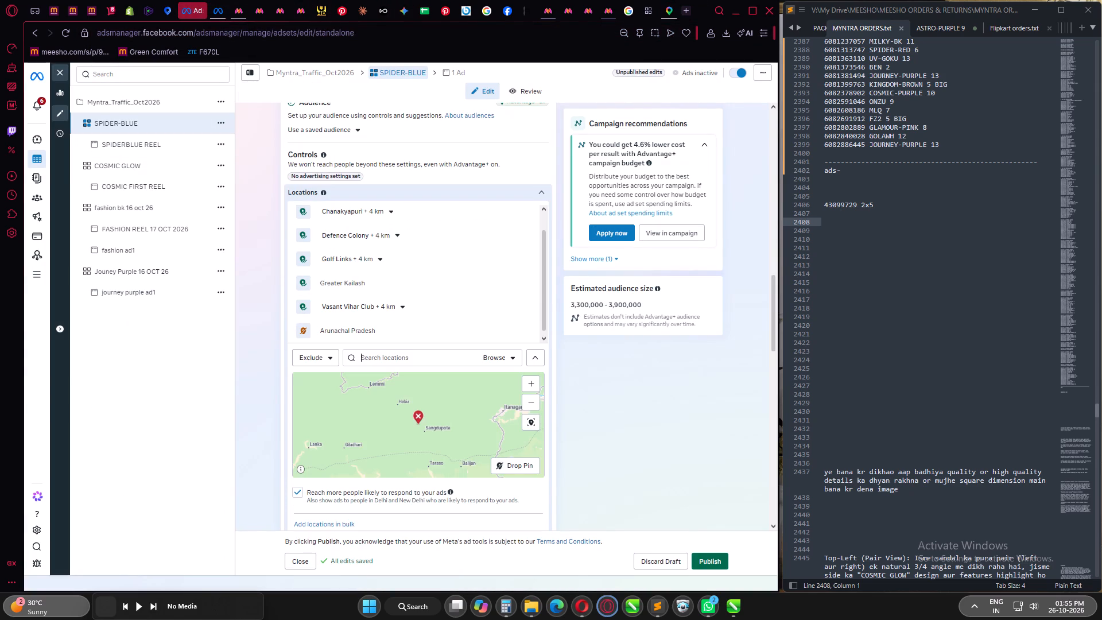
{"action": "type", "text": "asaa"}
{"action": "key", "text": "BackSpace"}
{"action": "key", "text": "BackSpace"}
{"action": "type", "text": "sam"}
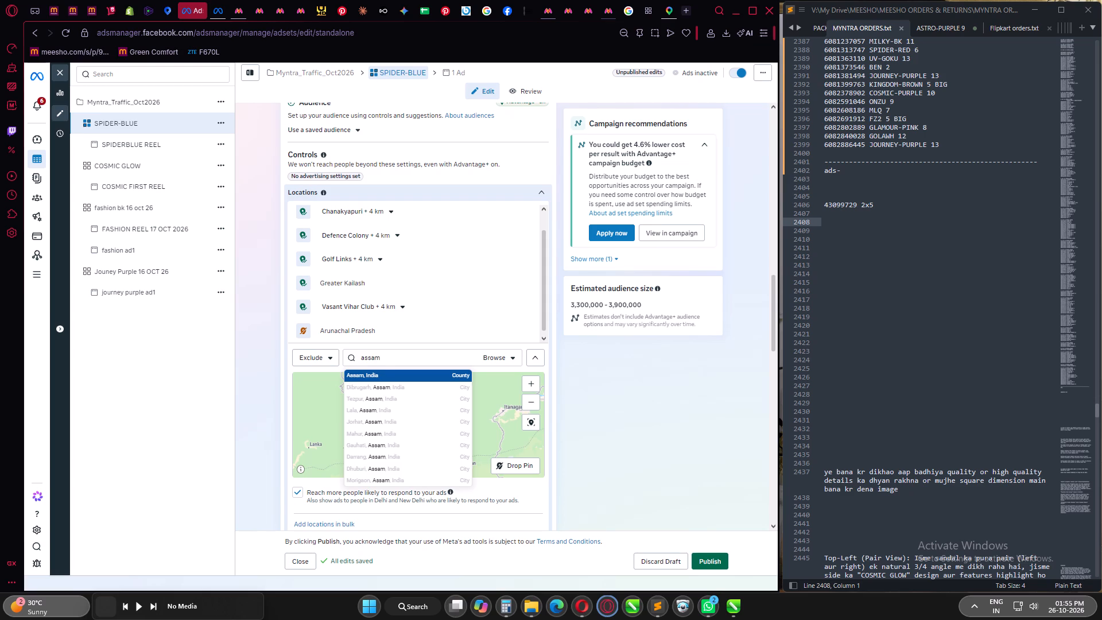
{"action": "left_click", "coordinate": [398, 375]}
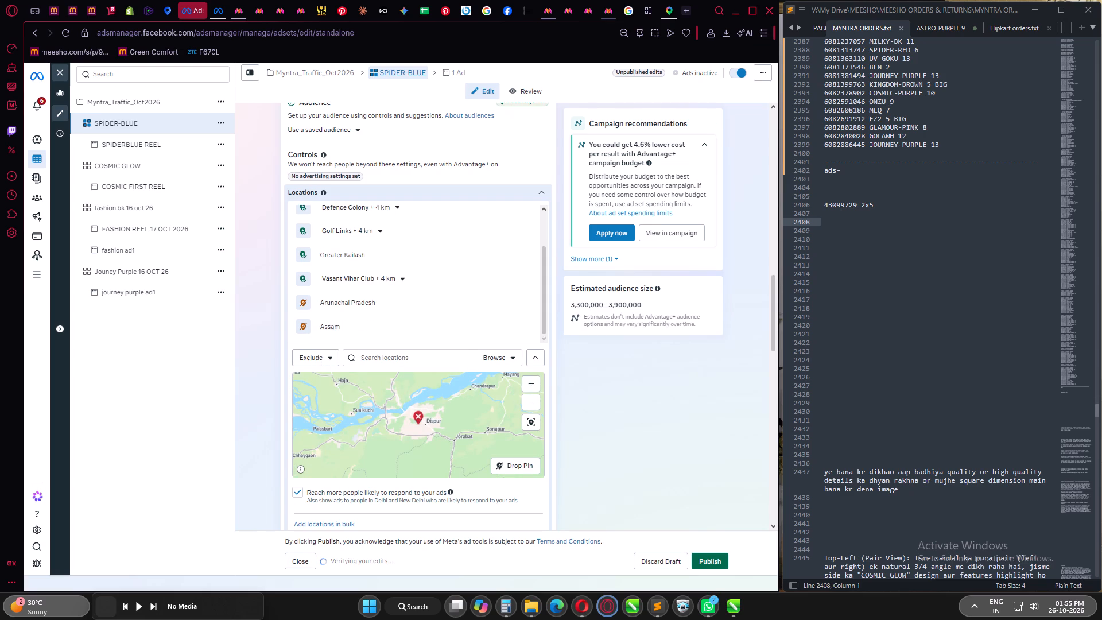
Exclude Manipur, India and Cherrapunji, Meghalaya from the SPIDER-BLUE ad set's locations.
{"action": "type", "text": "manipur"}
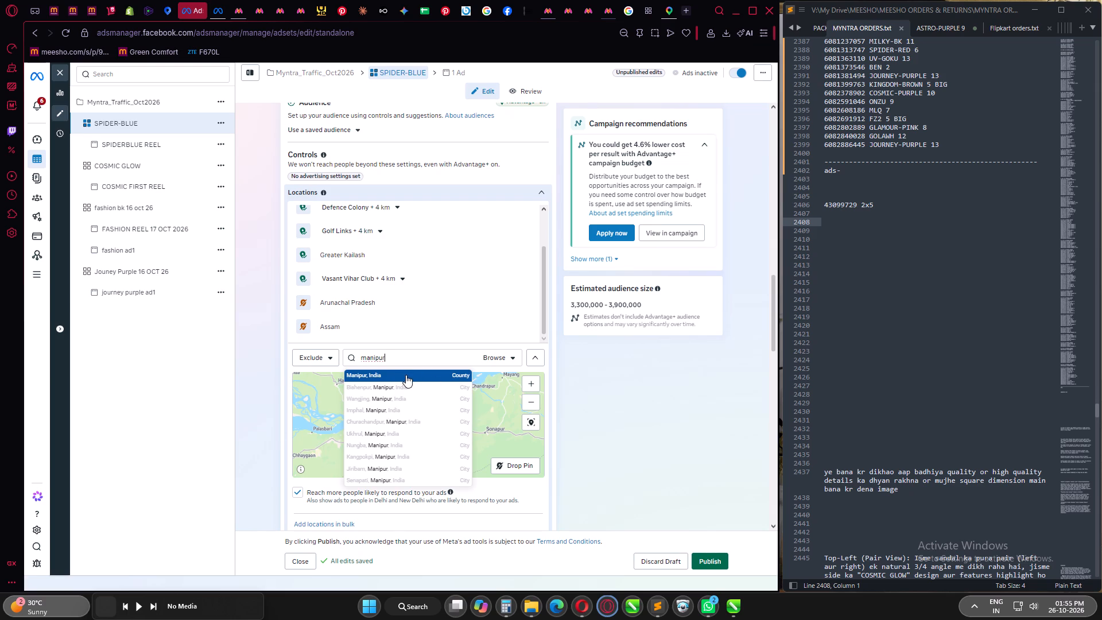
{"action": "left_click", "coordinate": [406, 375]}
{"action": "type", "text": "me"}
{"action": "type", "text": "ghalya"}
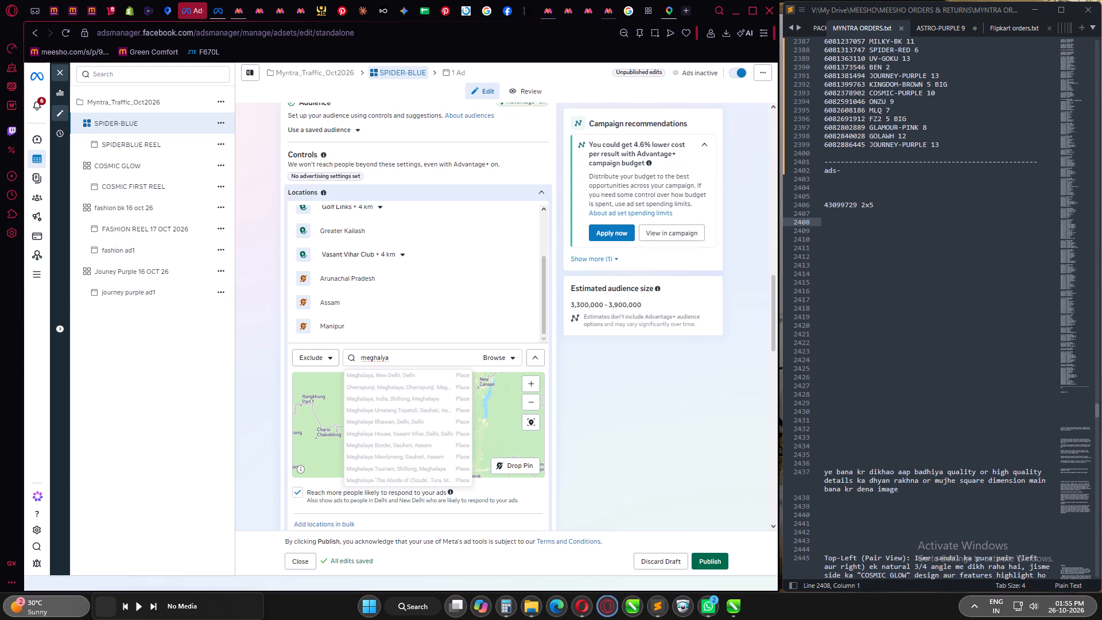
{"action": "left_click", "coordinate": [393, 386]}
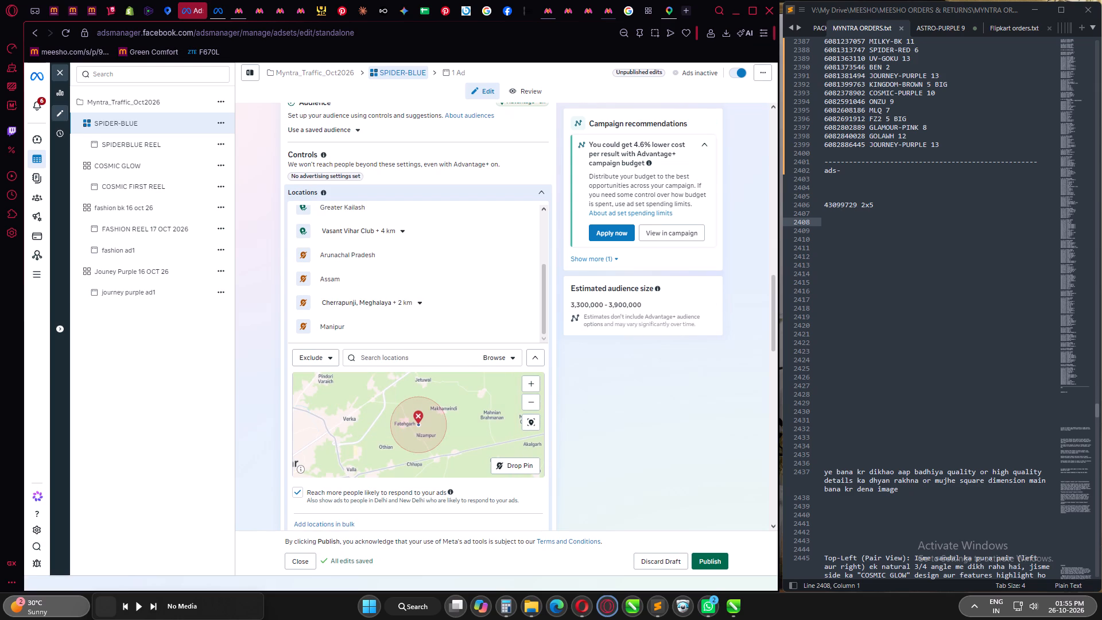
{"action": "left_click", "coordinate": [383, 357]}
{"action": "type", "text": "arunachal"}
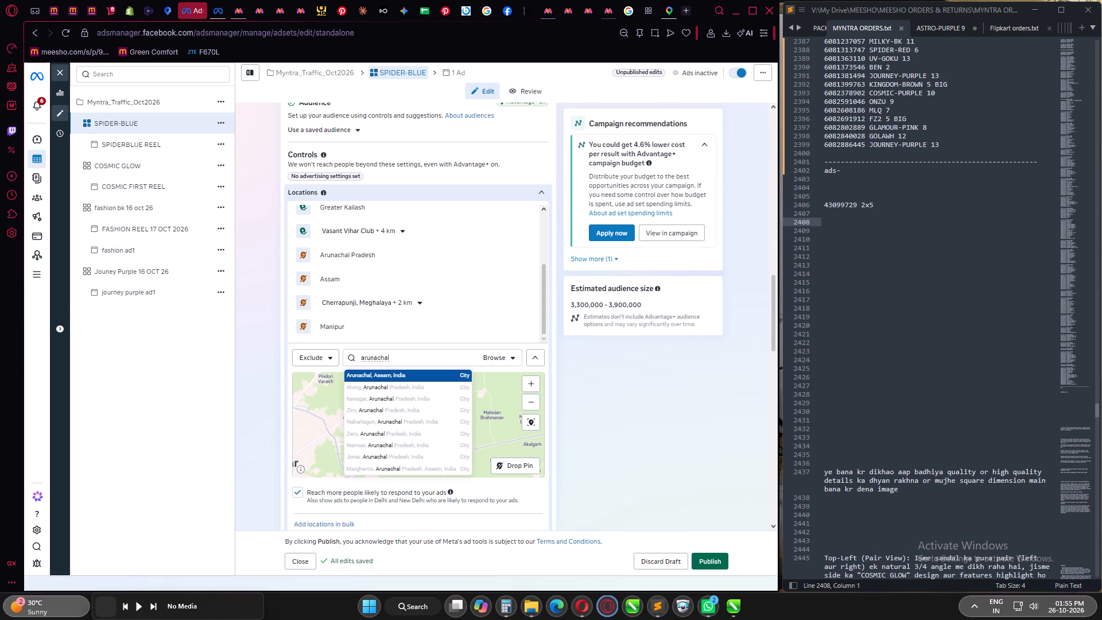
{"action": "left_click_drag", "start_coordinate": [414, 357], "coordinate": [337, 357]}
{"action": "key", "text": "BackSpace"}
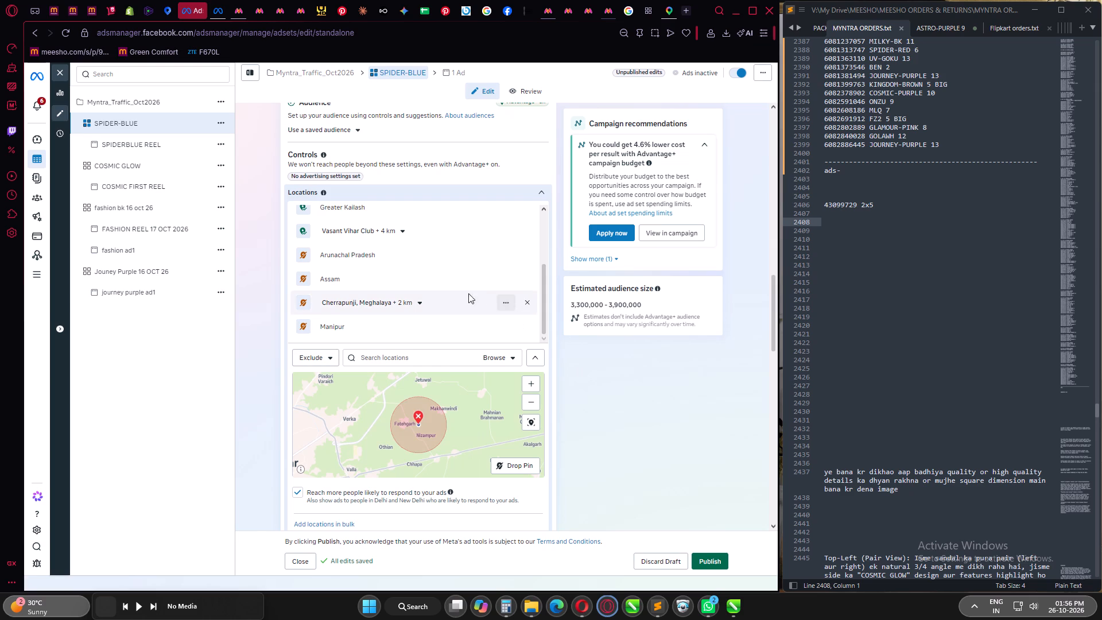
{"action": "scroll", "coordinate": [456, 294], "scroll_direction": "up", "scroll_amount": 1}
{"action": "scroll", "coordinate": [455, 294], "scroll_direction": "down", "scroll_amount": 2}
Consult the map and the COSMIC GLOW ad set's exclusions, and exclude Mizoram, India from the SPIDER-BLUE ad set's locations.
{"action": "left_click", "coordinate": [670, 9]}
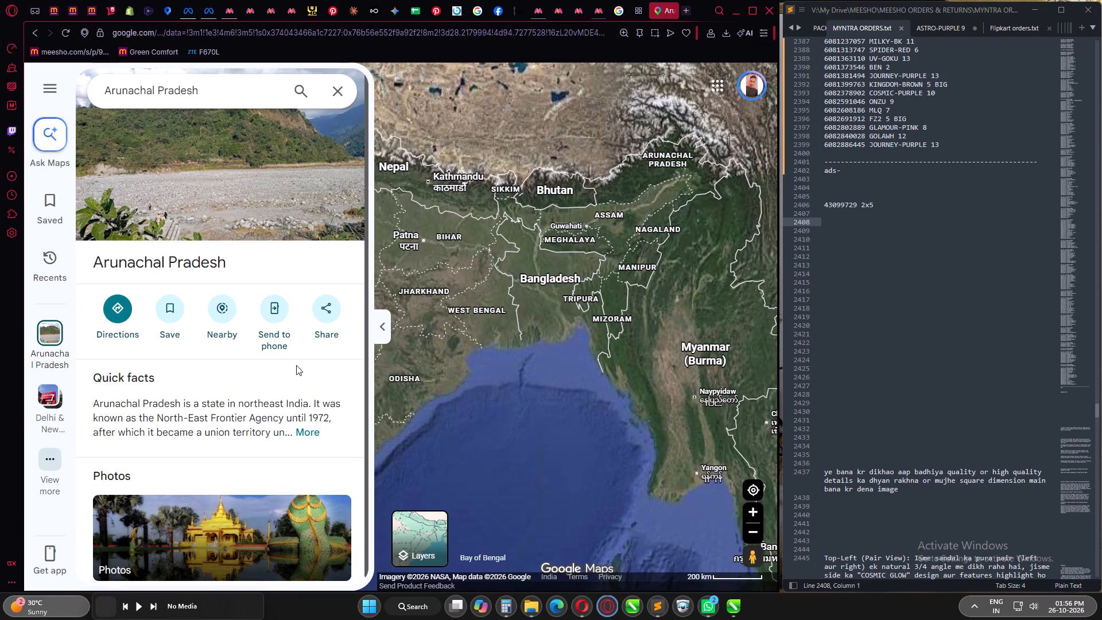
{"action": "left_click", "coordinate": [339, 89]}
{"action": "left_click_drag", "start_coordinate": [455, 286], "coordinate": [475, 309]}
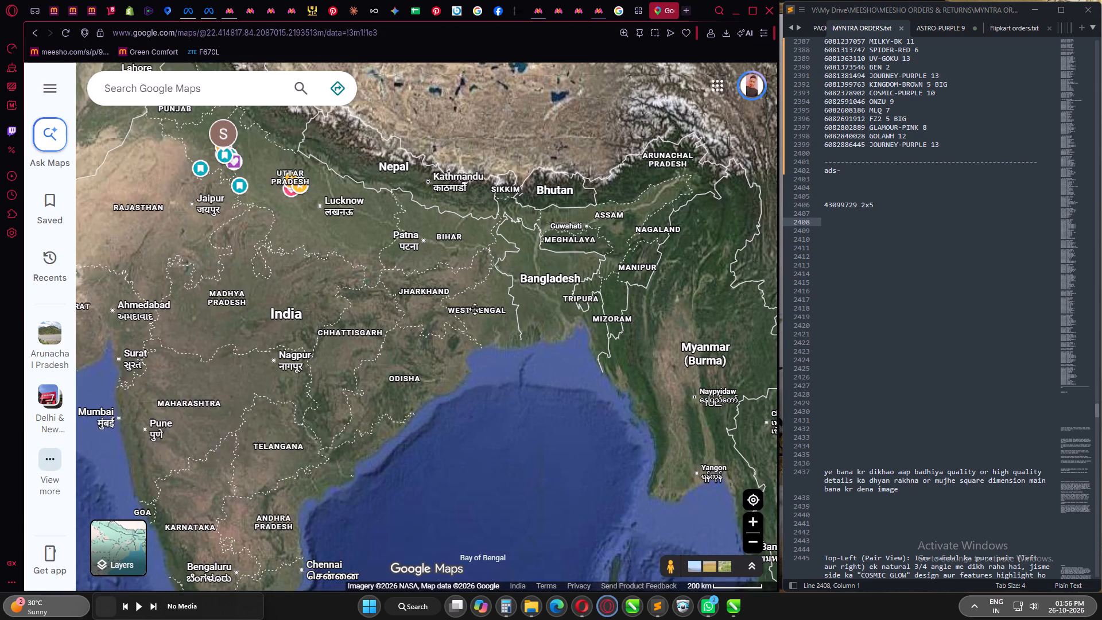
{"action": "left_click_drag", "start_coordinate": [475, 309], "coordinate": [608, 374]}
{"action": "left_click", "coordinate": [207, 9]}
{"action": "scroll", "coordinate": [414, 397], "scroll_direction": "down", "scroll_amount": 1}
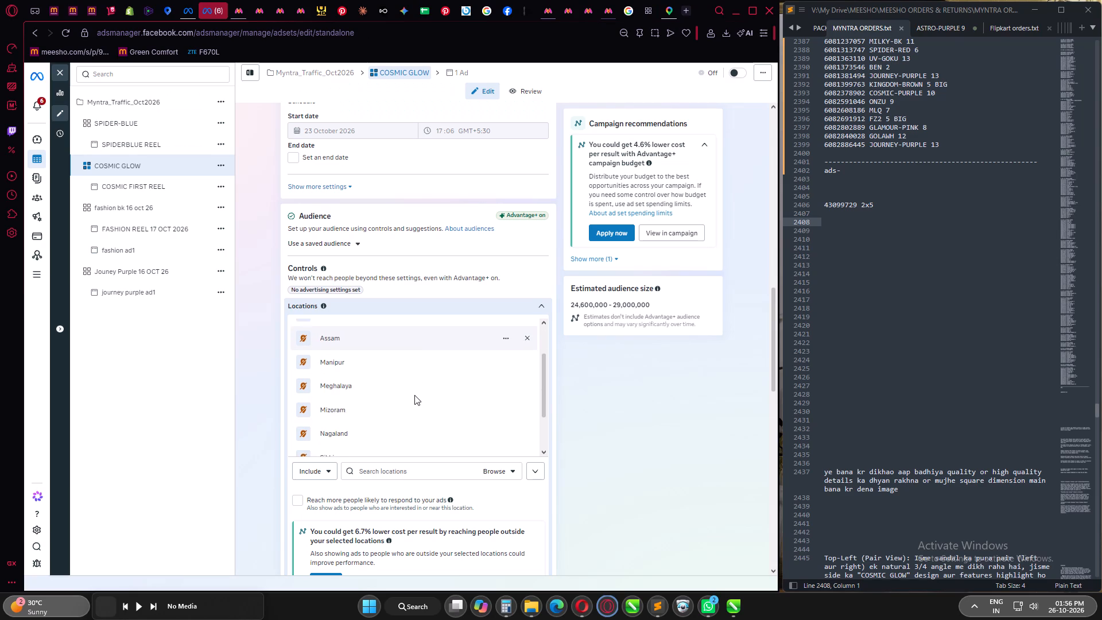
{"action": "scroll", "coordinate": [414, 395], "scroll_direction": "down", "scroll_amount": 1}
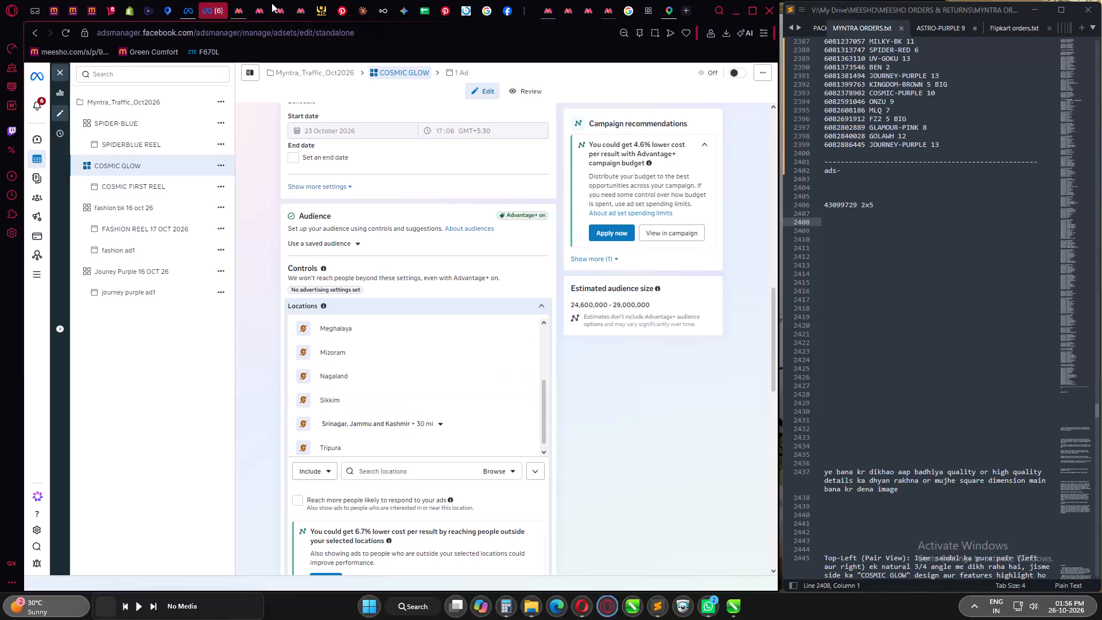
{"action": "left_click", "coordinate": [189, 9]}
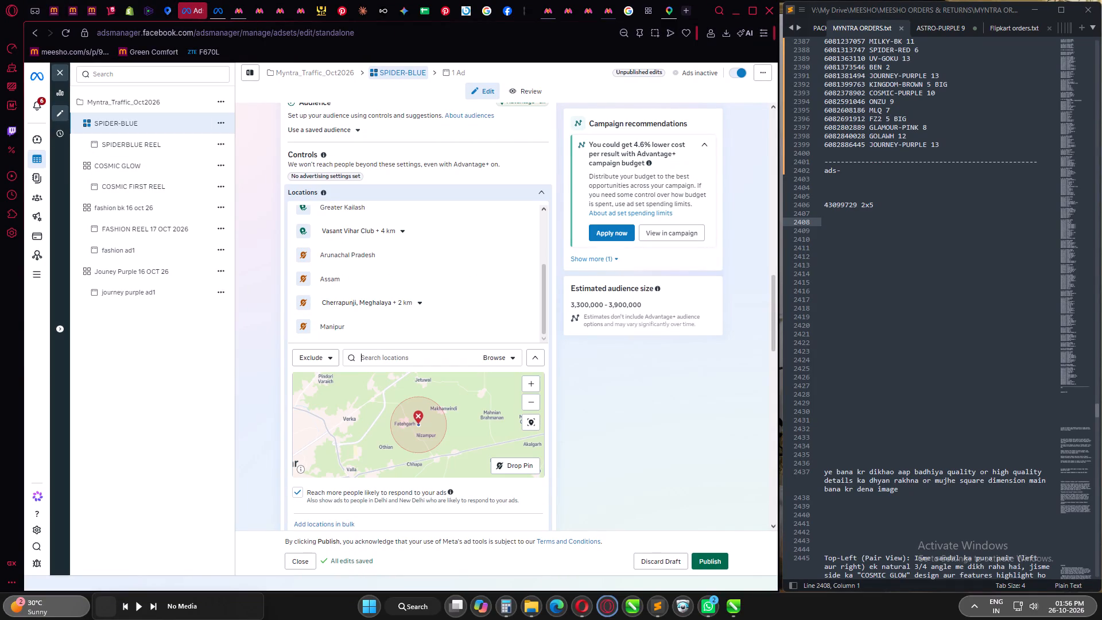
{"action": "key", "text": "i"}
{"action": "key", "text": "BackSpace"}
{"action": "type", "text": "mizoram"}
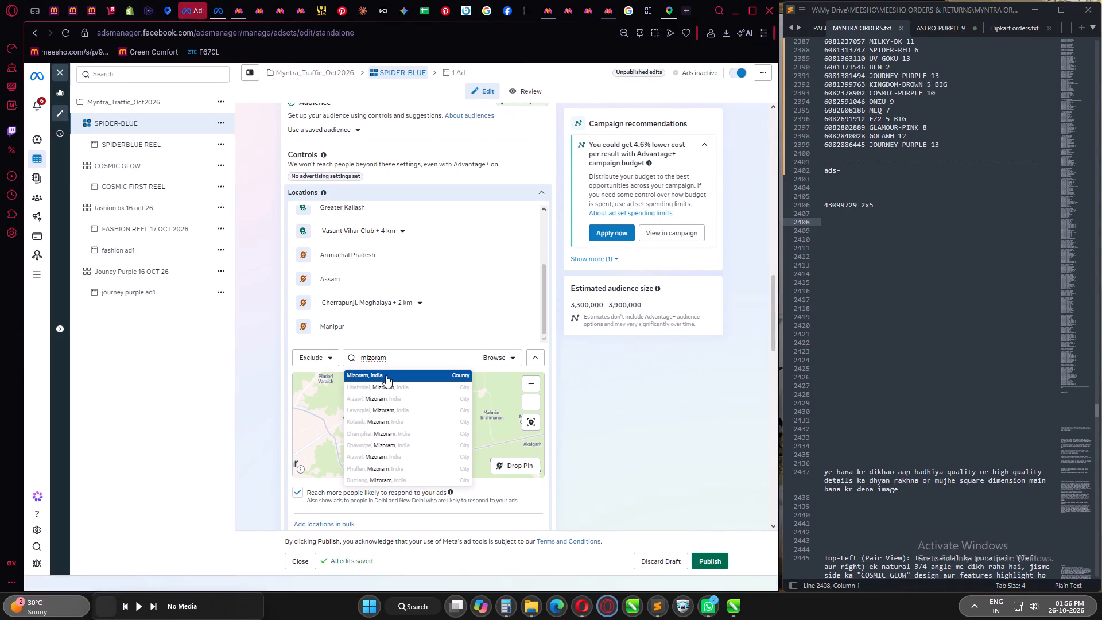
{"action": "left_click", "coordinate": [386, 375]}
Exclude Nagaland, India from the SPIDER-BLUE ad set's locations.
{"action": "left_click", "coordinate": [400, 358]}
{"action": "type", "text": "nagaland"}
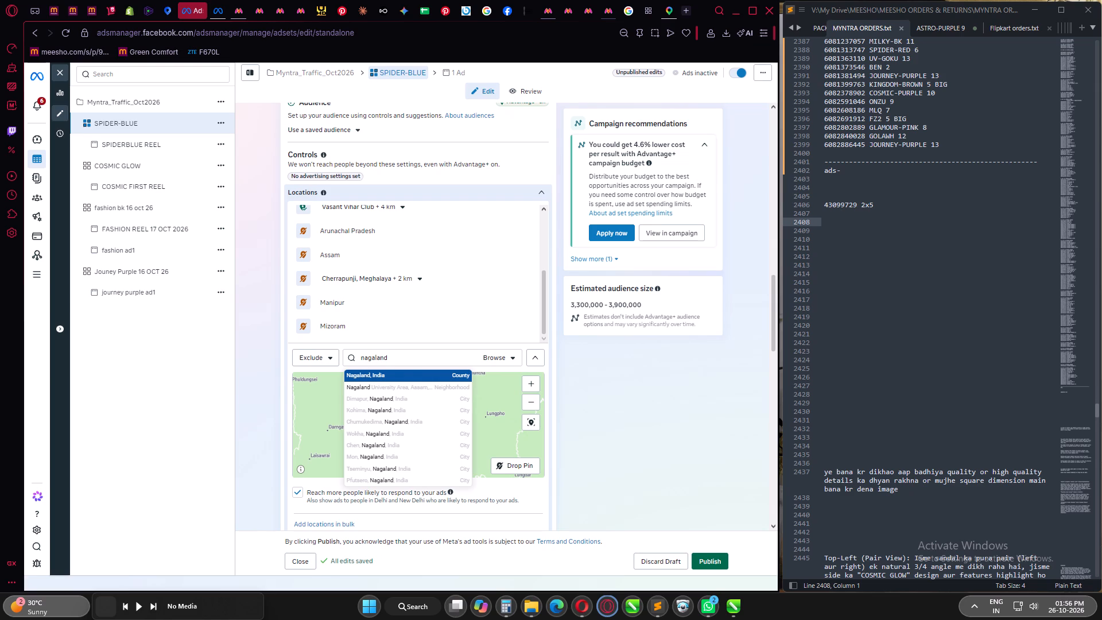
{"action": "left_click", "coordinate": [395, 372]}
Check the remaining COSMIC GLOW exclusions and exclude the whole of Jammu and Kashmir, India from the SPIDER-BLUE ad set's locations.
{"action": "left_click", "coordinate": [669, 7]}
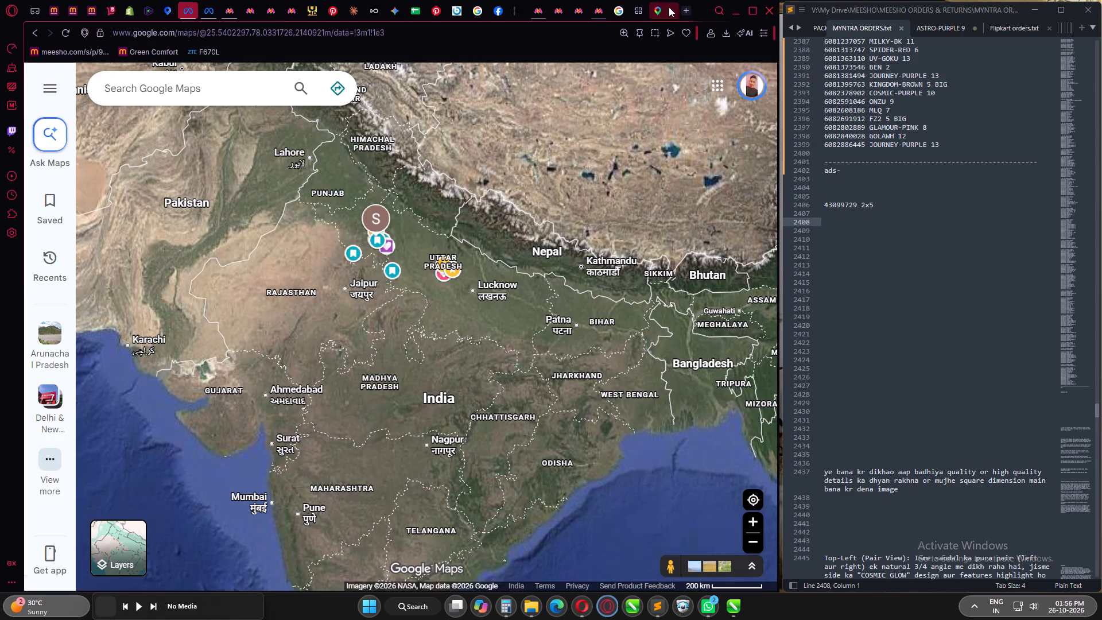
{"action": "left_click", "coordinate": [203, 11]}
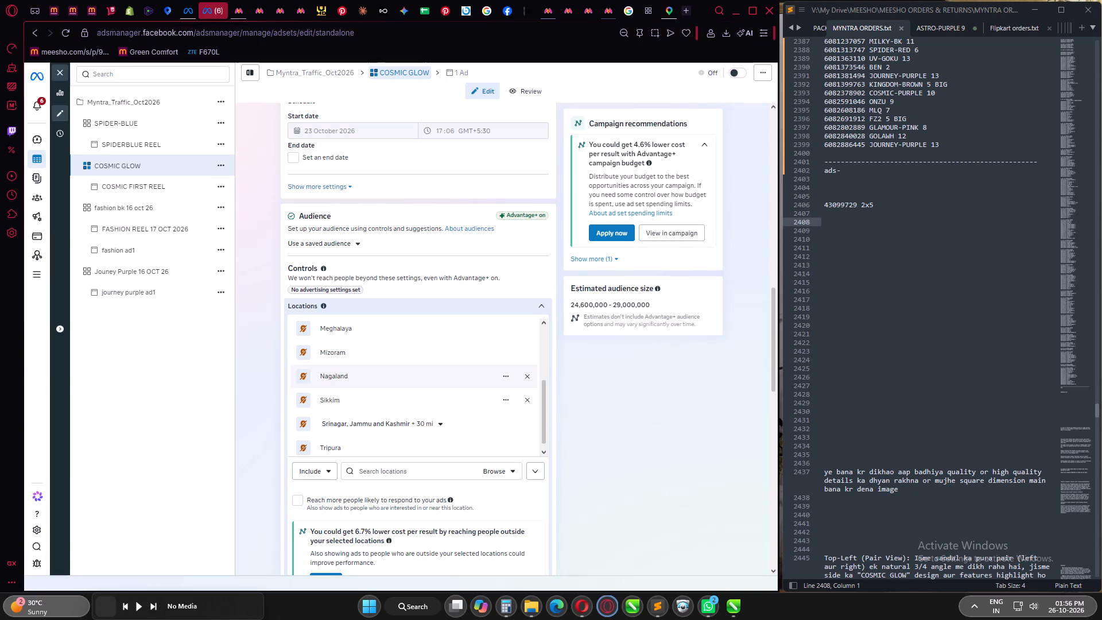
{"action": "scroll", "coordinate": [377, 401], "scroll_direction": "down", "scroll_amount": 3}
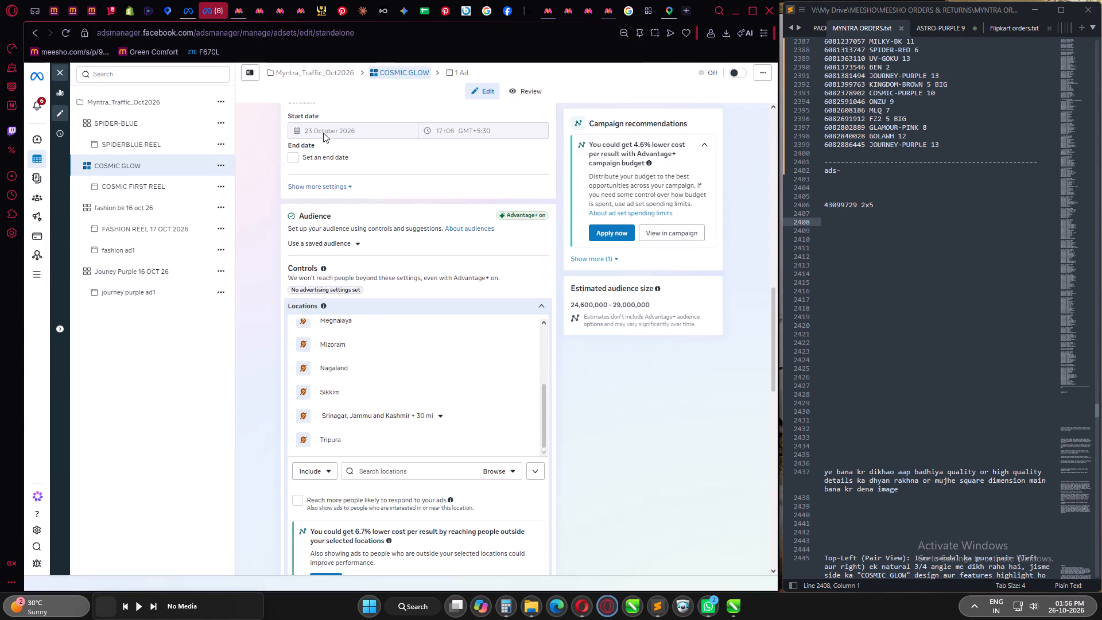
{"action": "left_click", "coordinate": [184, 8]}
{"action": "left_click", "coordinate": [372, 361]}
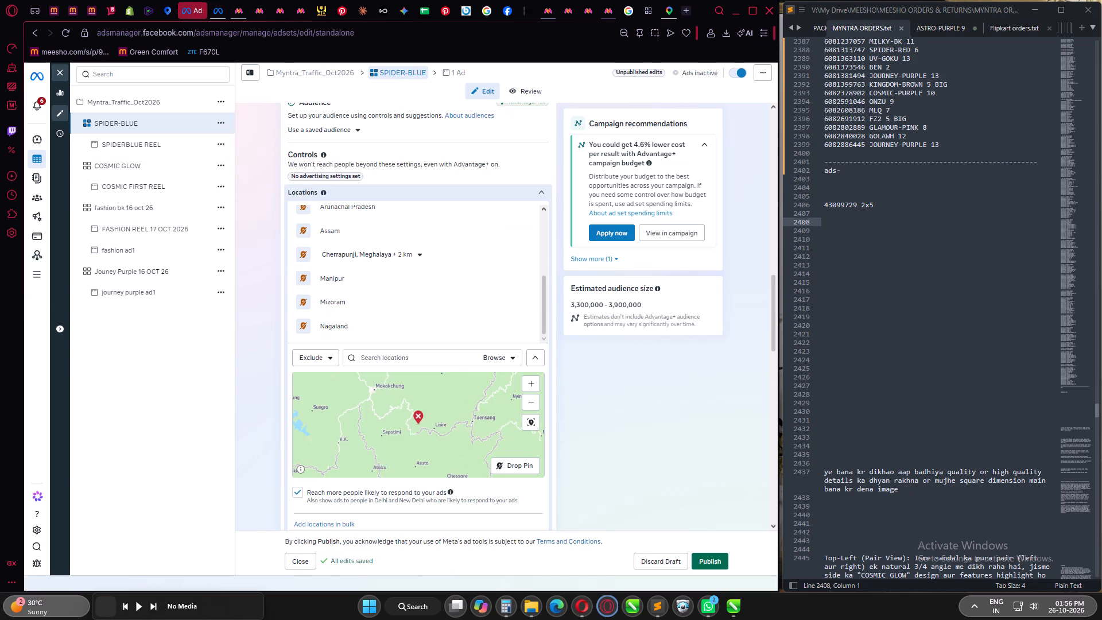
{"action": "type", "text": "jammu"}
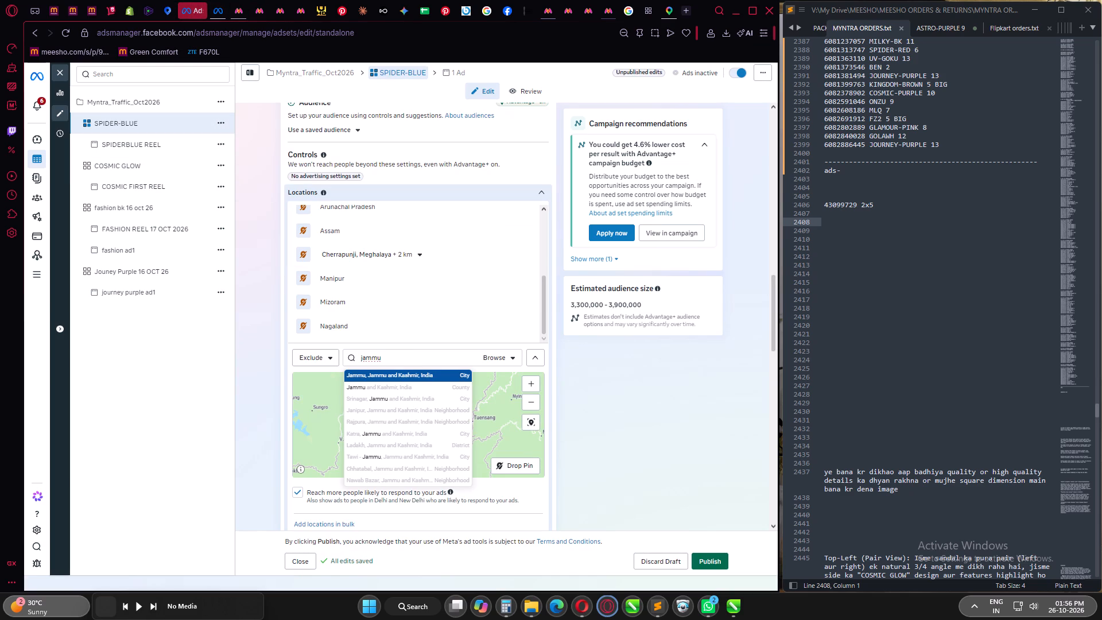
{"action": "left_click", "coordinate": [399, 392]}
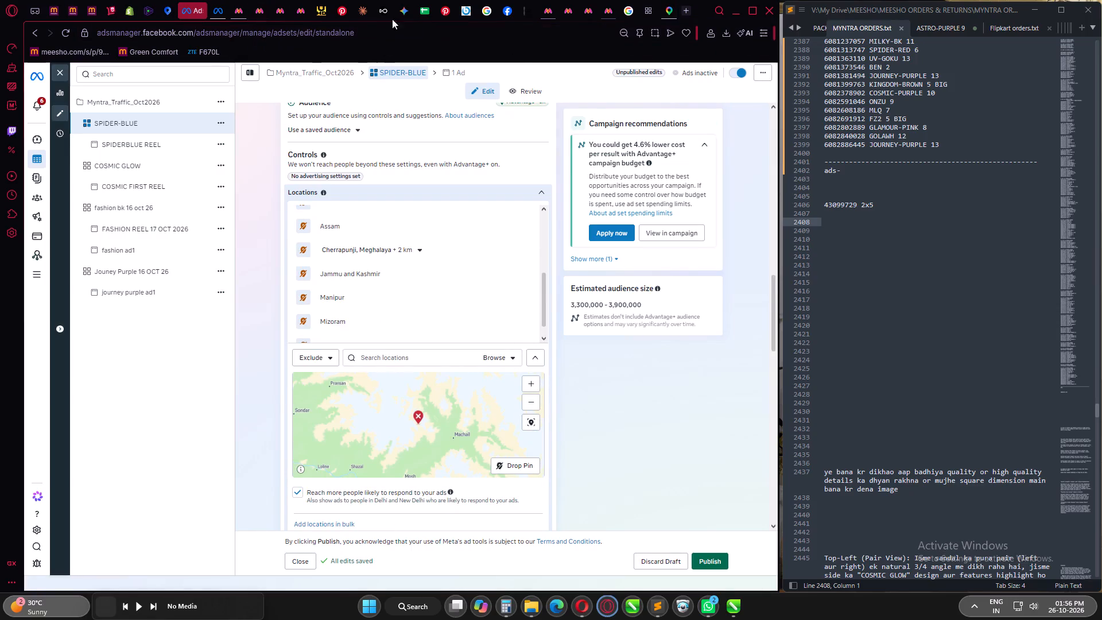
{"action": "left_click", "coordinate": [581, 547]}
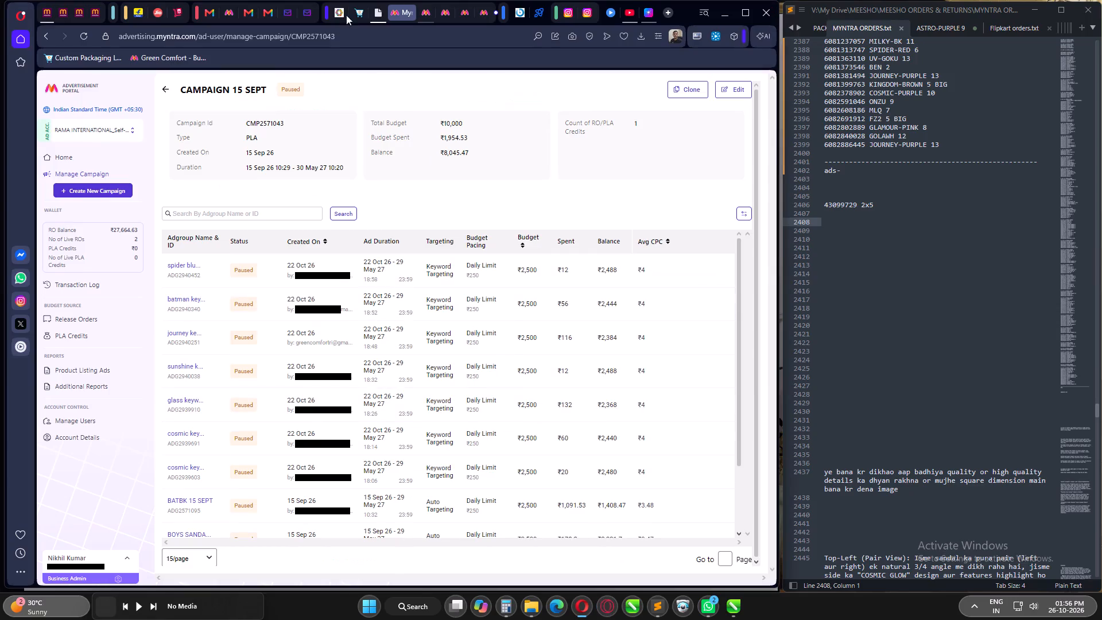
{"action": "left_click", "coordinate": [377, 10]}
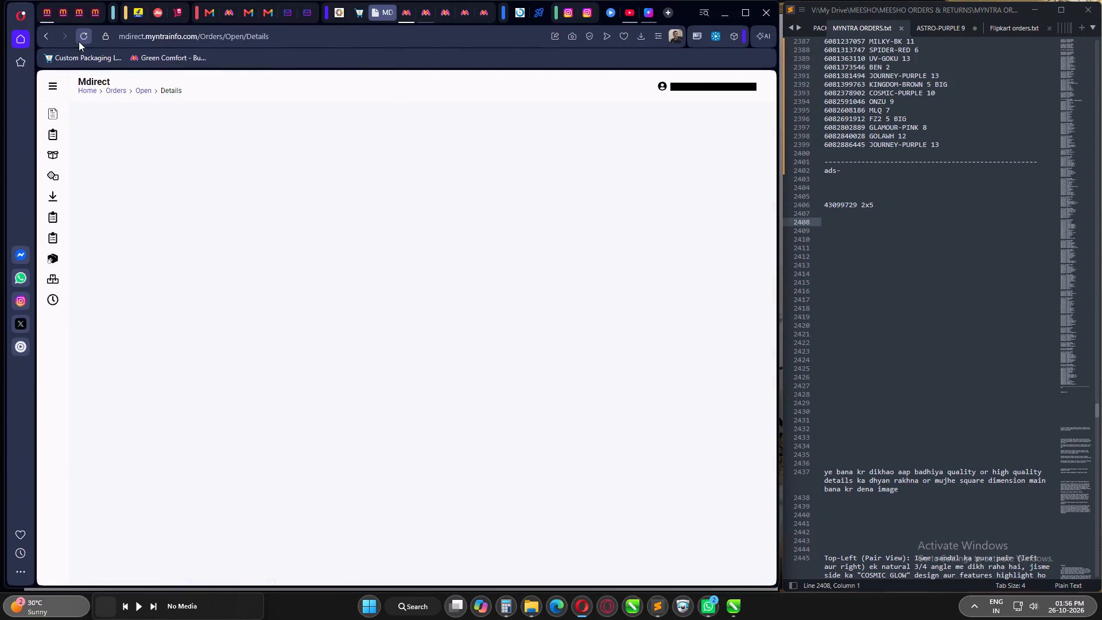
{"action": "left_click", "coordinate": [112, 90]}
{"action": "left_click", "coordinate": [87, 28]}
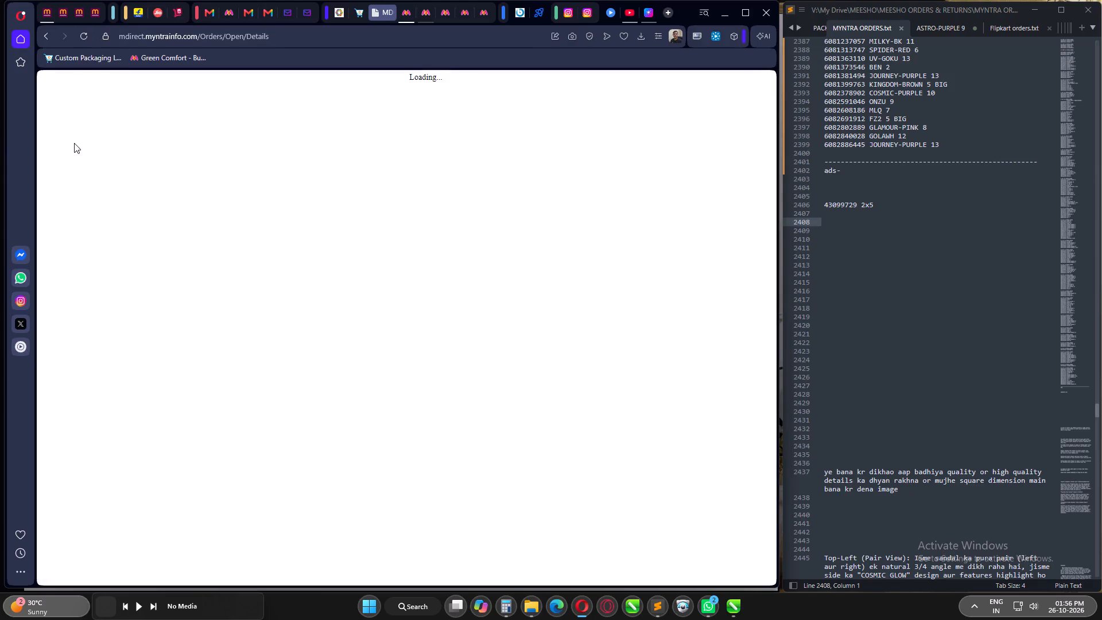
{"action": "left_click", "coordinate": [72, 157]}
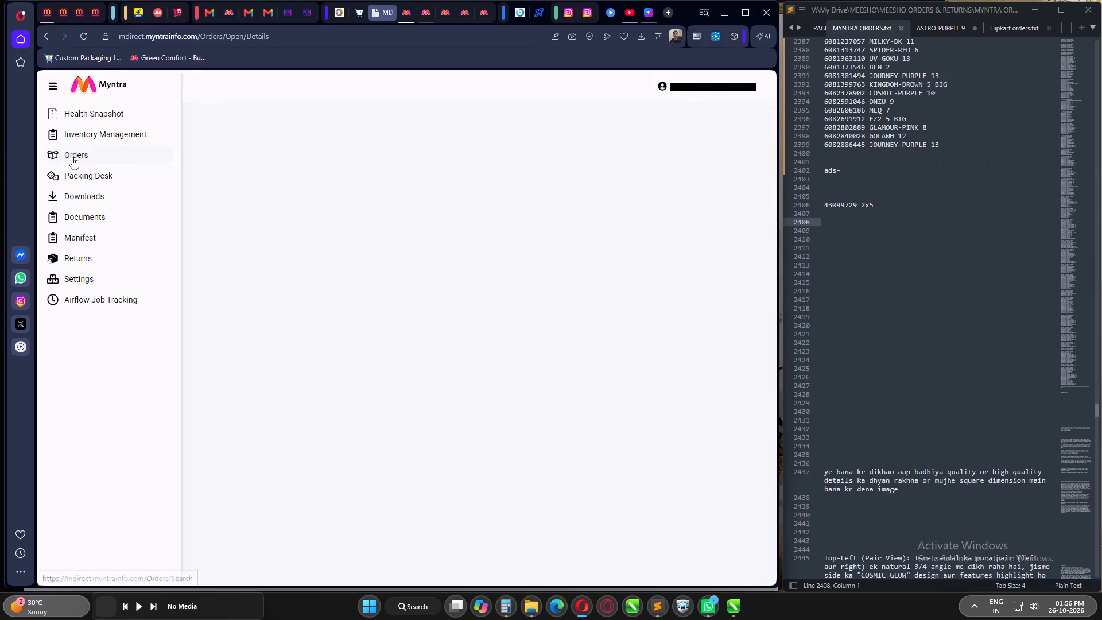
{"action": "left_click", "coordinate": [139, 332]}
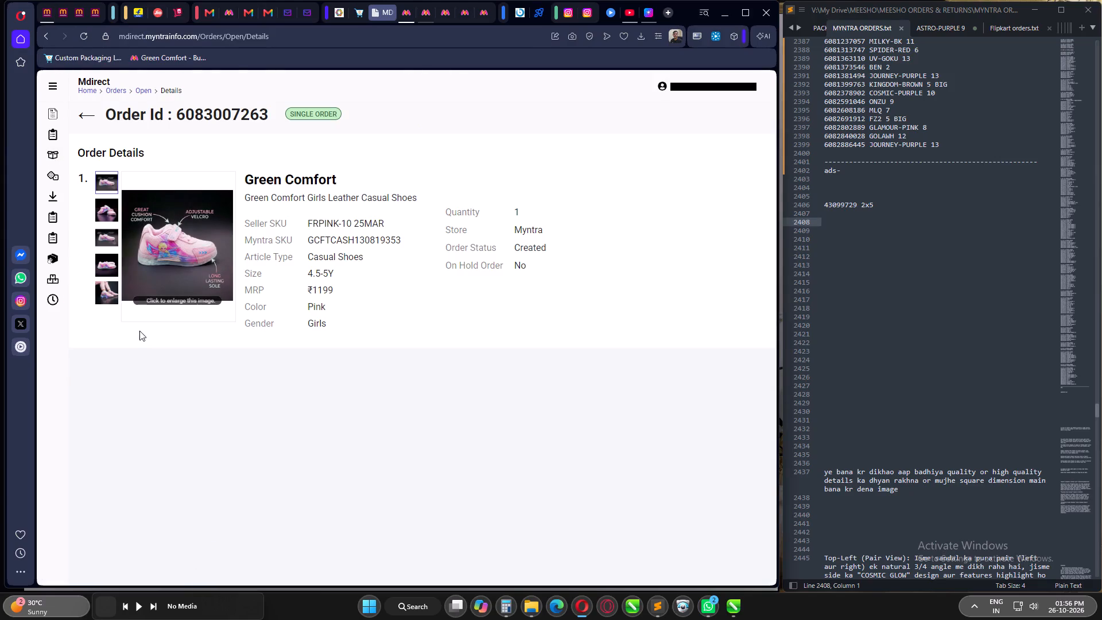
{"action": "left_click", "coordinate": [84, 111]}
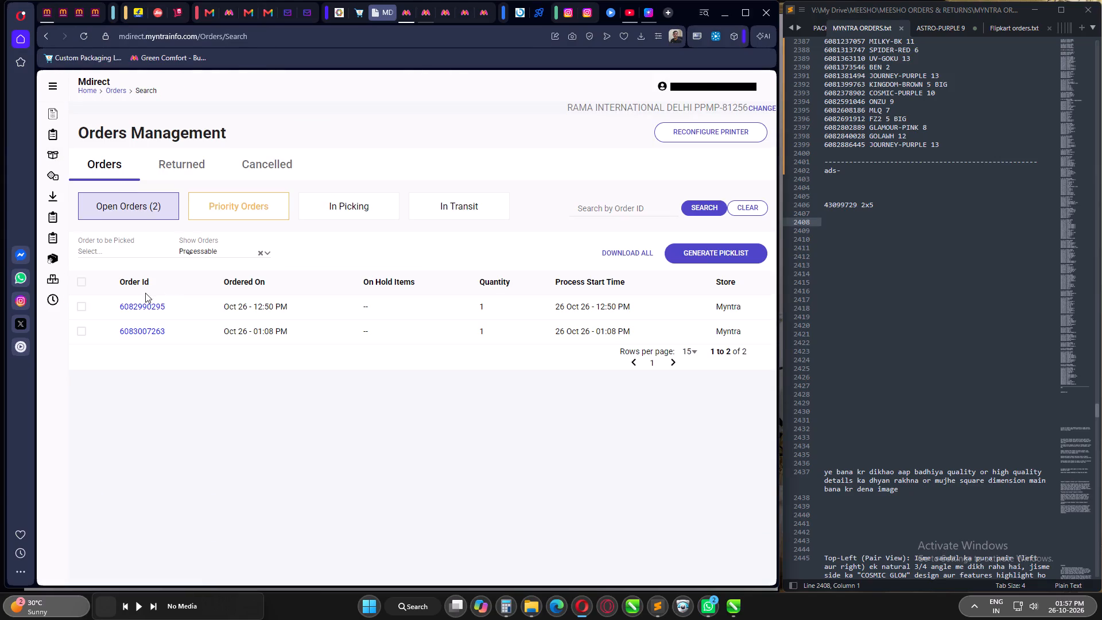
{"action": "left_click", "coordinate": [143, 303]}
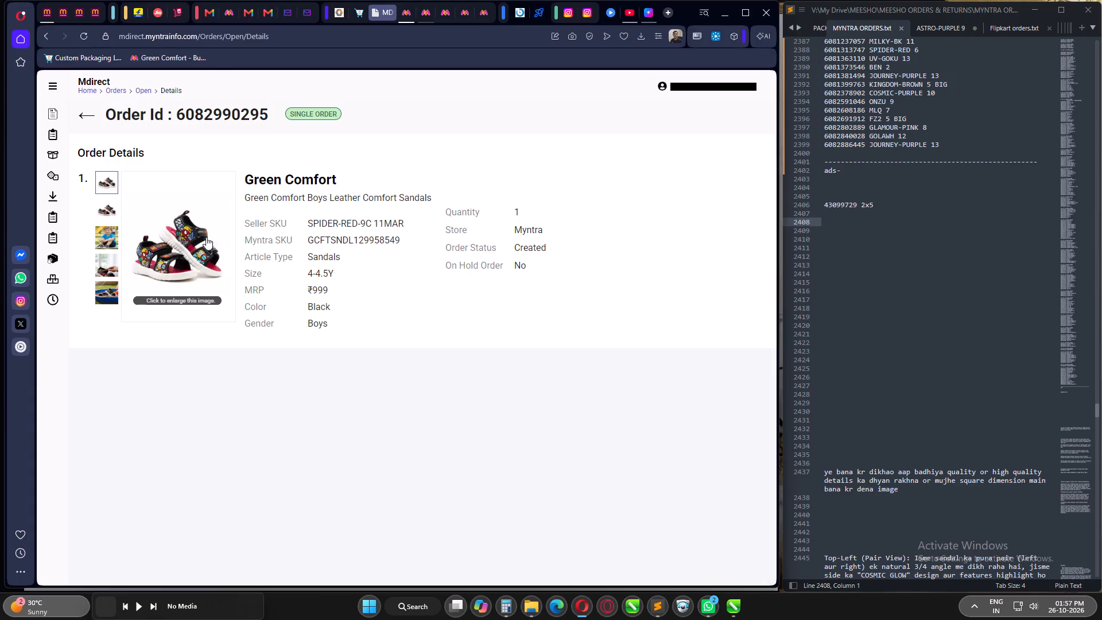
Return to Opera GX, consult the COSMIC GLOW exclusions and exclude Tripura, India from the SPIDER-BLUE ad set's locations.
{"action": "left_click", "coordinate": [612, 613]}
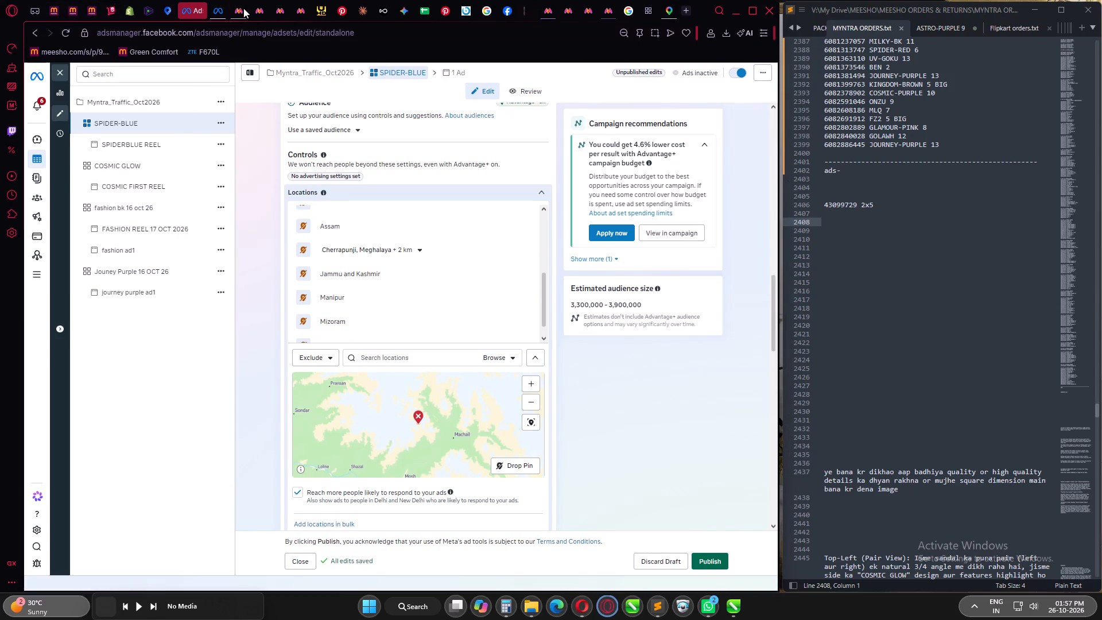
{"action": "left_click", "coordinate": [218, 7]}
{"action": "scroll", "coordinate": [379, 368], "scroll_direction": "down", "scroll_amount": 1}
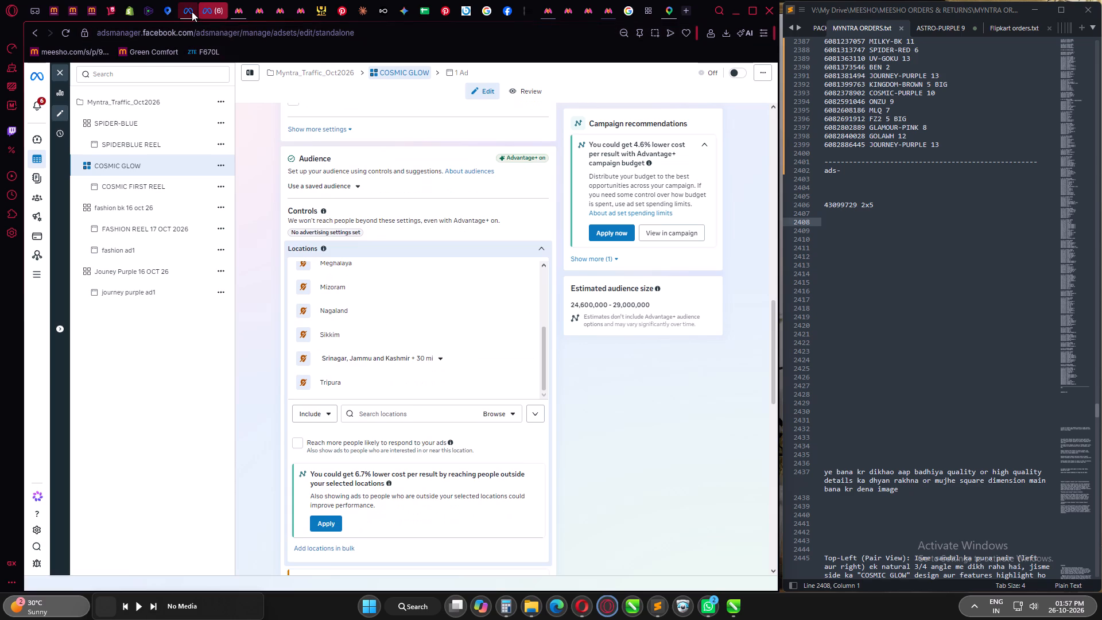
{"action": "left_click", "coordinate": [192, 11]}
{"action": "left_click", "coordinate": [366, 356]}
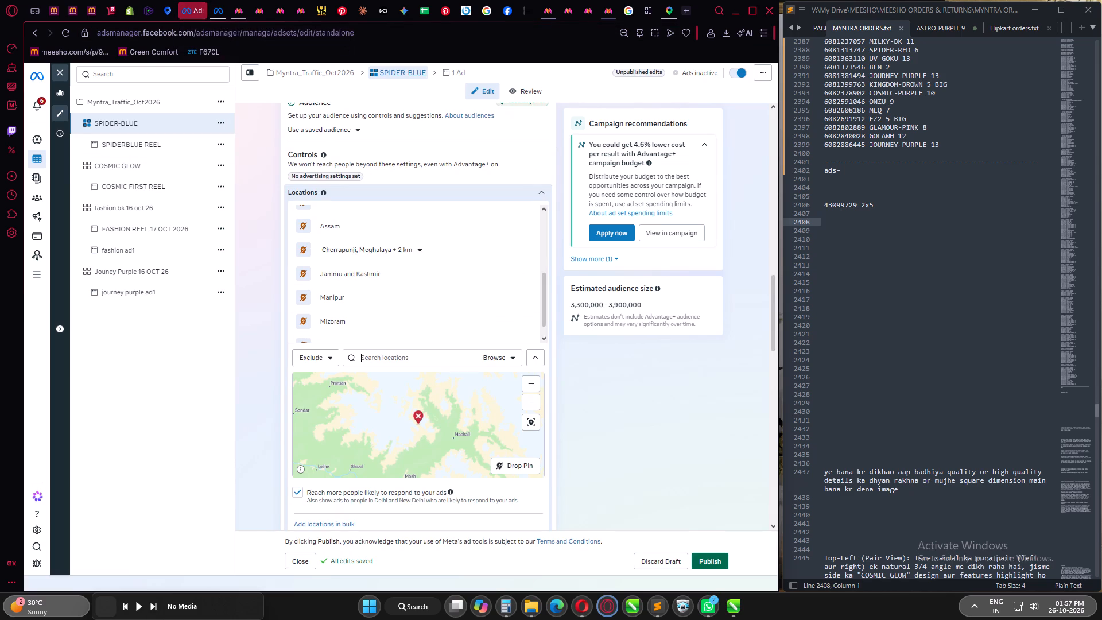
{"action": "type", "text": "tripura"}
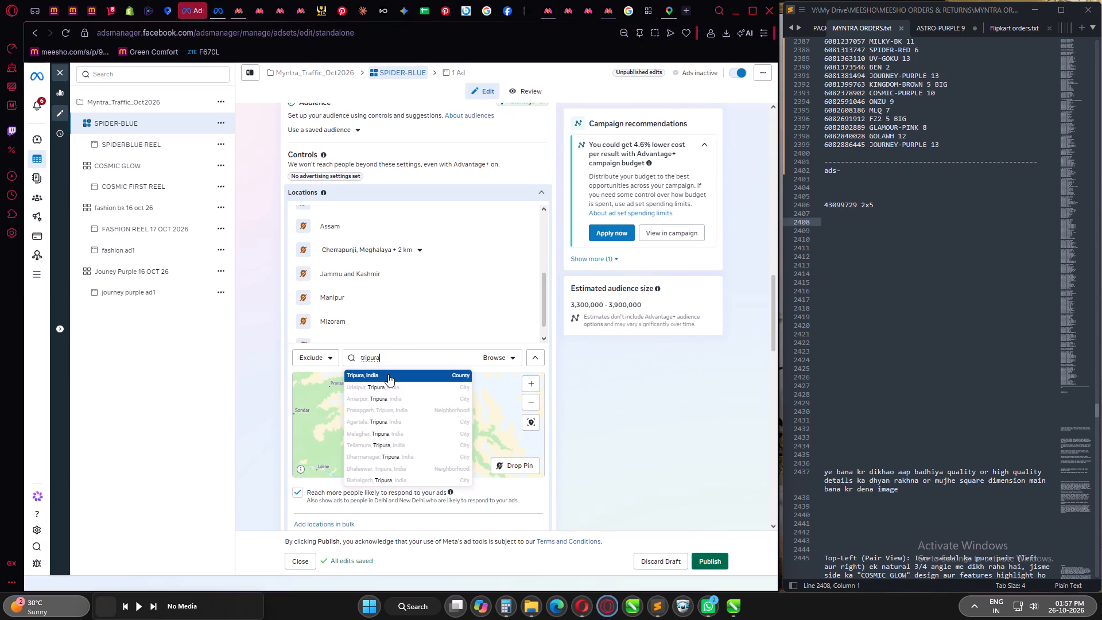
{"action": "left_click", "coordinate": [388, 374]}
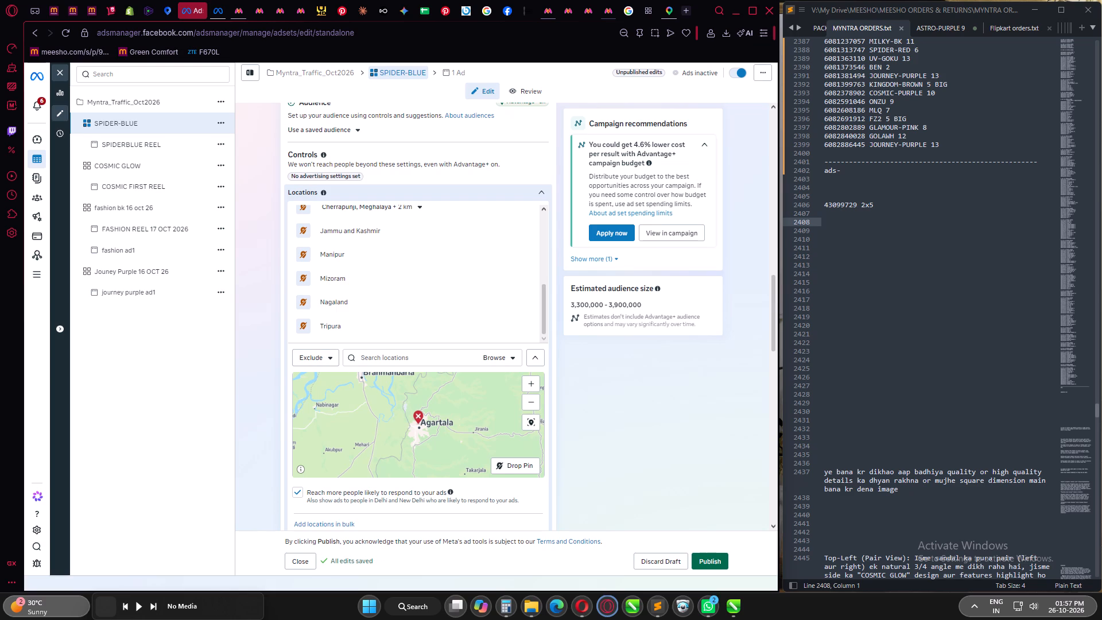
Switch the location mode to Include and add Kerala and Tamil Nadu, India to the SPIDER-BLUE ad set's locations.
{"action": "left_click", "coordinate": [315, 357]}
{"action": "left_click", "coordinate": [324, 375]}
{"action": "left_click", "coordinate": [381, 360]}
{"action": "type", "text": "kerela"}
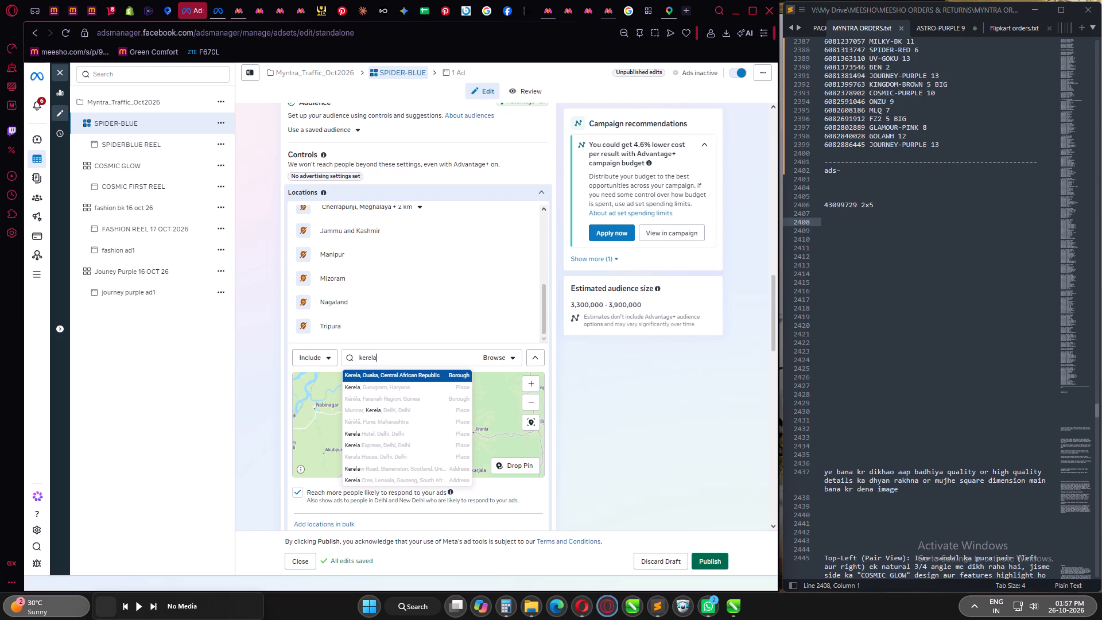
{"action": "key", "text": "BackSpace"}
{"action": "key", "text": "BackSpace"}
{"action": "key", "text": "BackSpace"}
{"action": "type", "text": "ala"}
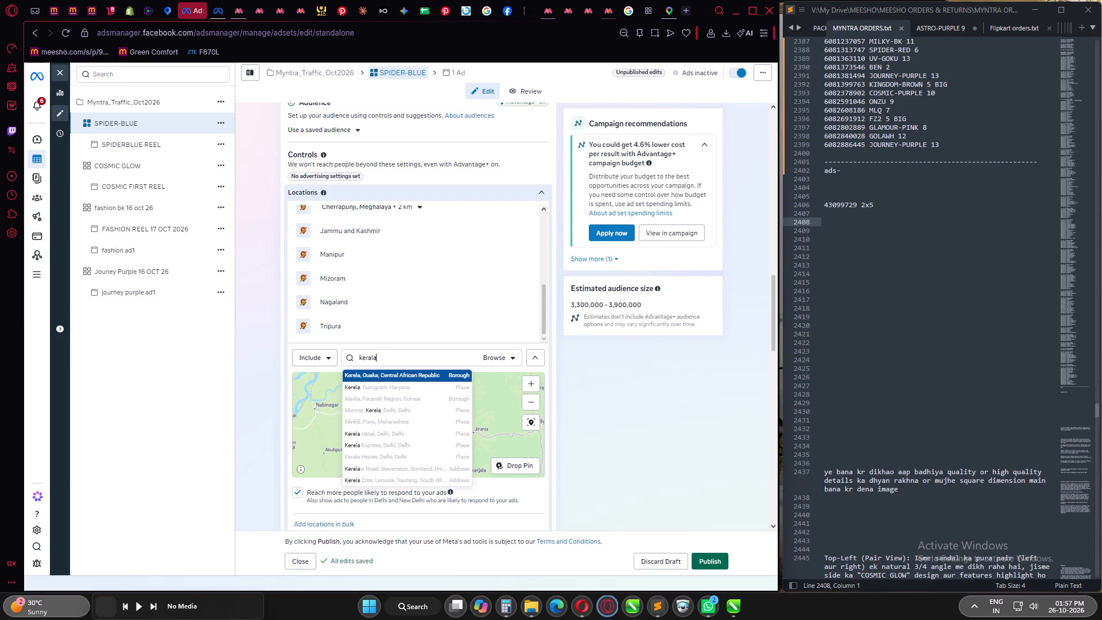
{"action": "left_click", "coordinate": [377, 376]}
{"action": "left_click", "coordinate": [399, 359]}
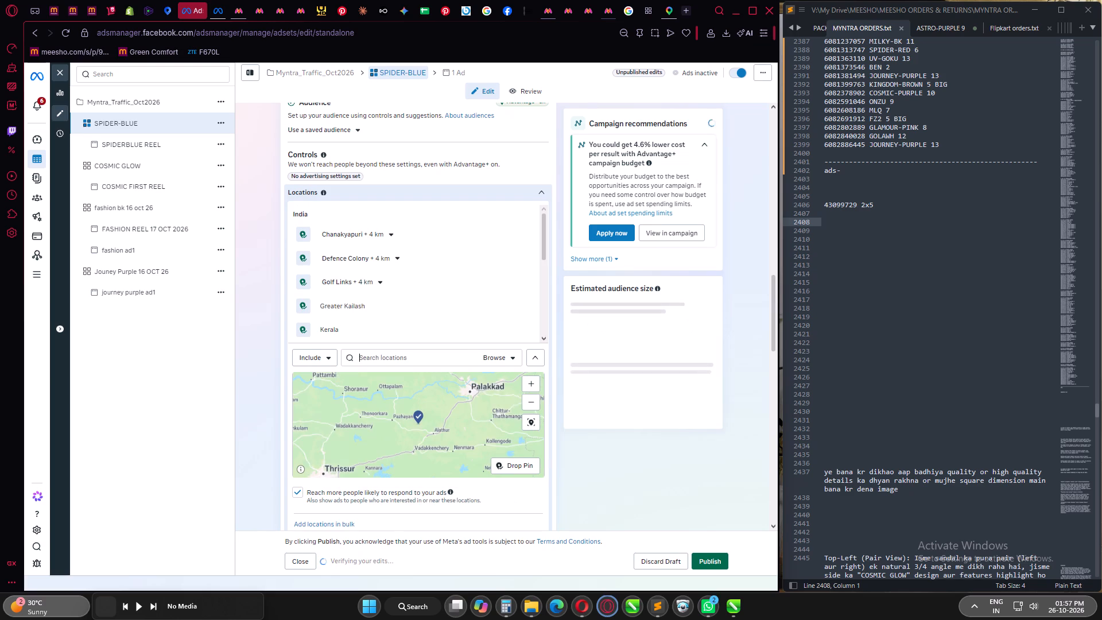
{"action": "type", "text": "tamil"}
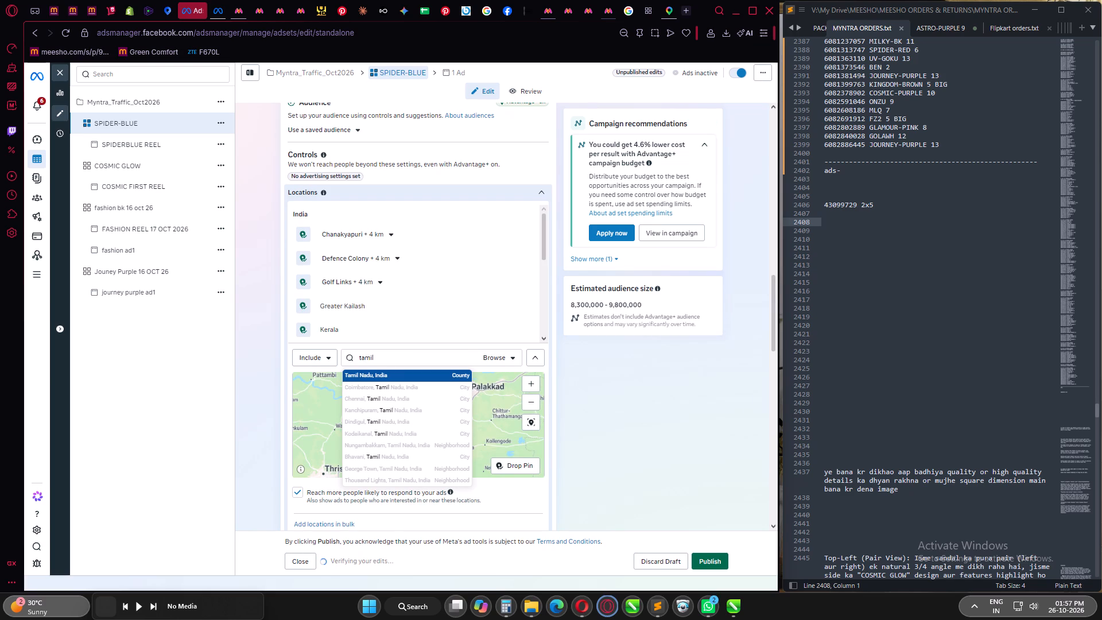
{"action": "left_click", "coordinate": [391, 375]}
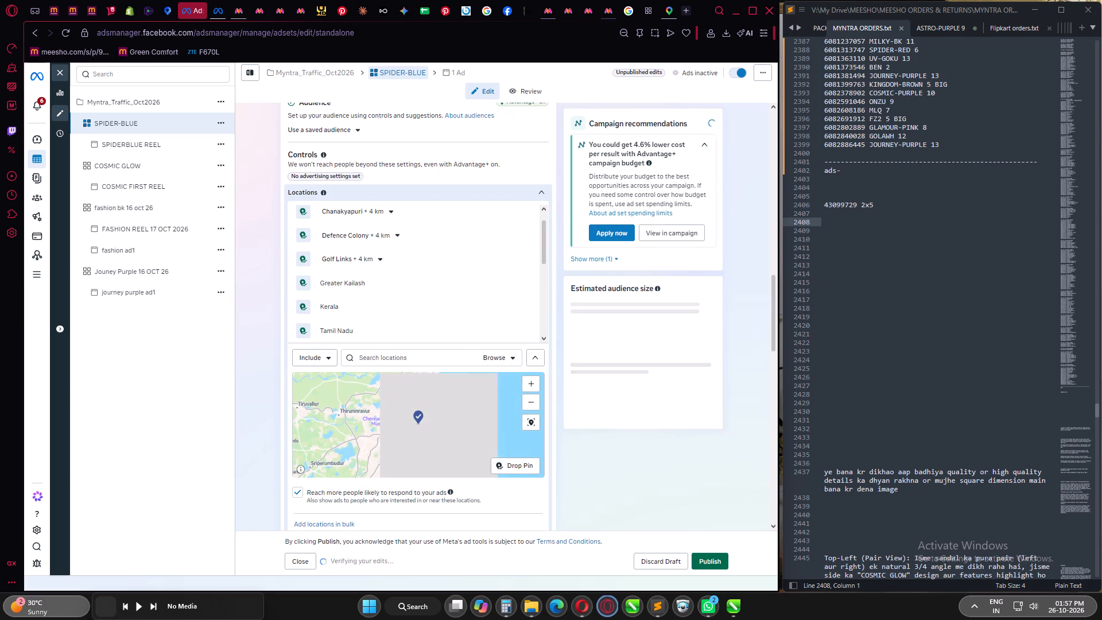
Include Karnataka and Andhra Pradesh, India in the SPIDER-BLUE ad set's locations.
{"action": "type", "text": "karna"}
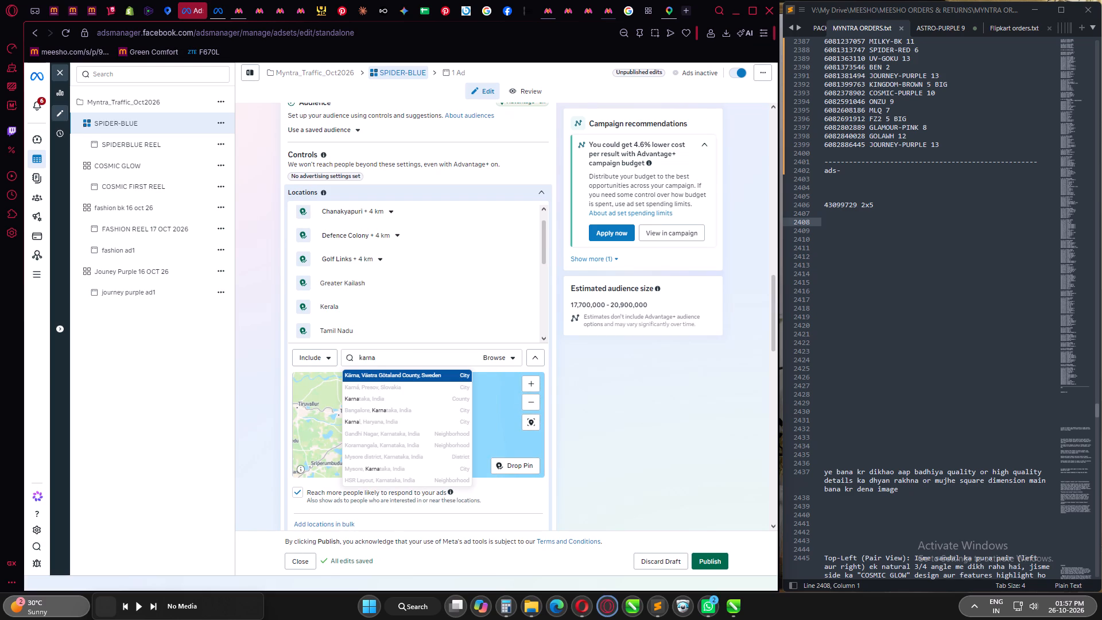
{"action": "type", "text": "taka"}
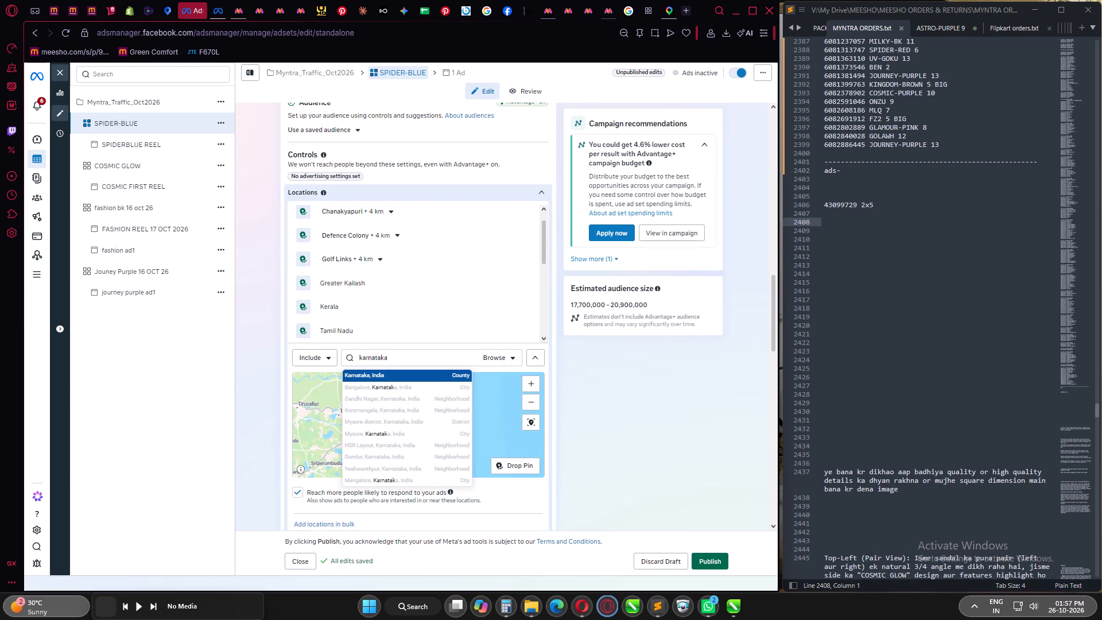
{"action": "left_click", "coordinate": [391, 375]}
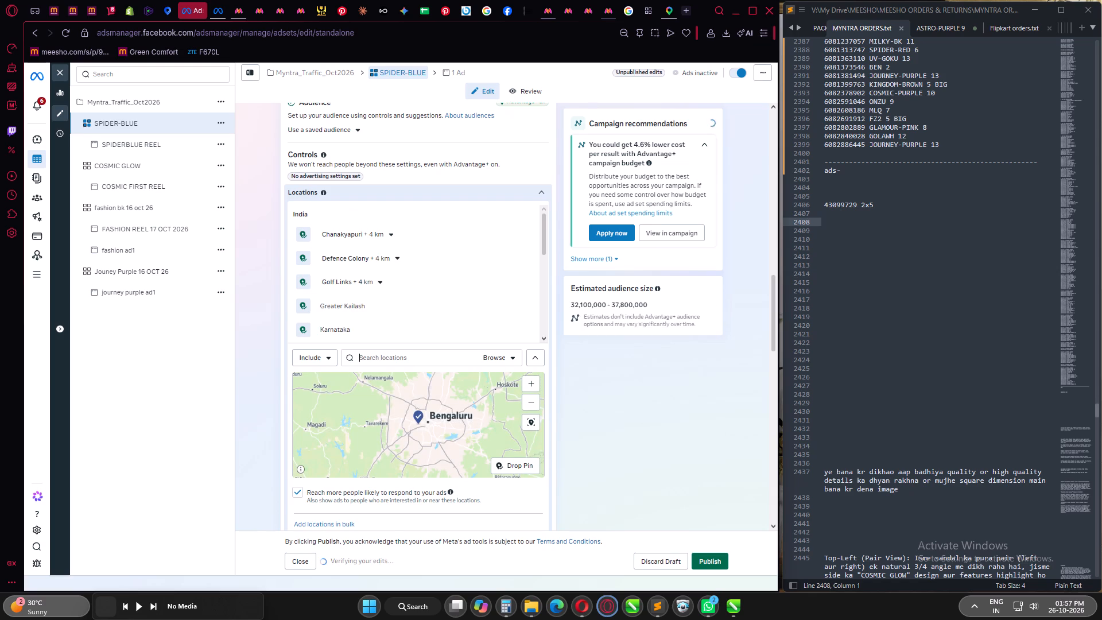
{"action": "type", "text": "andhra"}
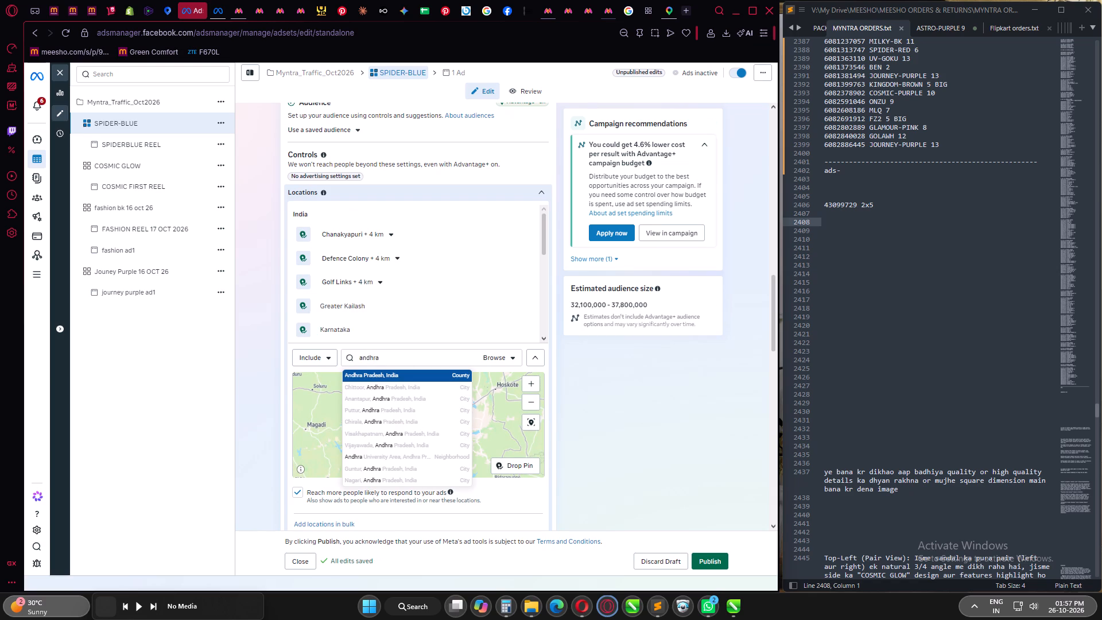
{"action": "left_click", "coordinate": [393, 376]}
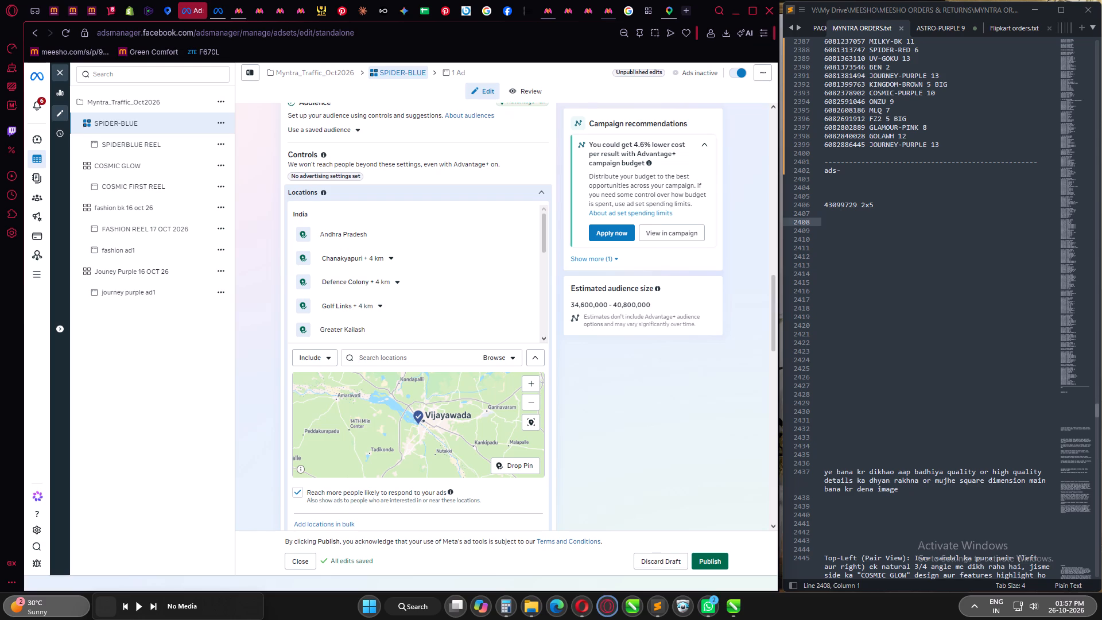
Review the included and excluded places in the SPIDER-BLUE ad set's locations list.
{"action": "scroll", "coordinate": [395, 300], "scroll_direction": "down", "scroll_amount": 16}
{"action": "scroll", "coordinate": [397, 300], "scroll_direction": "up", "scroll_amount": 16}
{"action": "scroll", "coordinate": [397, 300], "scroll_direction": "down", "scroll_amount": 12}
{"action": "scroll", "coordinate": [397, 300], "scroll_direction": "down", "scroll_amount": 11}
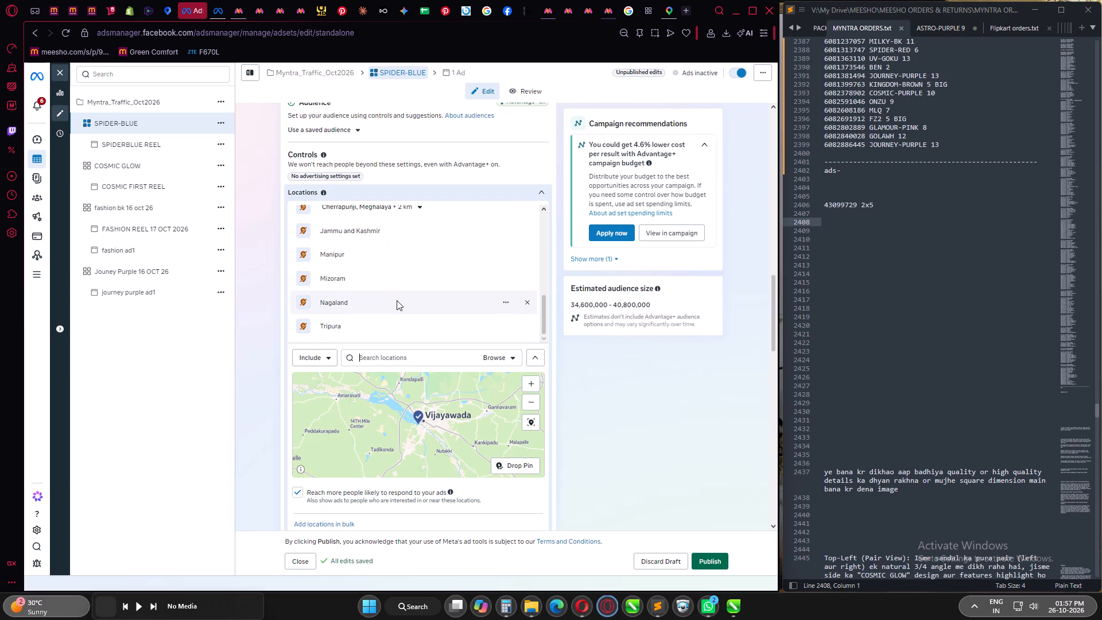
{"action": "scroll", "coordinate": [399, 304], "scroll_direction": "down", "scroll_amount": 5}
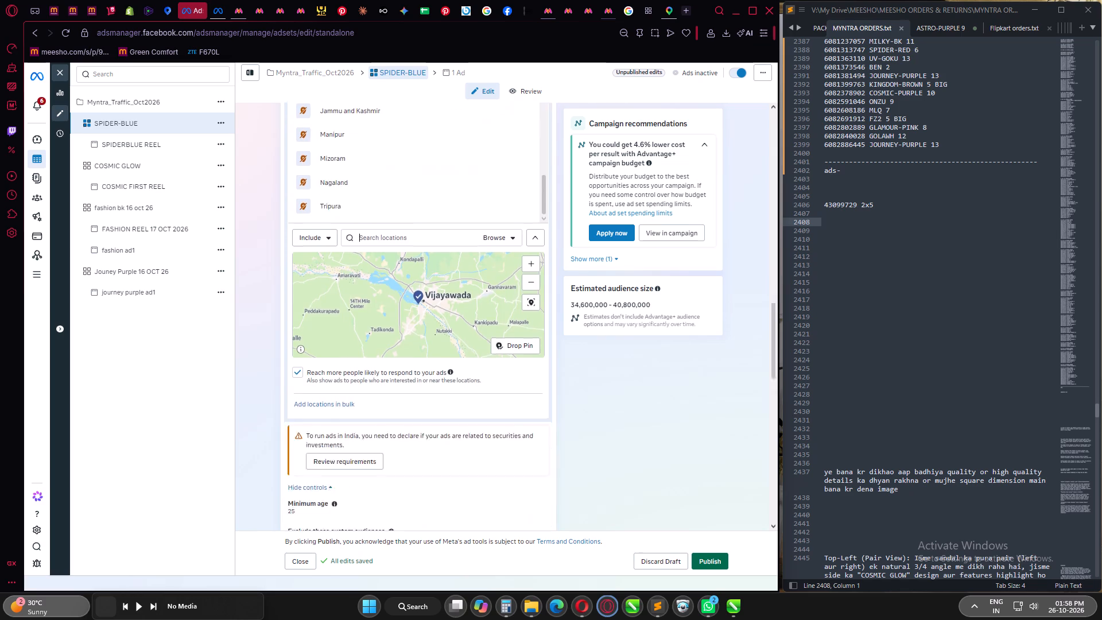
{"action": "scroll", "coordinate": [406, 309], "scroll_direction": "up", "scroll_amount": 7}
{"action": "scroll", "coordinate": [366, 235], "scroll_direction": "up", "scroll_amount": 2}
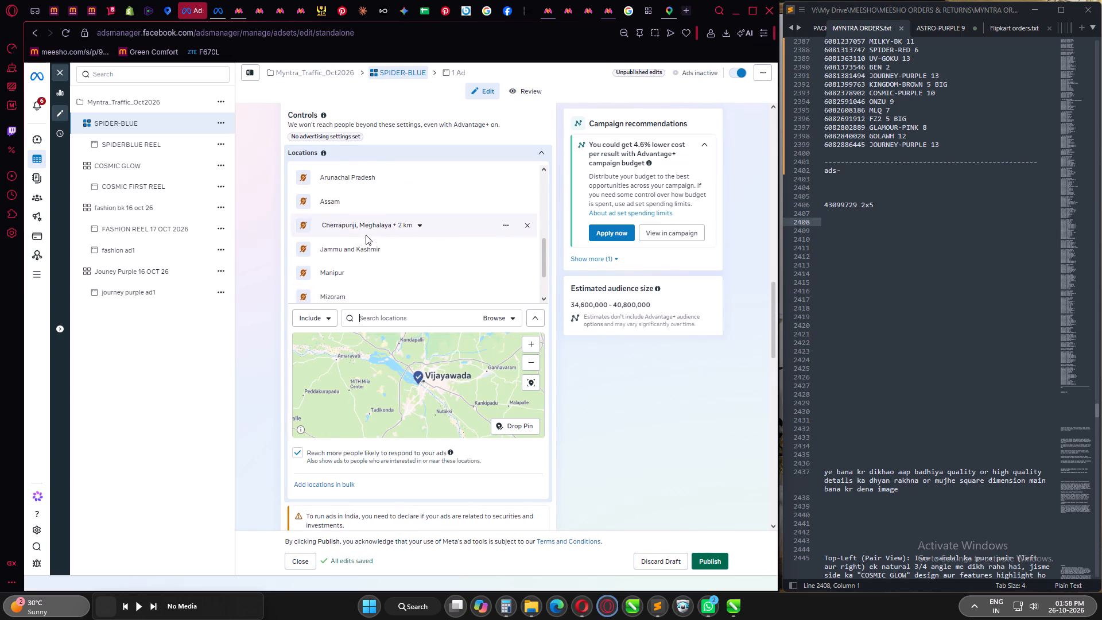
{"action": "scroll", "coordinate": [366, 235], "scroll_direction": "up", "scroll_amount": 1}
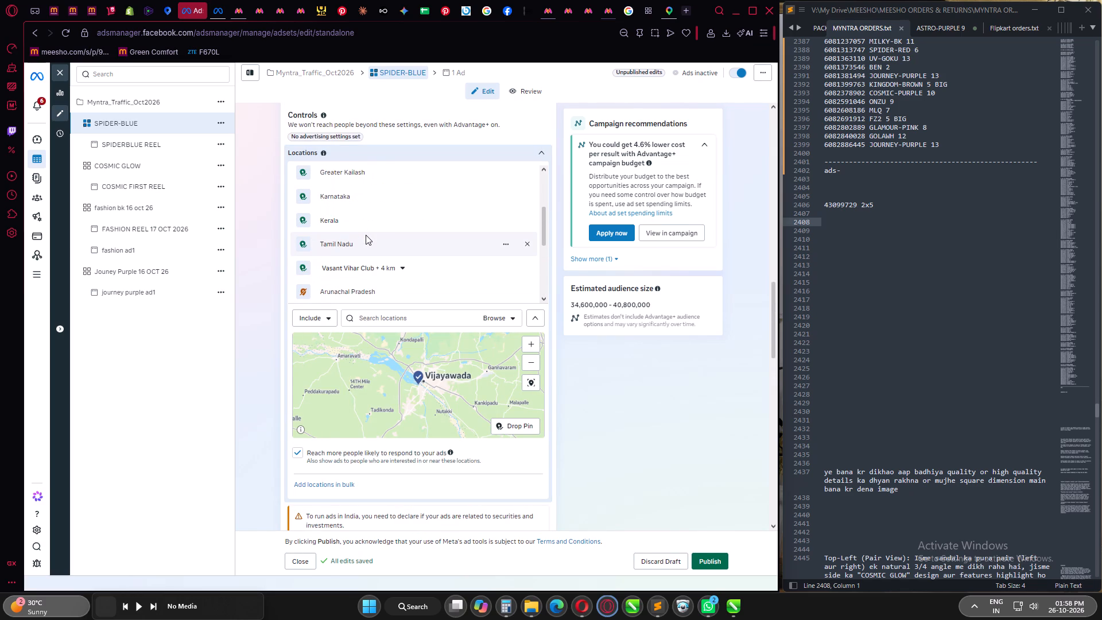
{"action": "scroll", "coordinate": [366, 235], "scroll_direction": "up", "scroll_amount": 1}
{"action": "scroll", "coordinate": [366, 235], "scroll_direction": "down", "scroll_amount": 1}
{"action": "scroll", "coordinate": [367, 249], "scroll_direction": "up", "scroll_amount": 2}
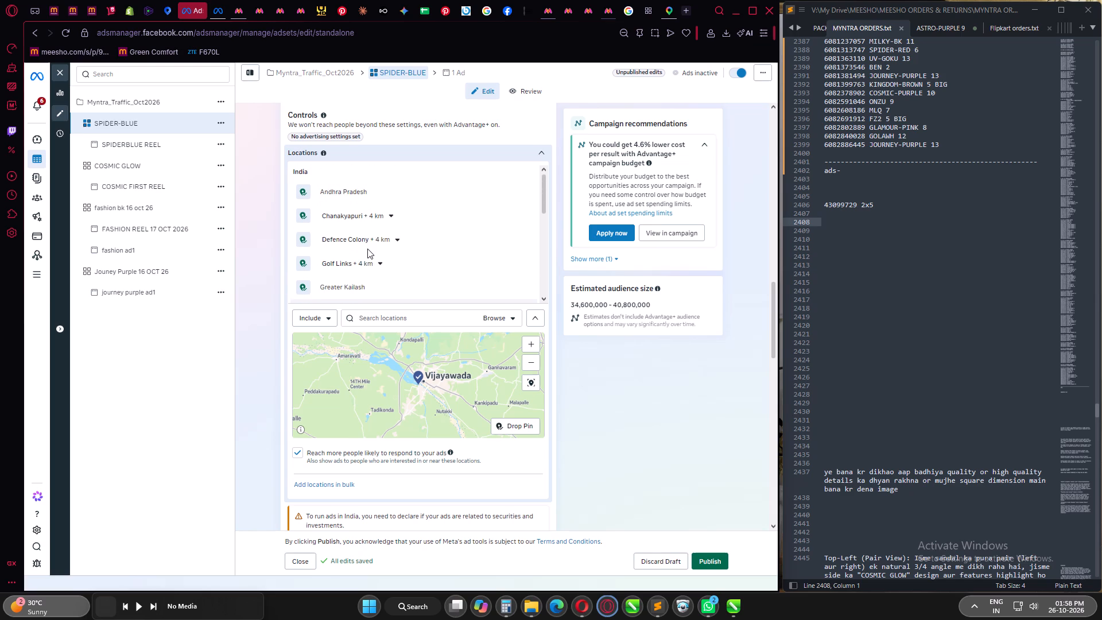
Include Mumbai, Maharashtra and Goa, India in the SPIDER-BLUE ad set's locations.
{"action": "left_click", "coordinate": [386, 317]}
{"action": "type", "text": "mum"}
{"action": "type", "text": "bai"}
{"action": "left_click", "coordinate": [393, 336]}
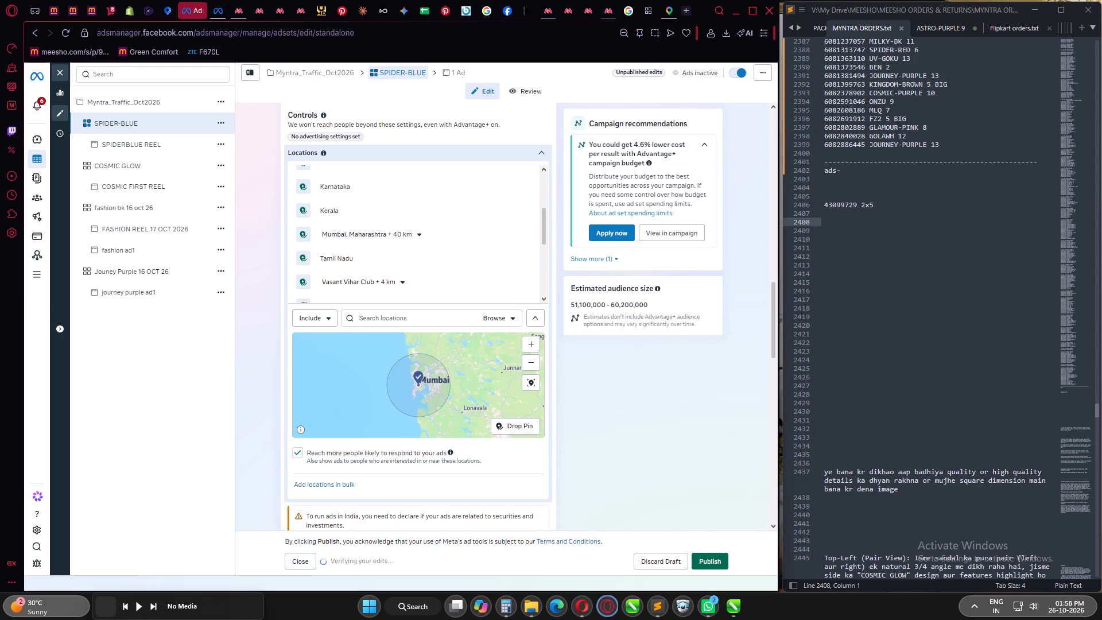
{"action": "type", "text": "goa"}
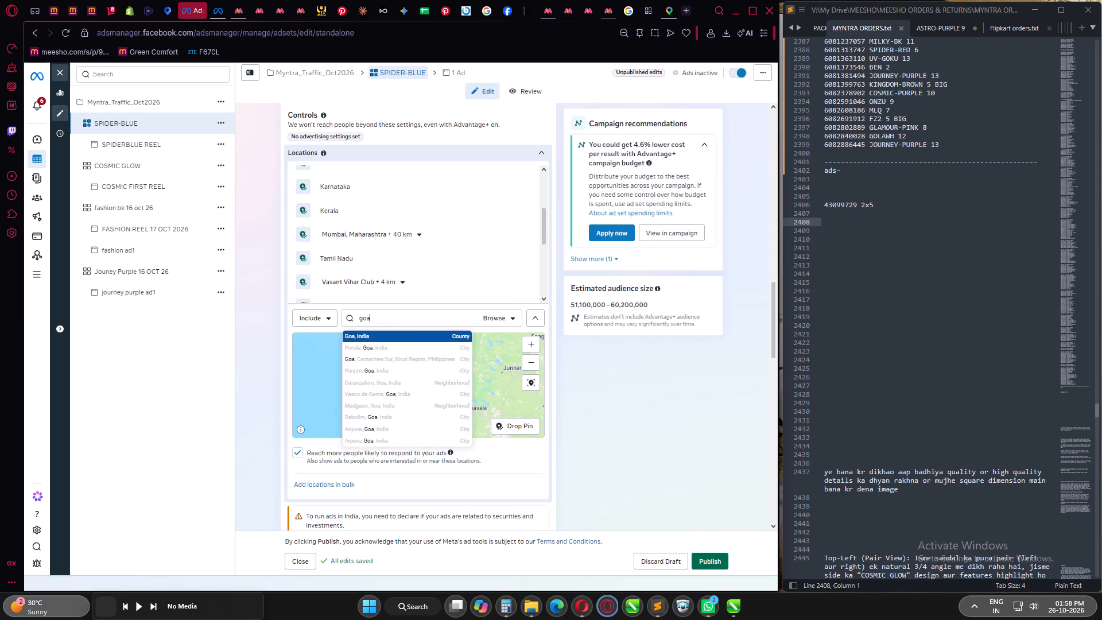
{"action": "left_click", "coordinate": [368, 338]}
Include Kochi, Kerala, India in the SPIDER-BLUE ad set's locations.
{"action": "left_click", "coordinate": [388, 319]}
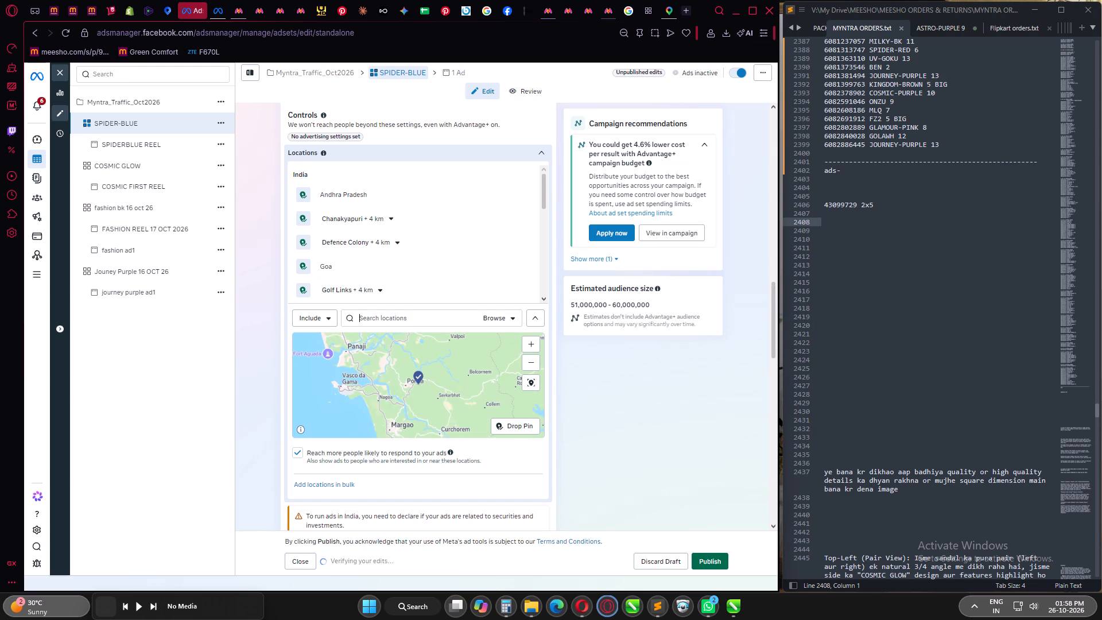
{"action": "type", "text": "kochi"}
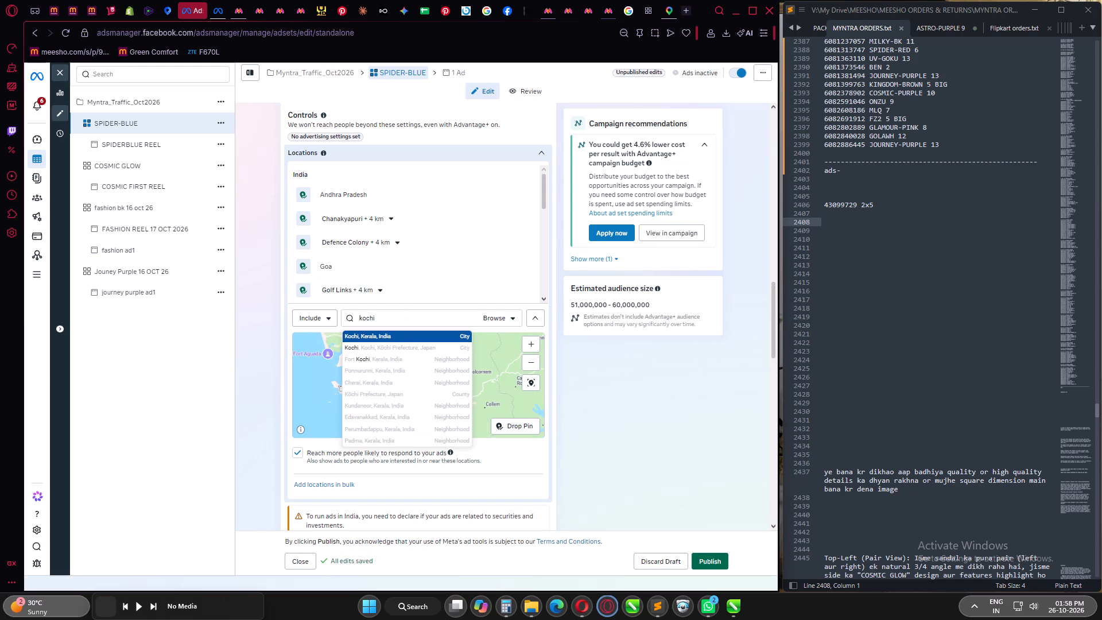
{"action": "left_click", "coordinate": [403, 337]}
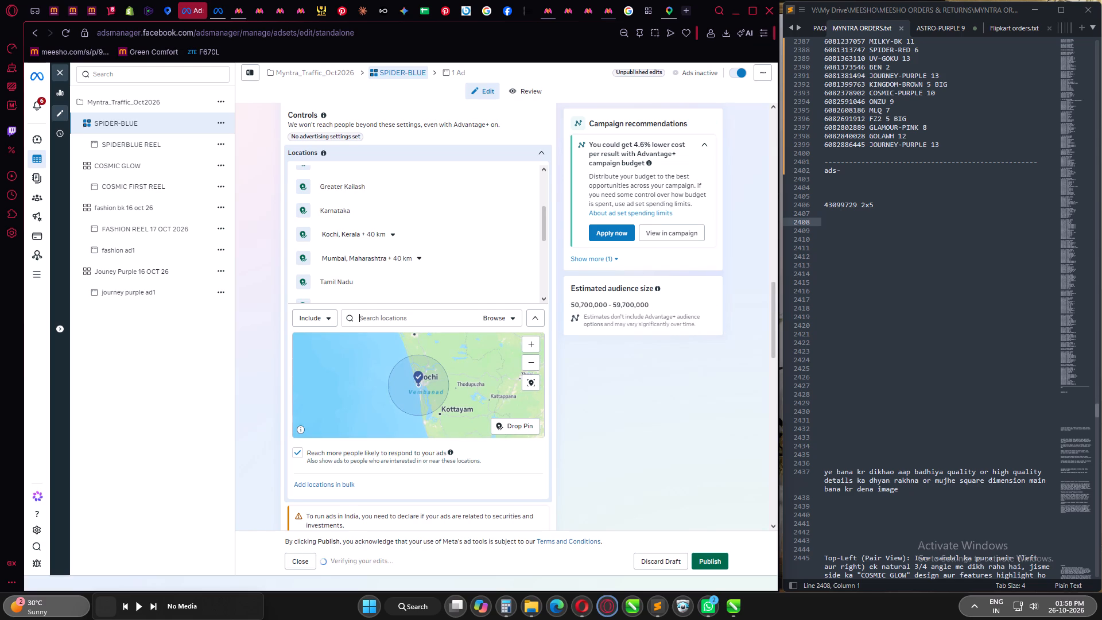
Consult southern India on Google Maps and include the place Bengluru, Pune, Maharashtra in the SPIDER-BLUE ad set's locations.
{"action": "left_click", "coordinate": [665, 11]}
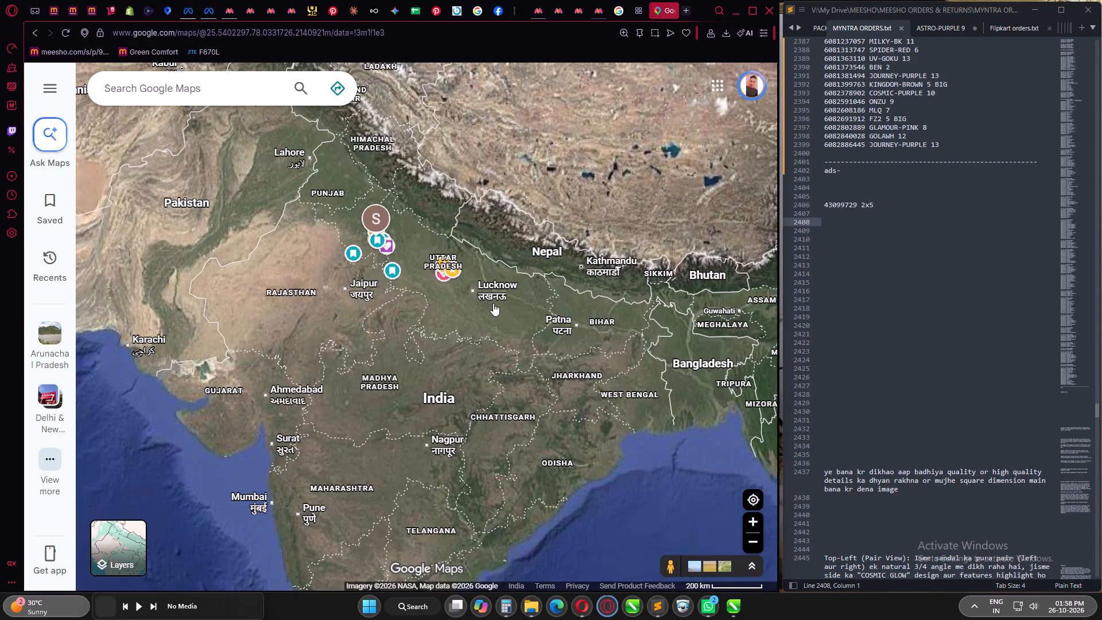
{"action": "scroll", "coordinate": [399, 352], "scroll_direction": "down", "scroll_amount": 5}
{"action": "middle_click_drag", "start_coordinate": [402, 432], "coordinate": [410, 259]}
{"action": "left_click_drag", "start_coordinate": [398, 407], "coordinate": [424, 248]}
{"action": "scroll", "coordinate": [372, 308], "scroll_direction": "up", "scroll_amount": 6}
{"action": "scroll", "coordinate": [440, 417], "scroll_direction": "up", "scroll_amount": 5}
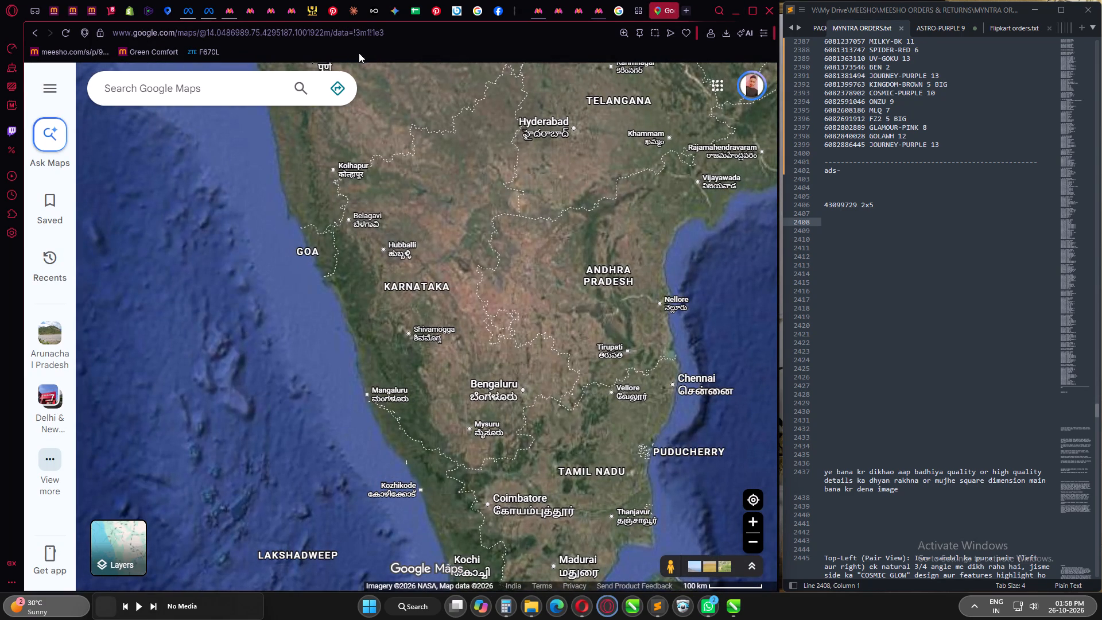
{"action": "left_click", "coordinate": [191, 12]}
{"action": "left_click", "coordinate": [375, 320]}
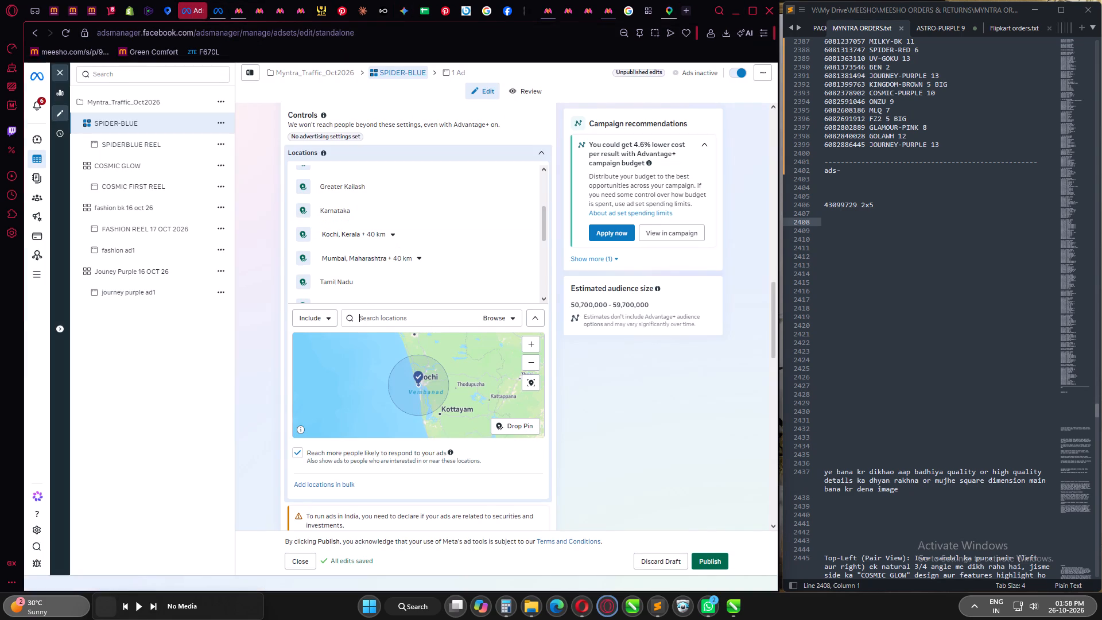
{"action": "type", "text": "bengluru"}
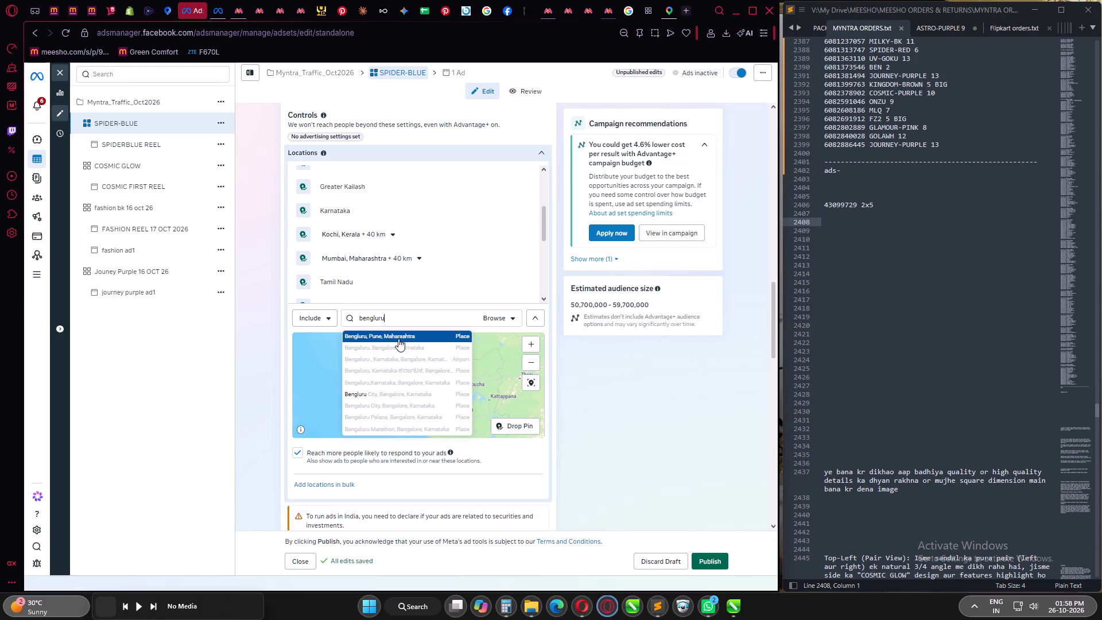
{"action": "left_click", "coordinate": [411, 335]}
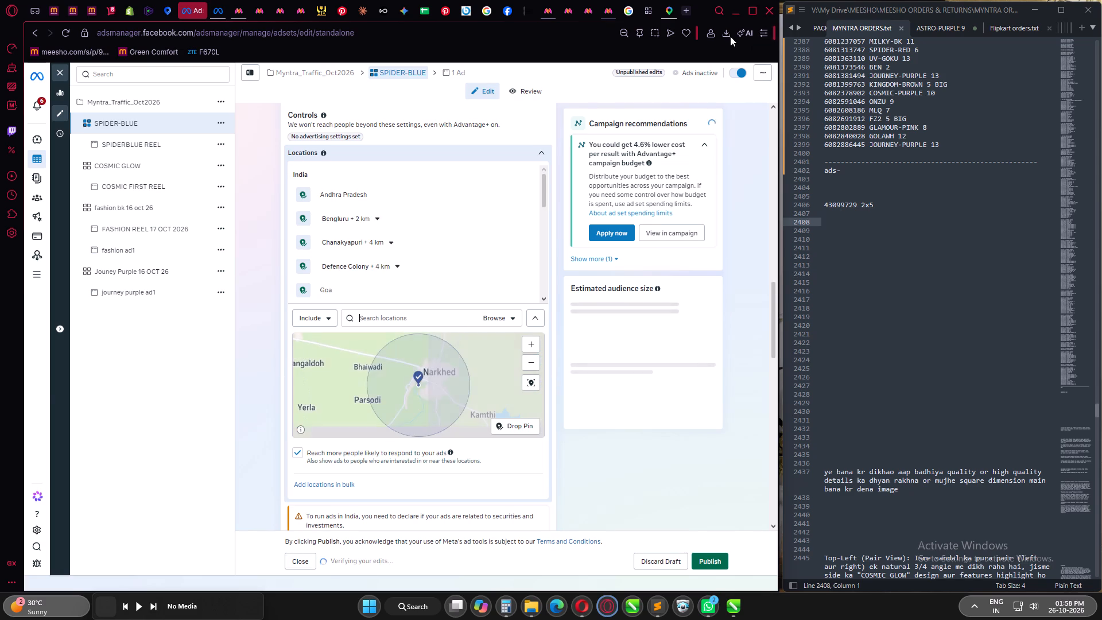
Examine the cities and states of southern and western India on Google Maps, from Karnataka up to Gujarat and back down the coast.
{"action": "left_click", "coordinate": [665, 9]}
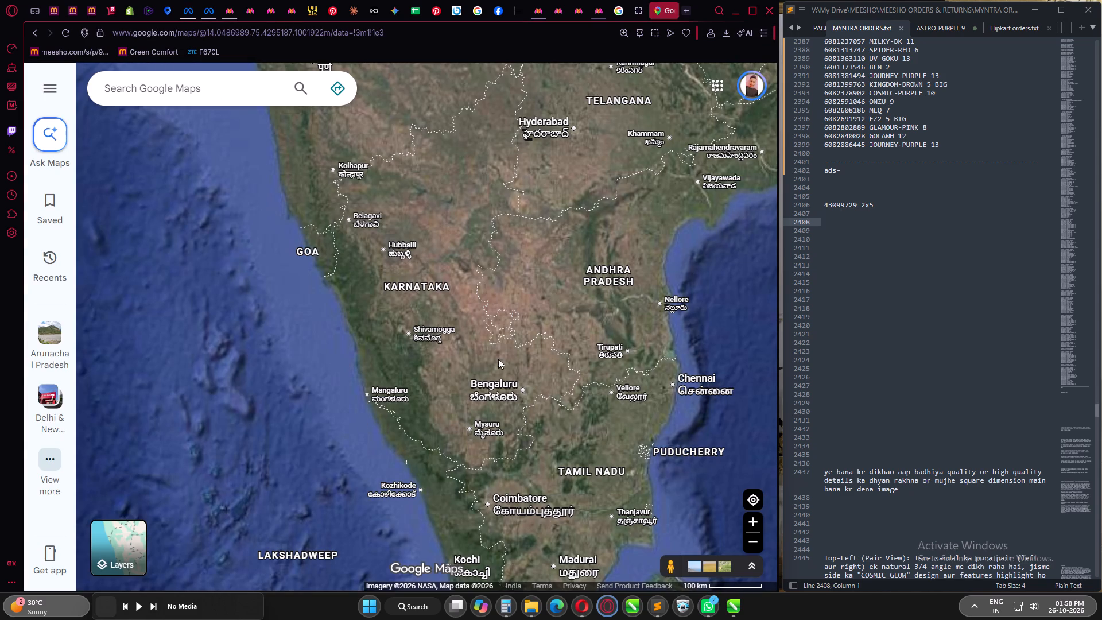
{"action": "scroll", "coordinate": [505, 366], "scroll_direction": "up", "scroll_amount": 3}
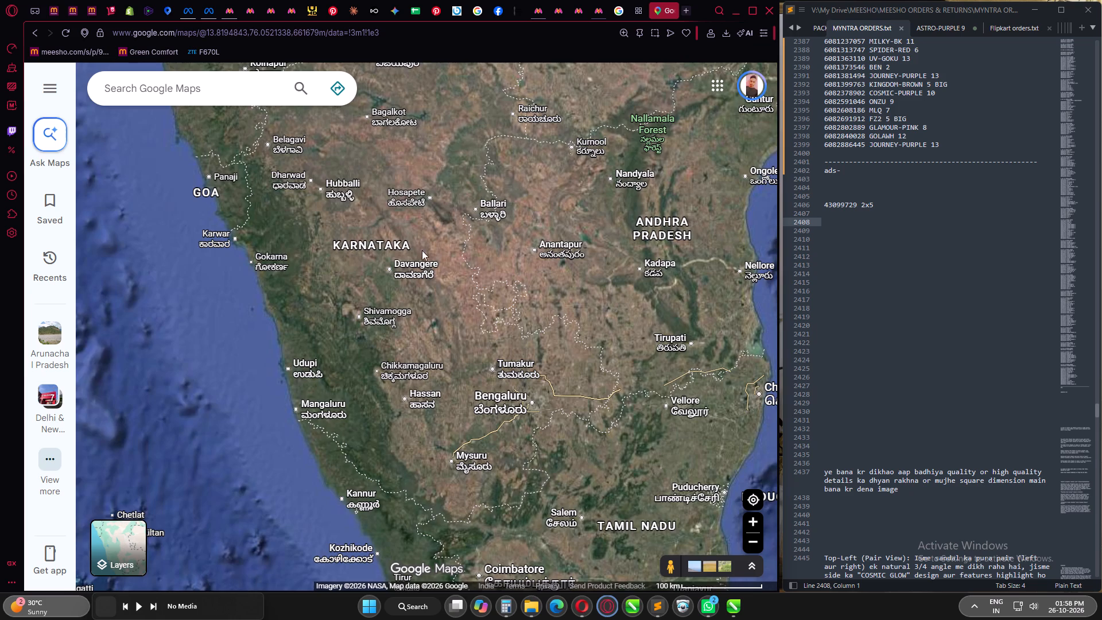
{"action": "scroll", "coordinate": [391, 249], "scroll_direction": "up", "scroll_amount": 4}
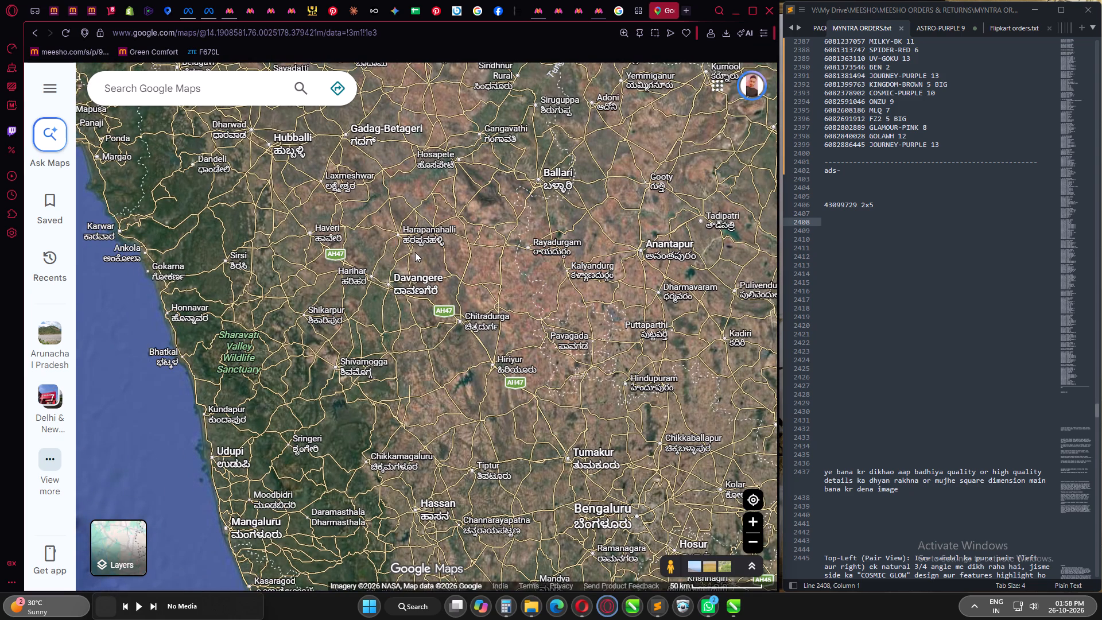
{"action": "scroll", "coordinate": [415, 252], "scroll_direction": "down", "scroll_amount": 2}
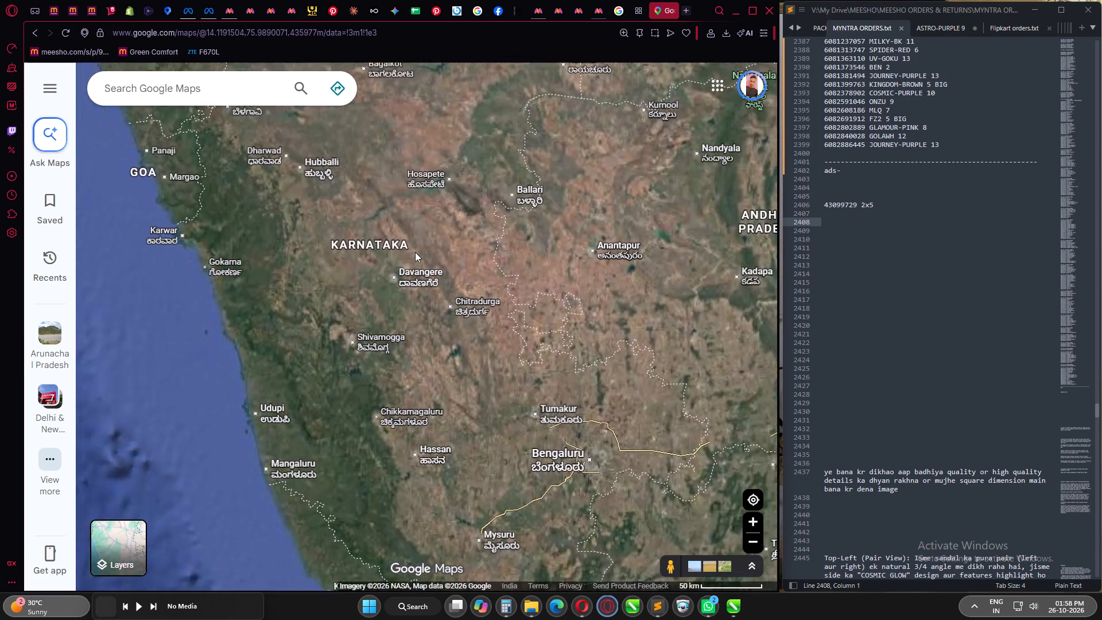
{"action": "left_click_drag", "start_coordinate": [270, 226], "coordinate": [389, 424]}
{"action": "left_click_drag", "start_coordinate": [337, 316], "coordinate": [399, 452]}
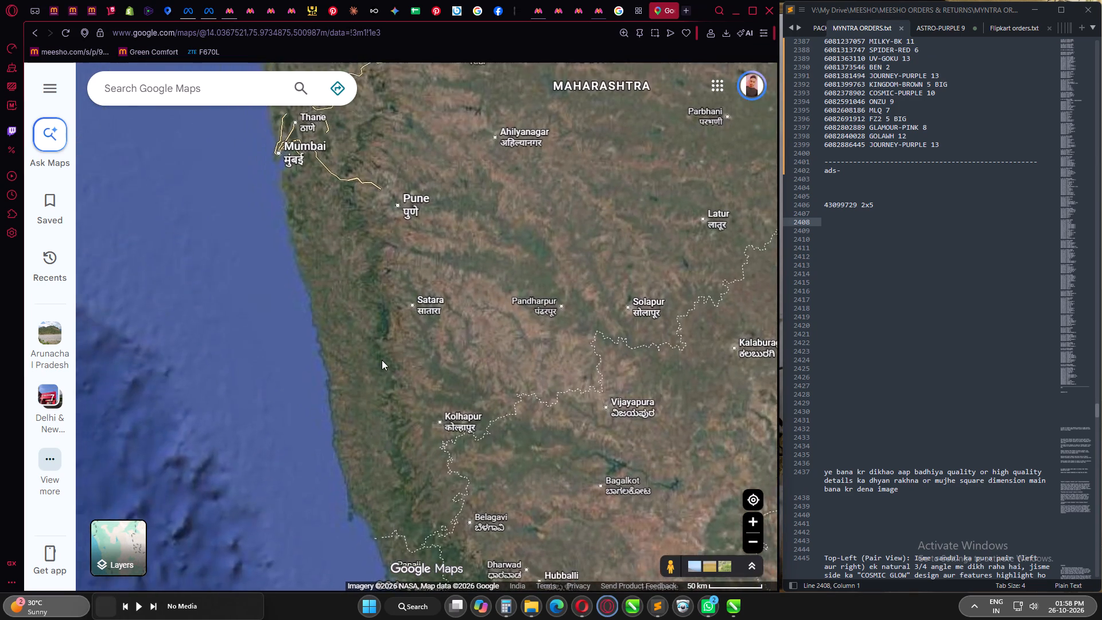
{"action": "left_click_drag", "start_coordinate": [382, 360], "coordinate": [407, 464]}
{"action": "left_click_drag", "start_coordinate": [379, 331], "coordinate": [401, 428]}
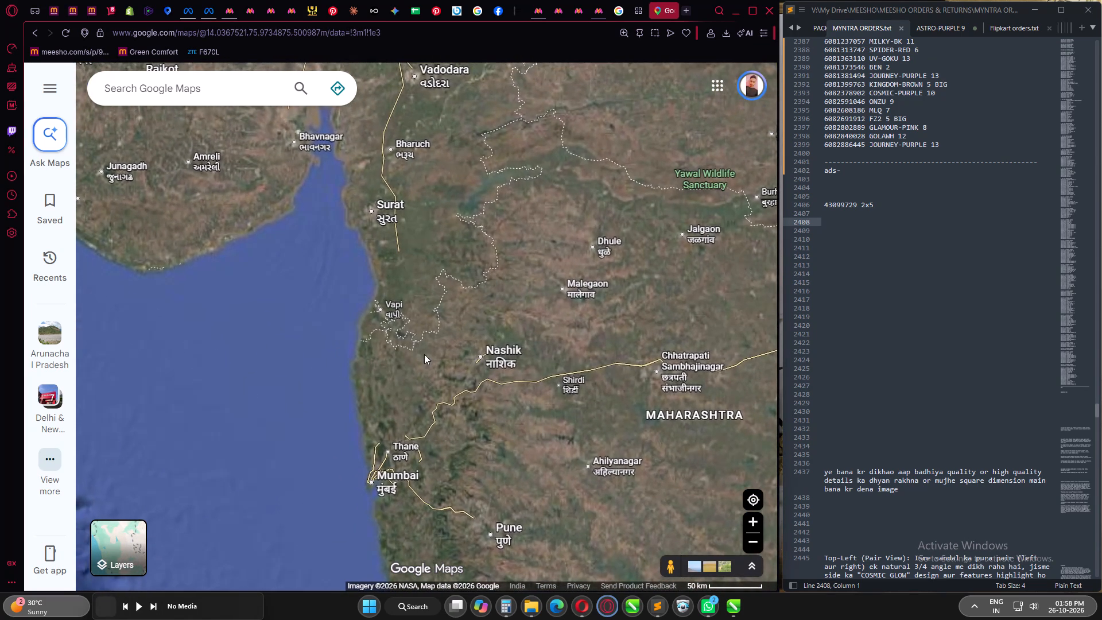
{"action": "left_click_drag", "start_coordinate": [458, 436], "coordinate": [402, 198]}
{"action": "left_click_drag", "start_coordinate": [447, 400], "coordinate": [393, 238]}
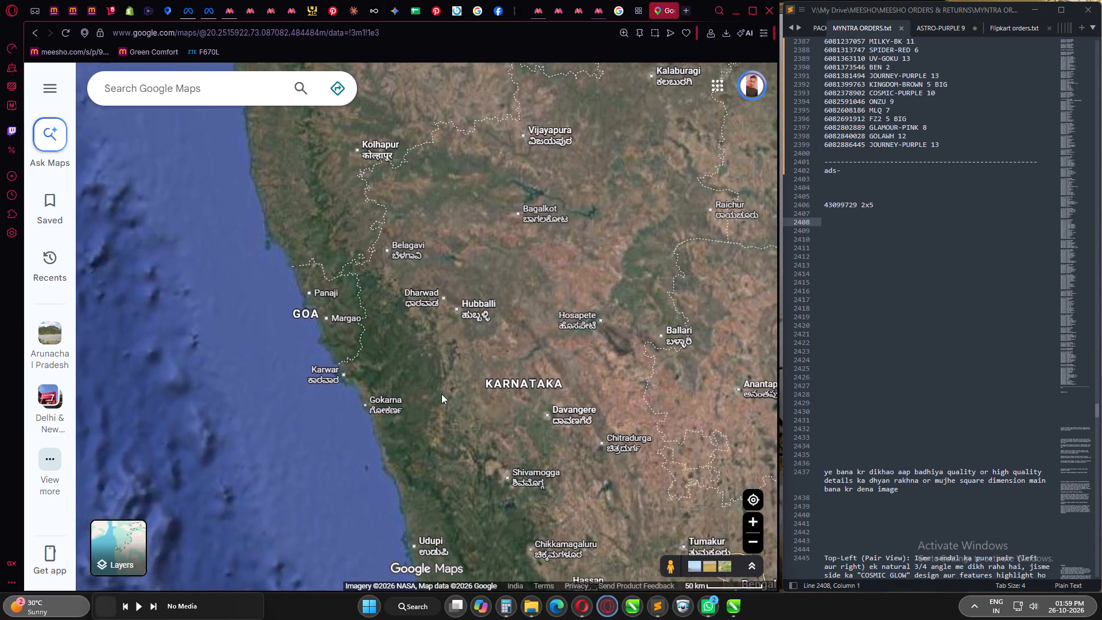
{"action": "left_click_drag", "start_coordinate": [441, 394], "coordinate": [409, 289]}
{"action": "left_click_drag", "start_coordinate": [448, 379], "coordinate": [413, 289]}
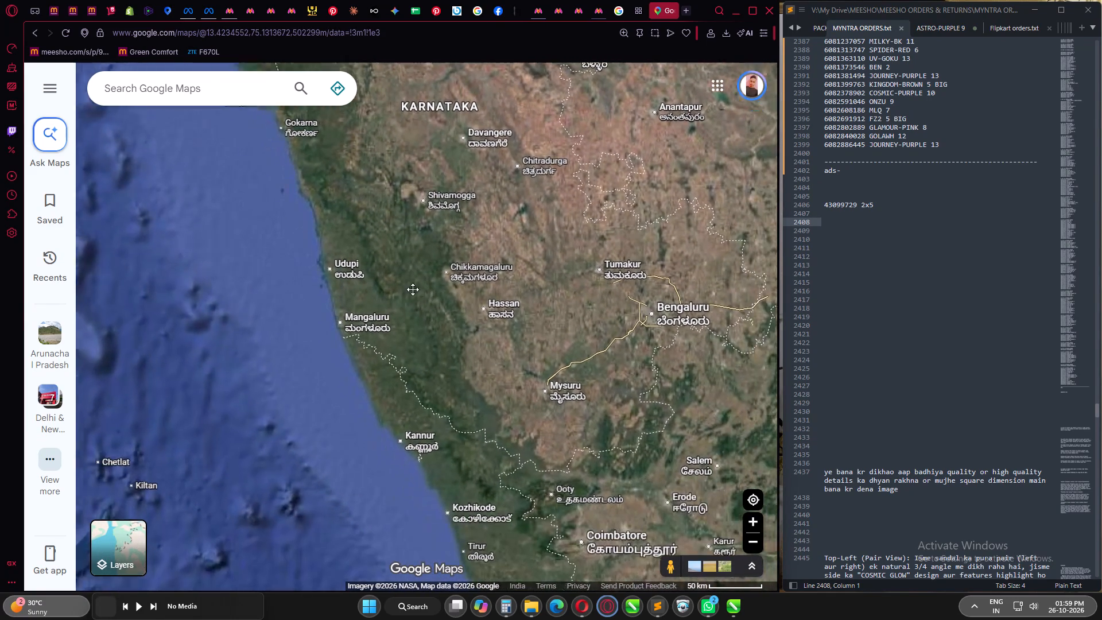
{"action": "left_click_drag", "start_coordinate": [413, 289], "coordinate": [410, 283]}
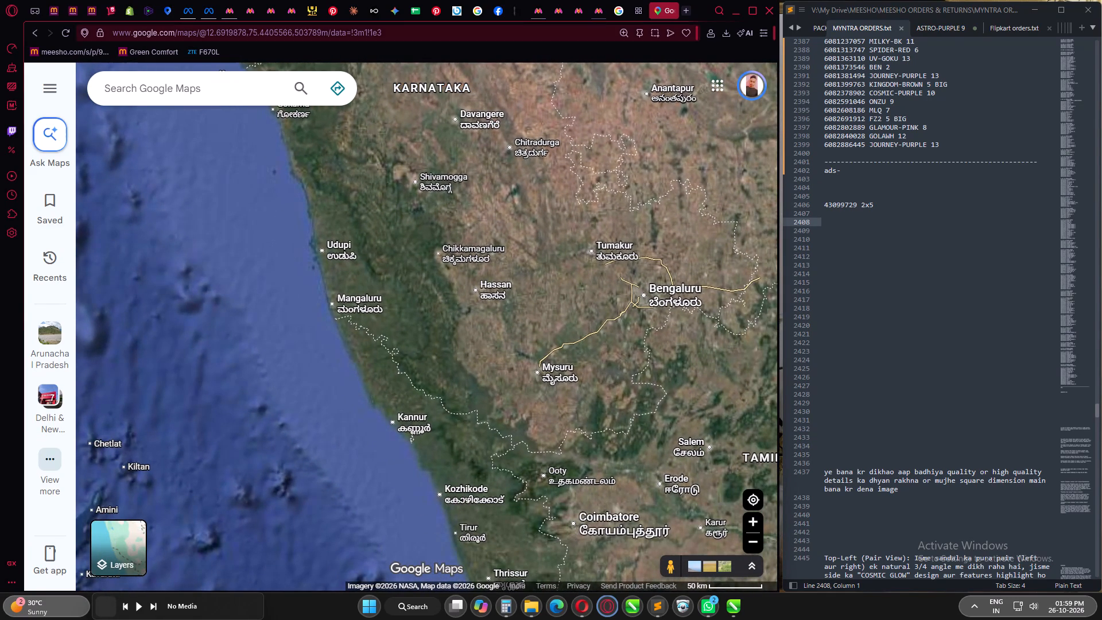
{"action": "left_click", "coordinate": [393, 9]}
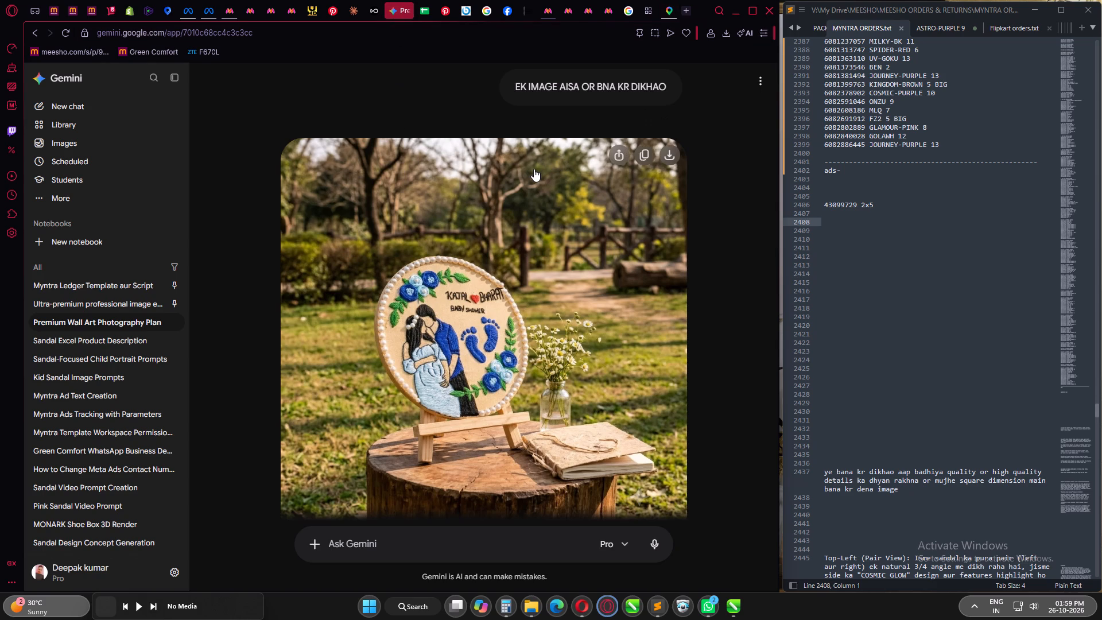
{"action": "left_click", "coordinate": [666, 14]}
Include Gujarat, India in the COSMIC GLOW ad set's locations, checking the state's spelling on Google Maps.
{"action": "left_click", "coordinate": [207, 9]}
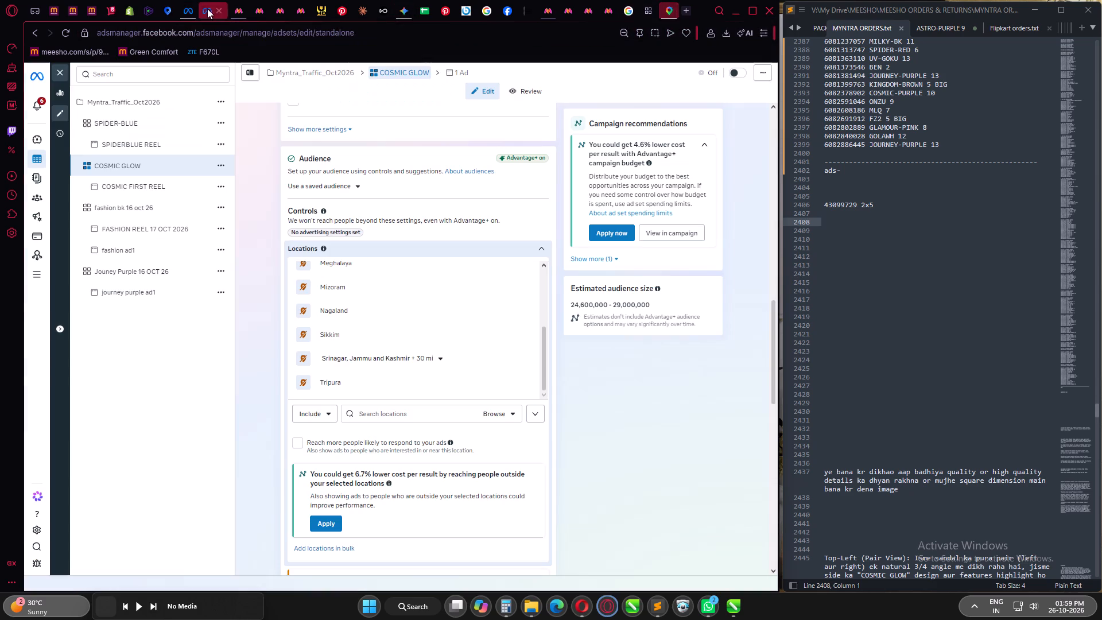
{"action": "left_click", "coordinate": [391, 417]}
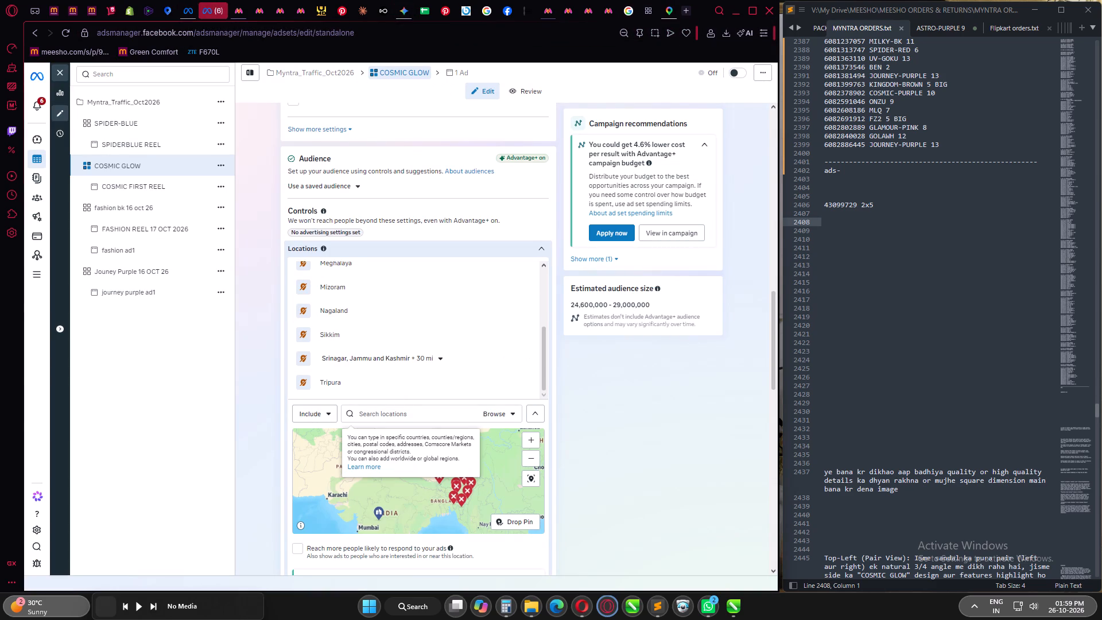
{"action": "type", "text": "gujrat"}
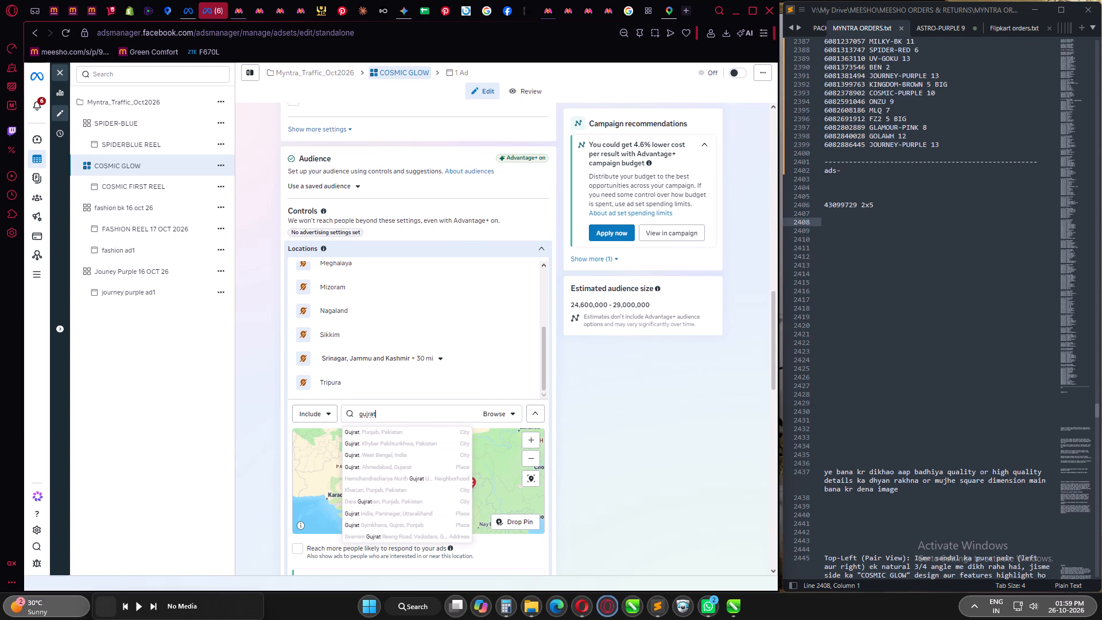
{"action": "key", "text": "space"}
{"action": "type", "text": "india"}
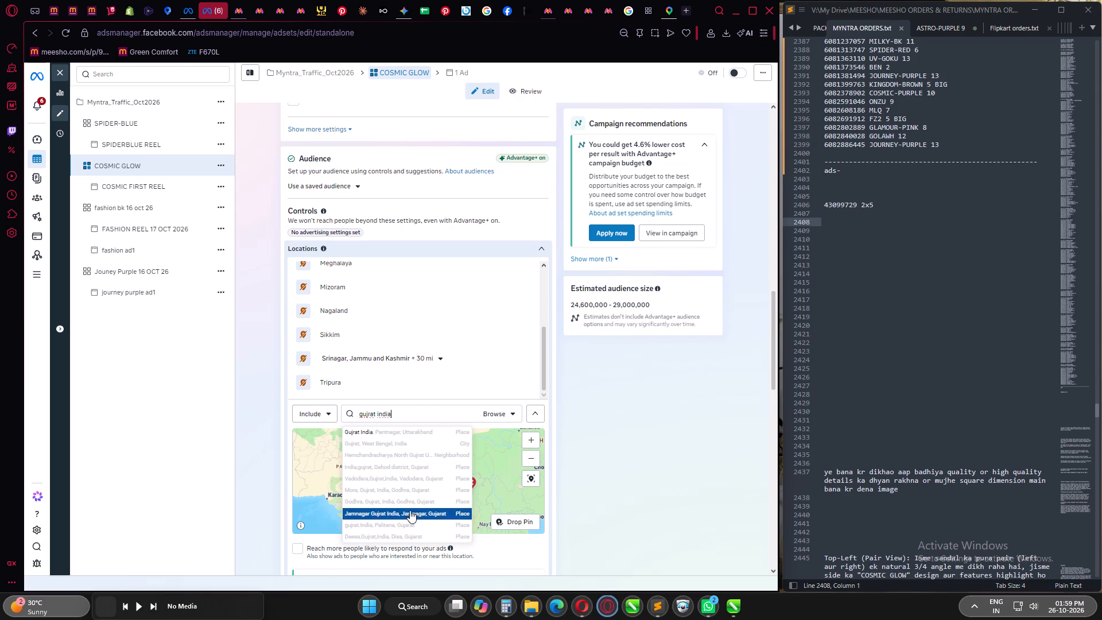
{"action": "left_click", "coordinate": [676, 12]}
{"action": "scroll", "coordinate": [437, 227], "scroll_direction": "down", "scroll_amount": 4}
{"action": "left_click_drag", "start_coordinate": [390, 189], "coordinate": [435, 456]}
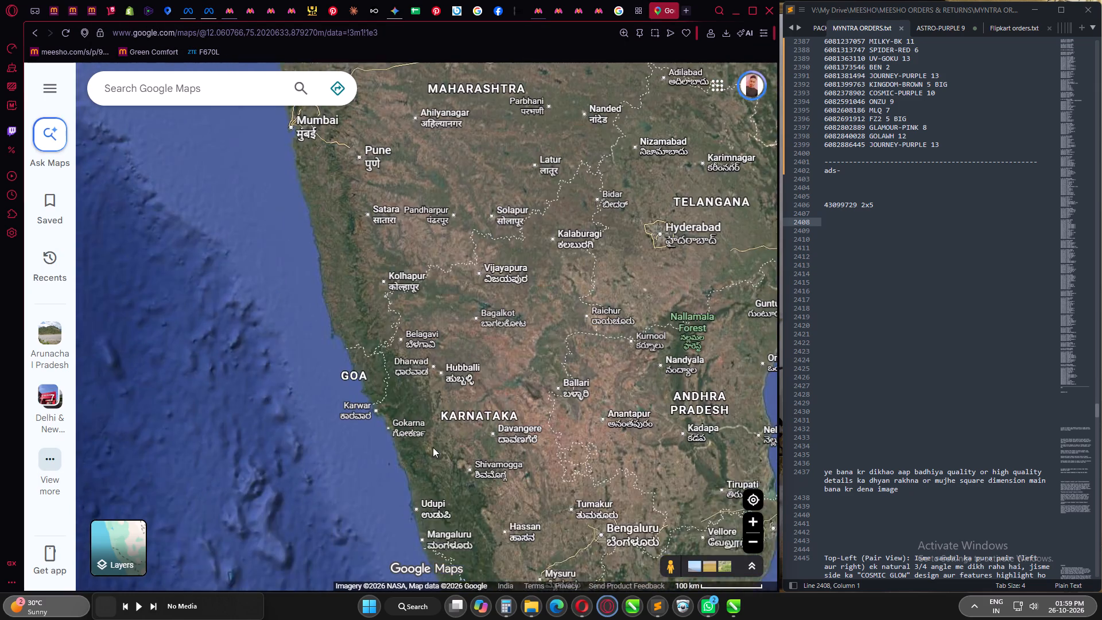
{"action": "left_click_drag", "start_coordinate": [391, 297], "coordinate": [439, 465]}
{"action": "left_click_drag", "start_coordinate": [337, 224], "coordinate": [416, 377]}
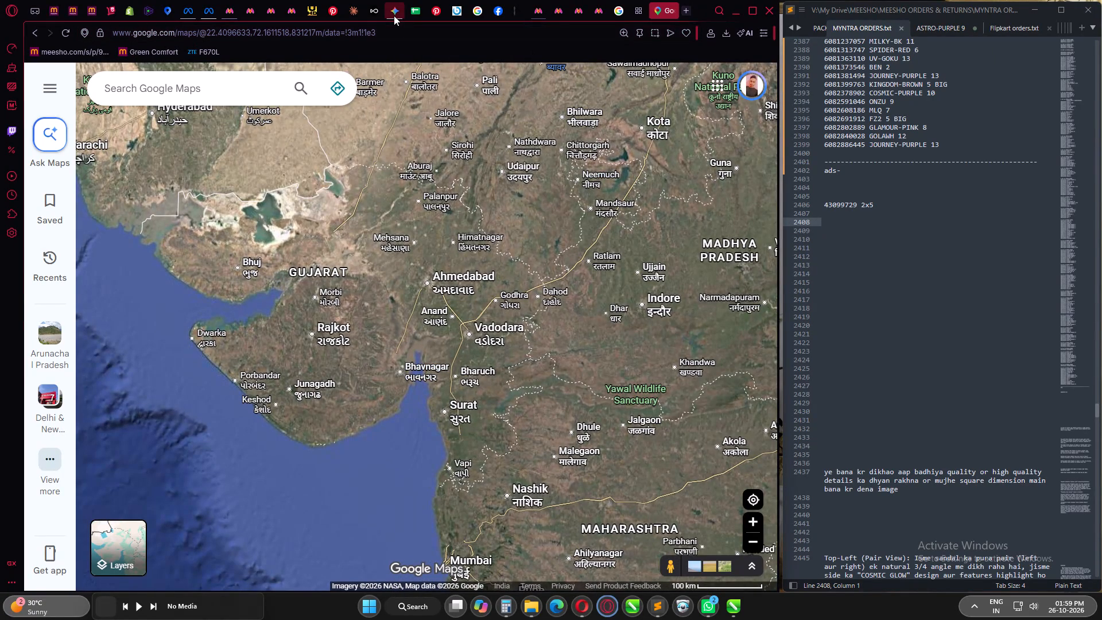
{"action": "left_click", "coordinate": [200, 7]}
{"action": "left_click", "coordinate": [368, 416]}
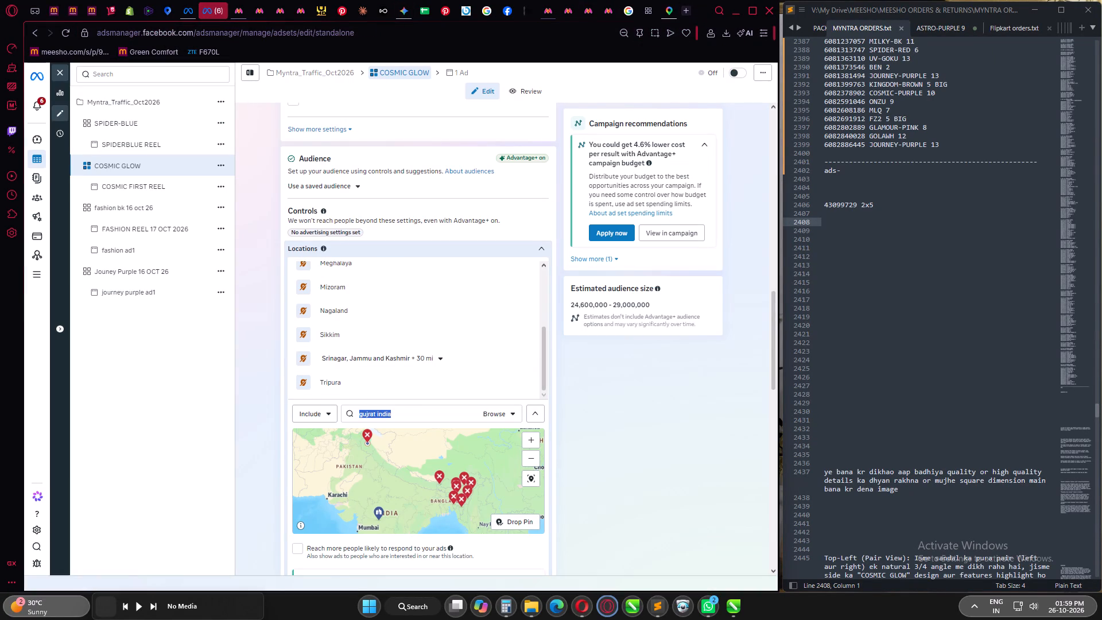
{"action": "left_click", "coordinate": [368, 413]}
{"action": "key", "text": "a"}
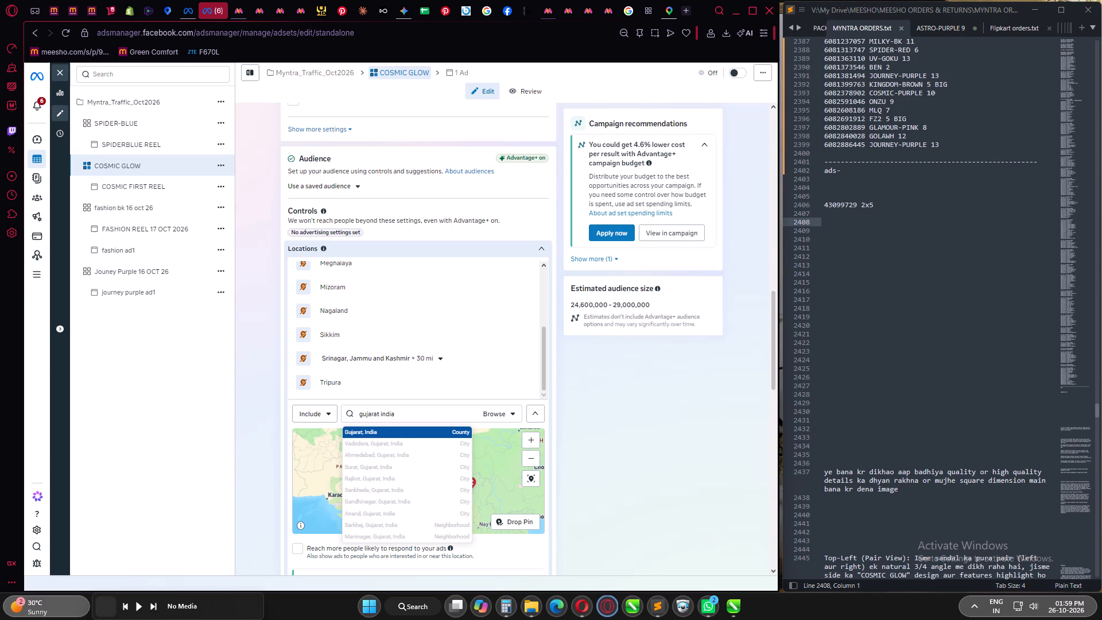
{"action": "left_click", "coordinate": [391, 431]}
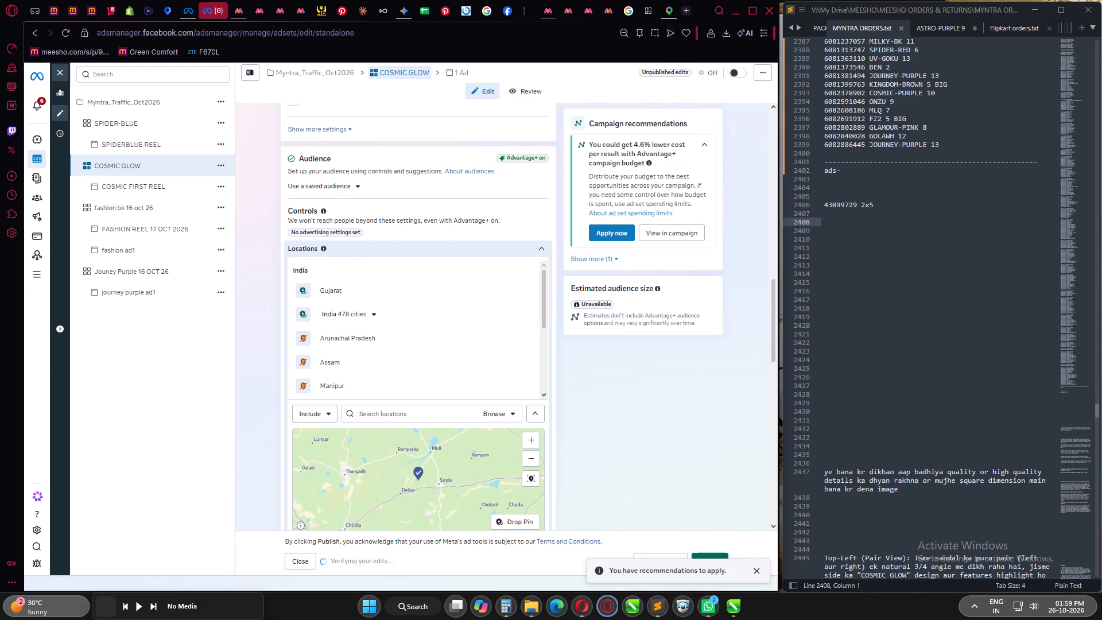
Examine the states of central, eastern and northeastern India on Google Maps, from Gujarat across to West Bengal and Assam.
{"action": "left_click", "coordinate": [667, 6]}
{"action": "scroll", "coordinate": [385, 352], "scroll_direction": "down", "scroll_amount": 2}
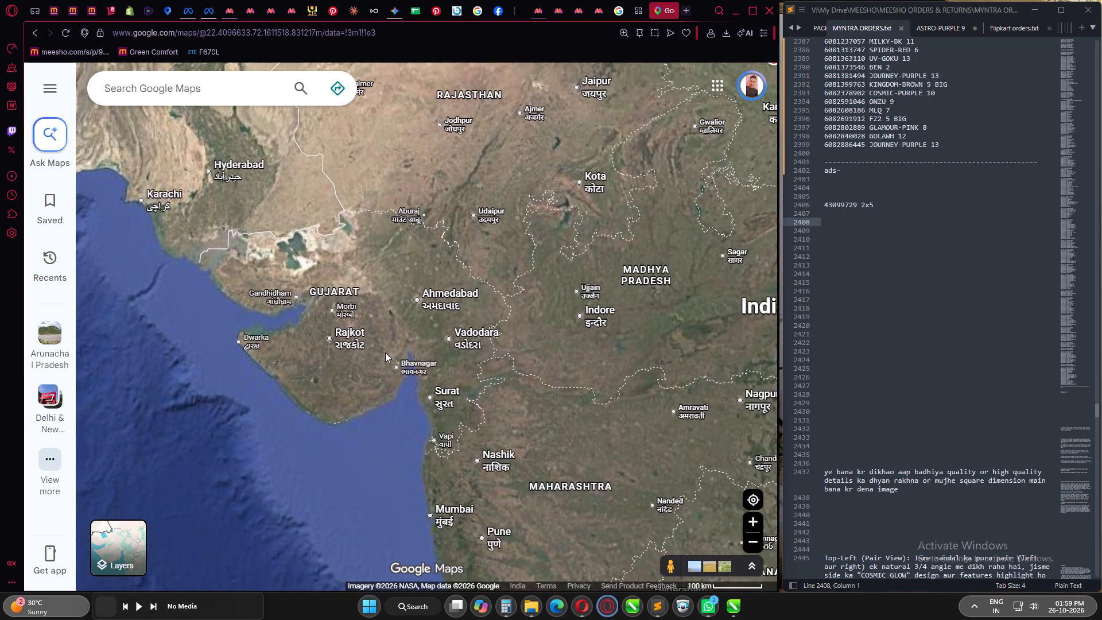
{"action": "scroll", "coordinate": [385, 352], "scroll_direction": "down", "scroll_amount": 2}
{"action": "left_click_drag", "start_coordinate": [512, 323], "coordinate": [424, 242]}
{"action": "left_click_drag", "start_coordinate": [511, 312], "coordinate": [440, 413]}
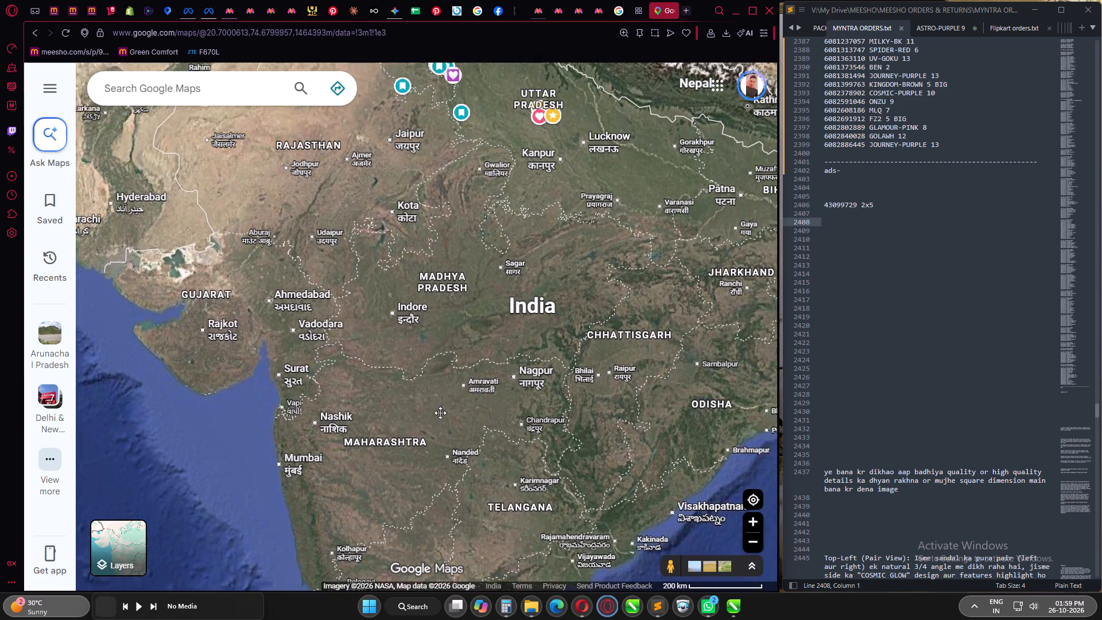
{"action": "left_click_drag", "start_coordinate": [440, 413], "coordinate": [437, 424]}
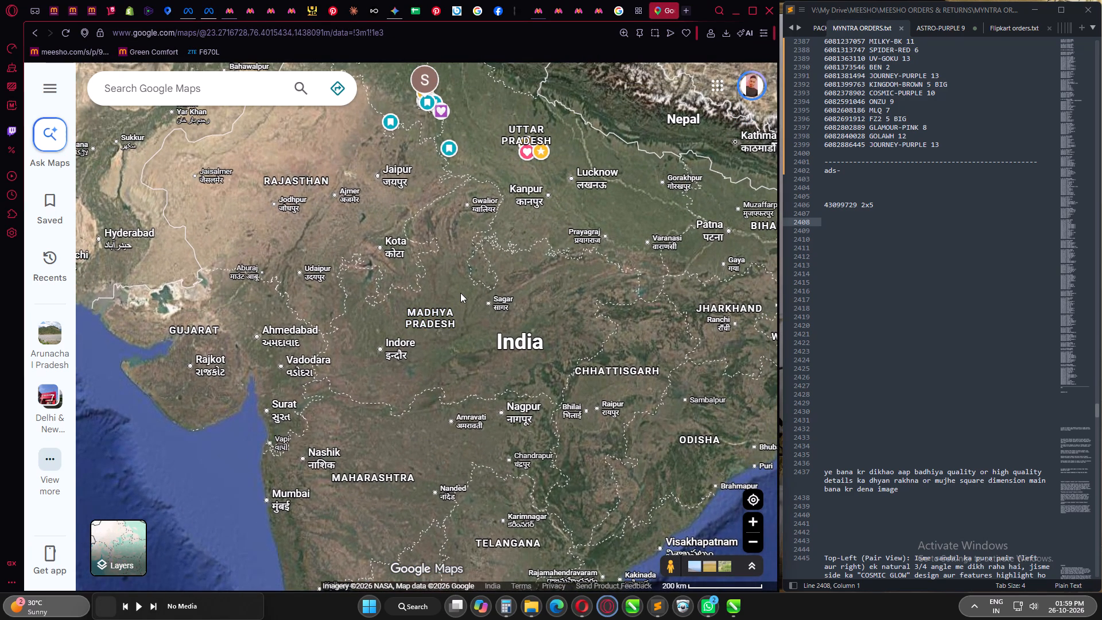
{"action": "left_click_drag", "start_coordinate": [500, 325], "coordinate": [422, 226]}
{"action": "left_click_drag", "start_coordinate": [530, 277], "coordinate": [418, 304]}
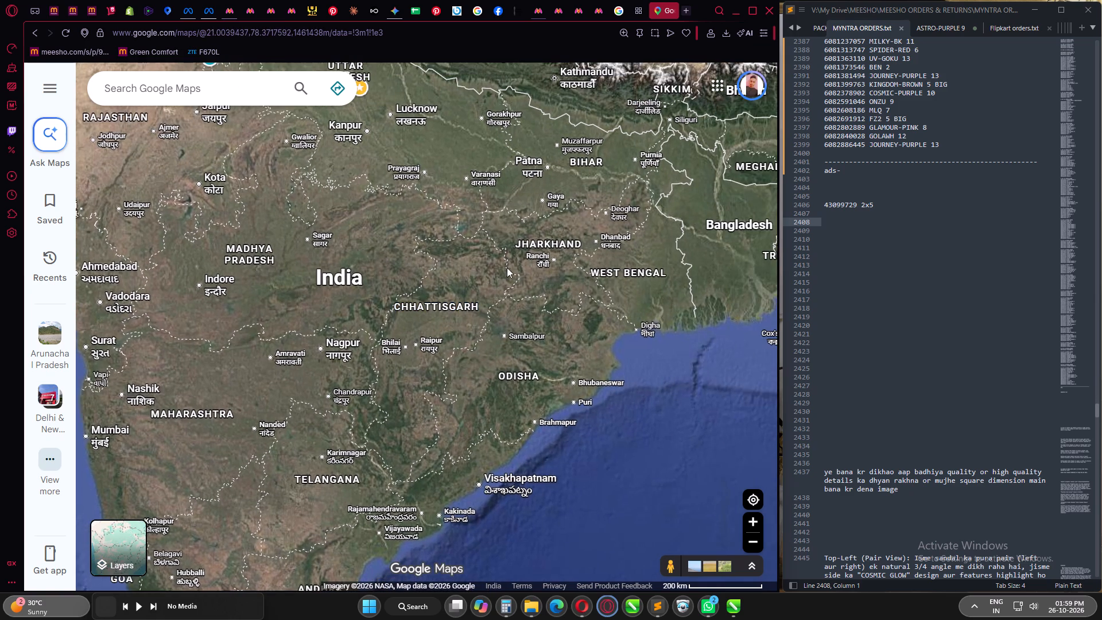
{"action": "left_click_drag", "start_coordinate": [507, 268], "coordinate": [456, 314]}
{"action": "left_click_drag", "start_coordinate": [573, 313], "coordinate": [425, 268]}
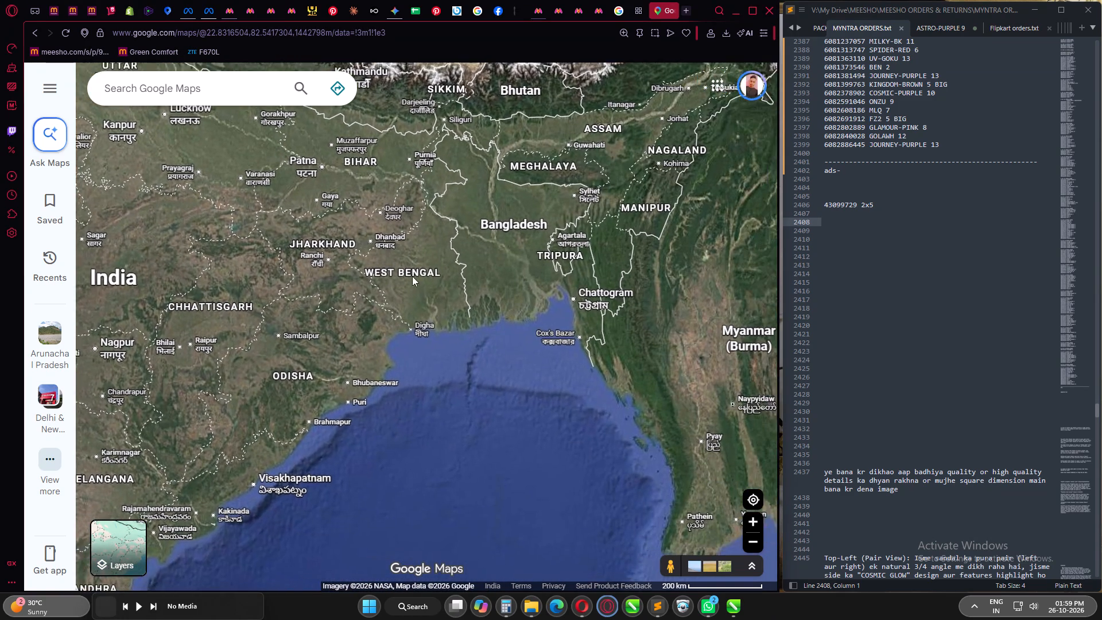
{"action": "left_click_drag", "start_coordinate": [368, 286], "coordinate": [394, 303]}
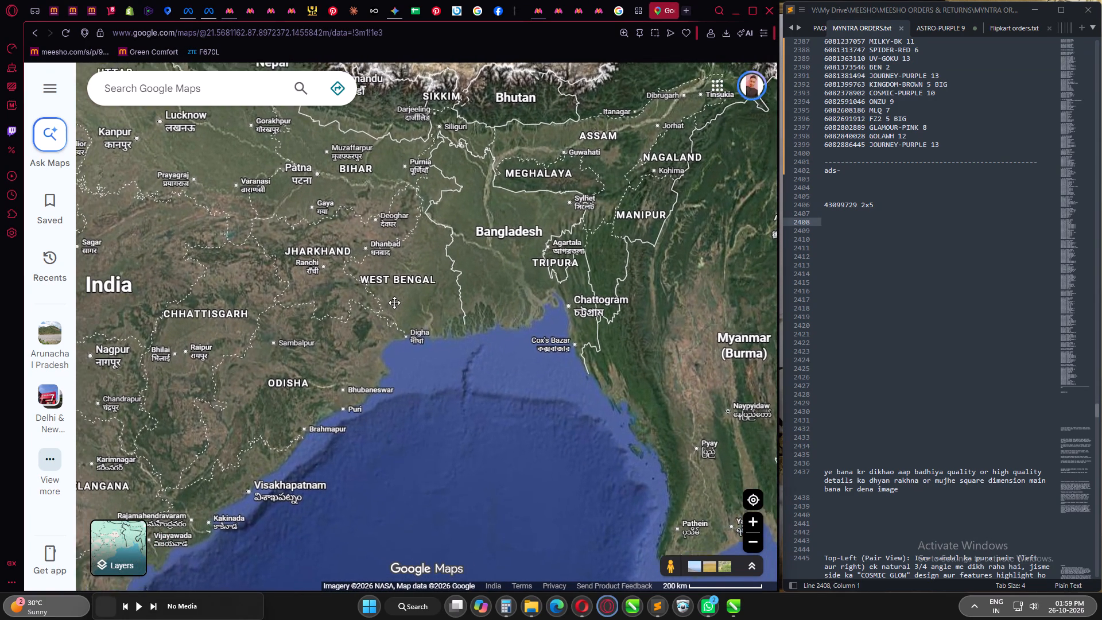
{"action": "left_click_drag", "start_coordinate": [394, 303], "coordinate": [387, 361]}
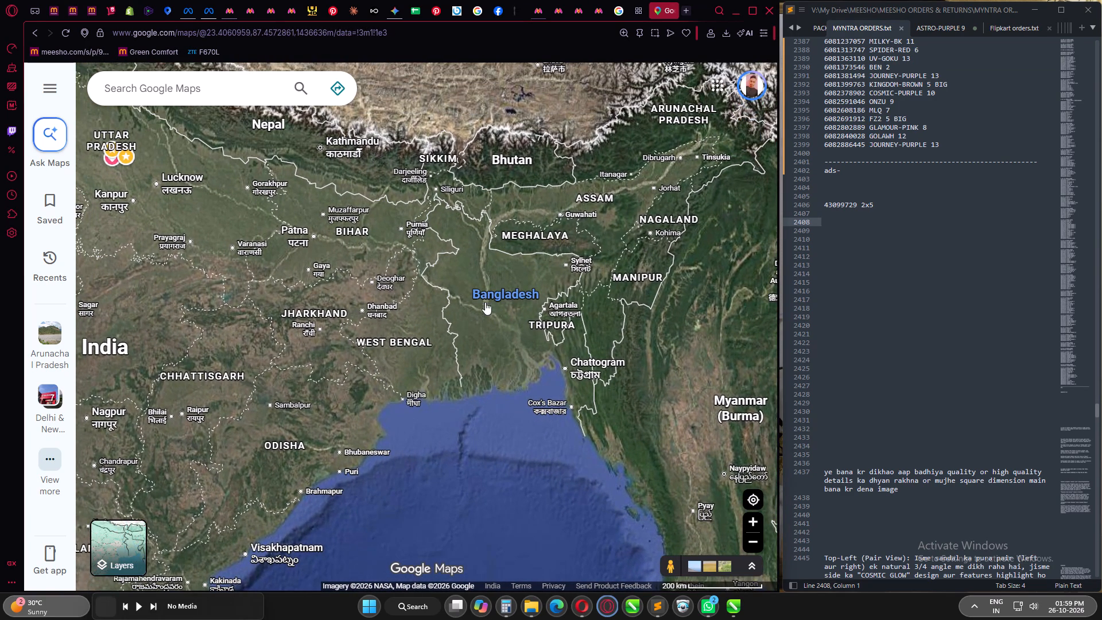
{"action": "left_click_drag", "start_coordinate": [483, 331], "coordinate": [479, 400]}
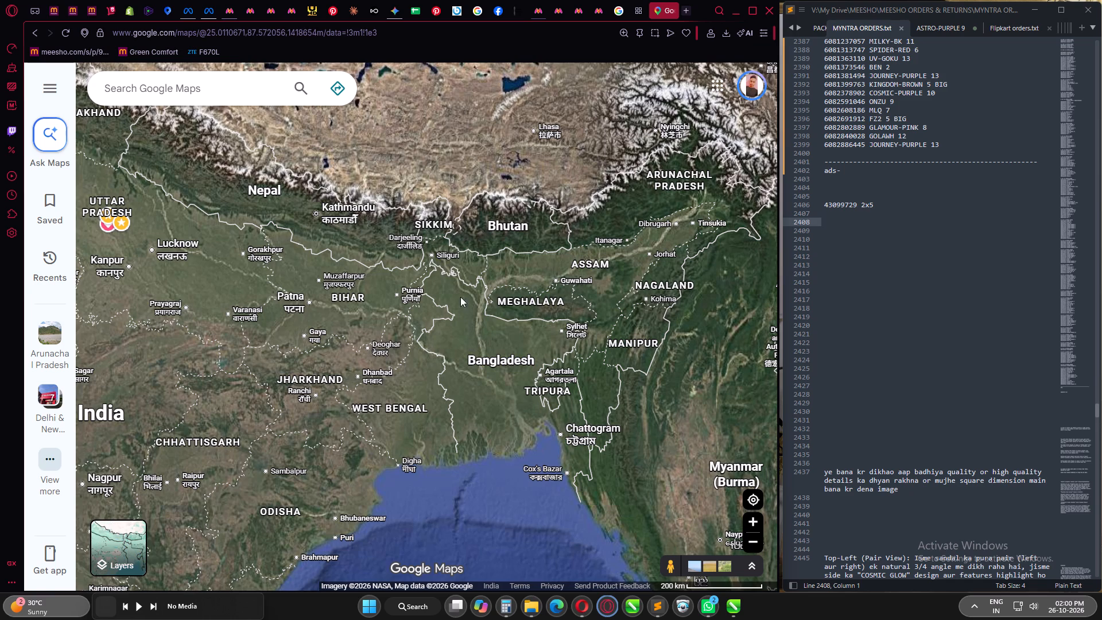
Examine the states of northern India on Google Maps, from Bihar and Uttar Pradesh up to Punjab and Jammu and Kashmir.
{"action": "left_click_drag", "start_coordinate": [461, 321], "coordinate": [577, 361]}
{"action": "scroll", "coordinate": [405, 296], "scroll_direction": "up", "scroll_amount": 1}
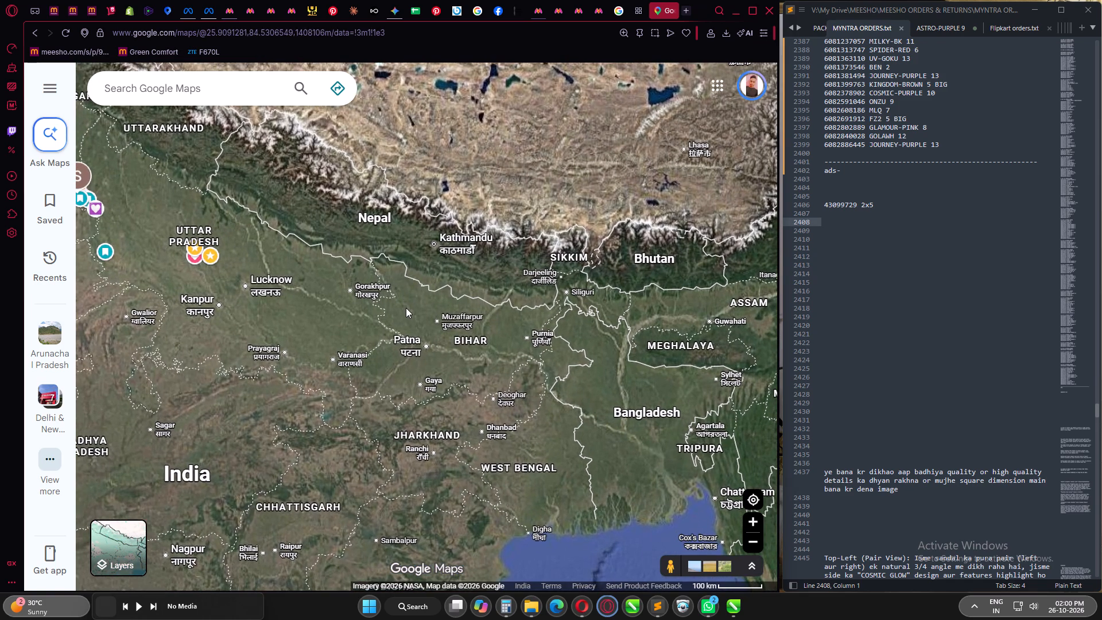
{"action": "left_click_drag", "start_coordinate": [406, 309], "coordinate": [438, 308]}
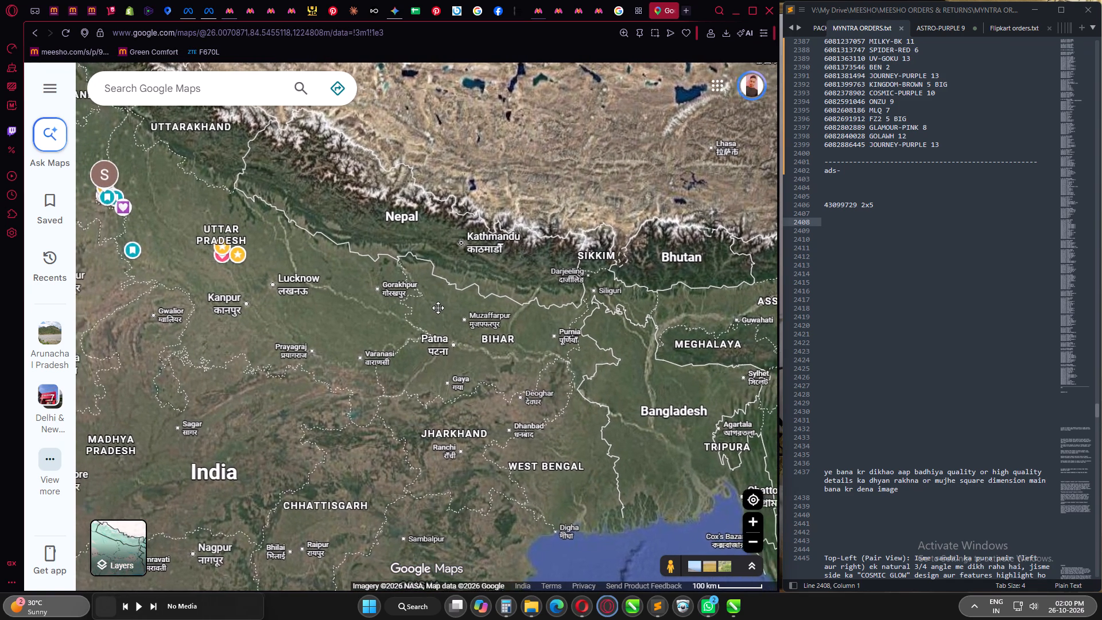
{"action": "left_click_drag", "start_coordinate": [438, 308], "coordinate": [570, 263]}
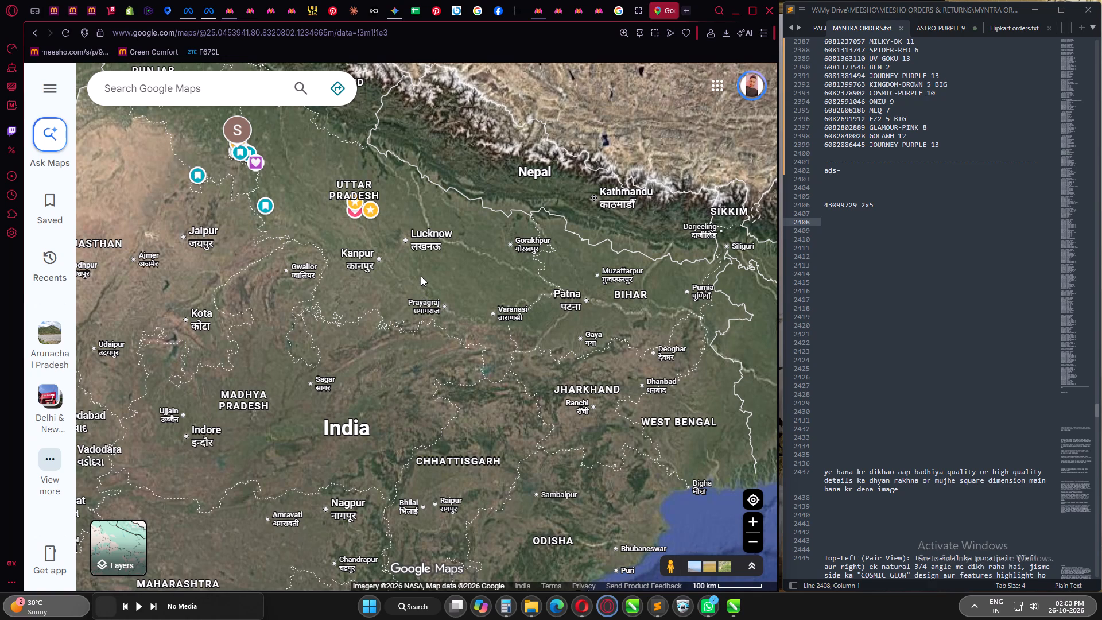
{"action": "left_click_drag", "start_coordinate": [421, 276], "coordinate": [530, 406]}
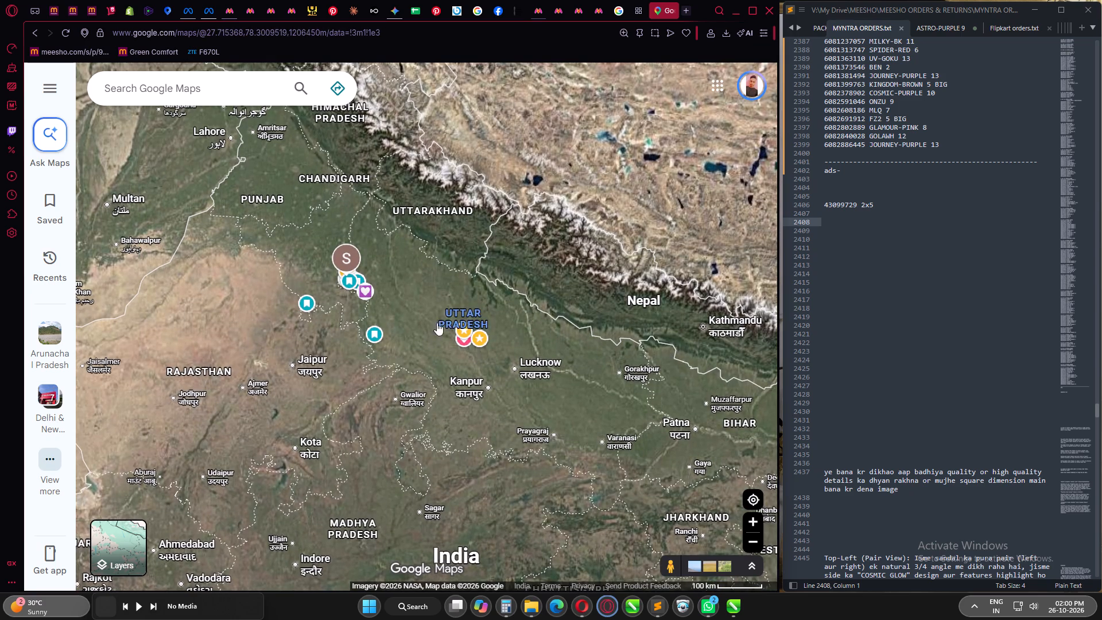
{"action": "left_click_drag", "start_coordinate": [407, 261], "coordinate": [436, 362]}
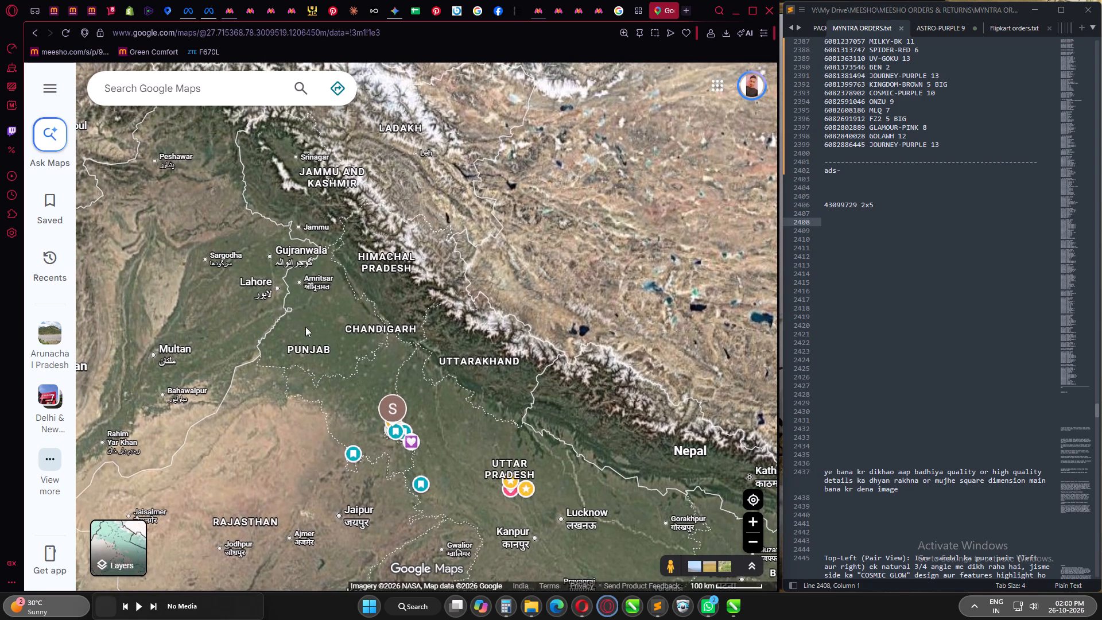
{"action": "scroll", "coordinate": [312, 348], "scroll_direction": "up", "scroll_amount": 2}
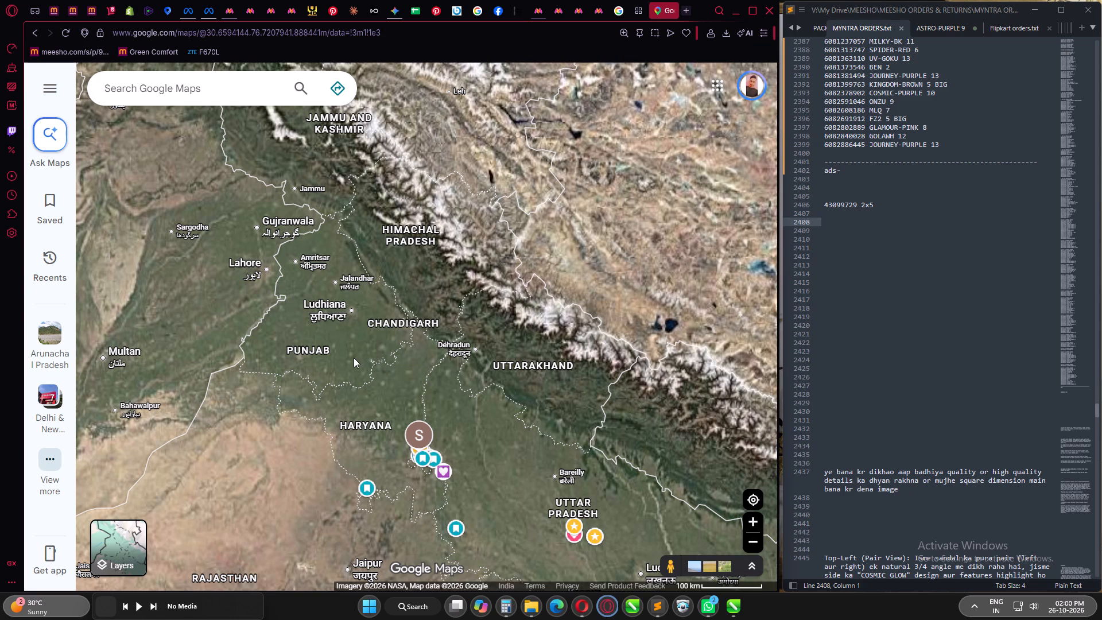
{"action": "left_click_drag", "start_coordinate": [354, 357], "coordinate": [377, 412]}
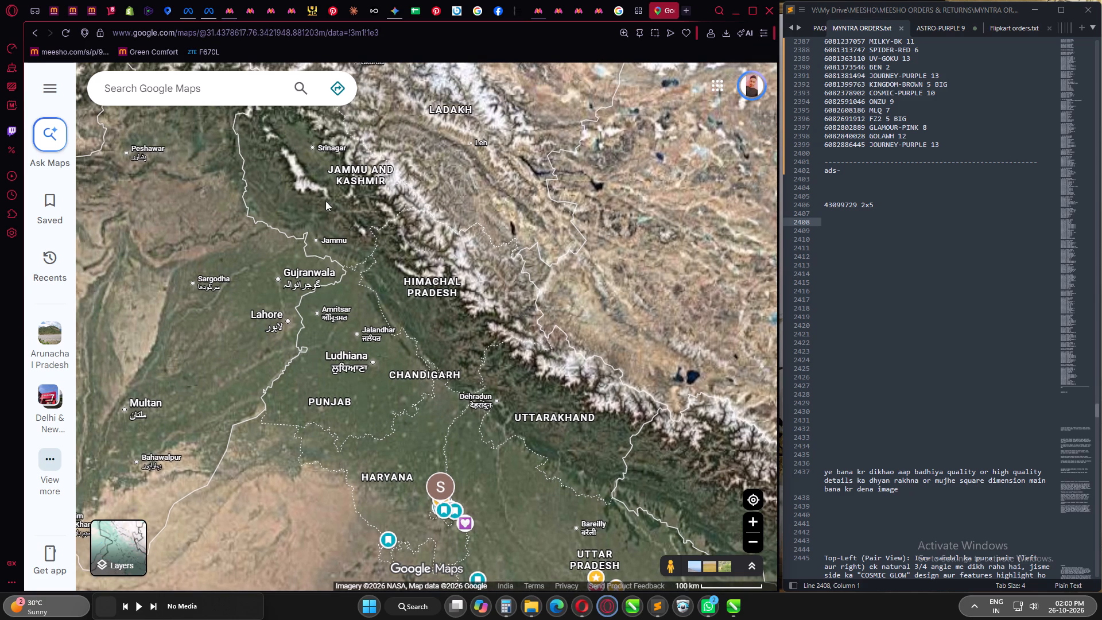
Include the state of Punjab in the SPIDER-BLUE ad set's locations in Meta Ads Manager.
{"action": "left_click", "coordinate": [188, 8]}
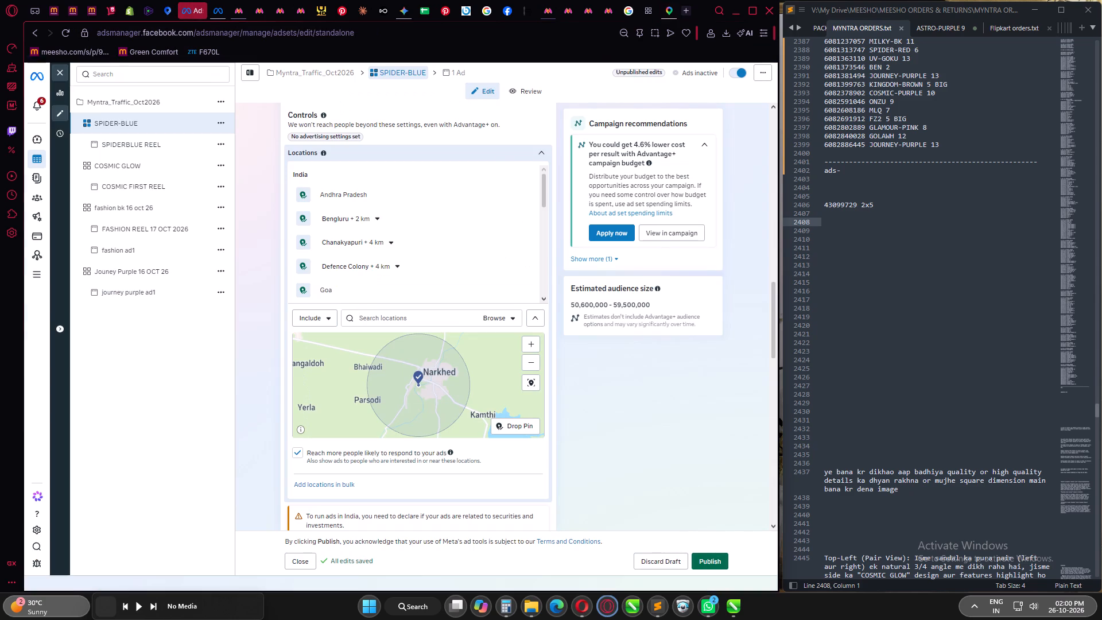
{"action": "type", "text": "up"}
{"action": "key", "text": "BackSpace"}
{"action": "key", "text": "BackSpace"}
{"action": "type", "text": "punjab"}
{"action": "left_click", "coordinate": [394, 335]}
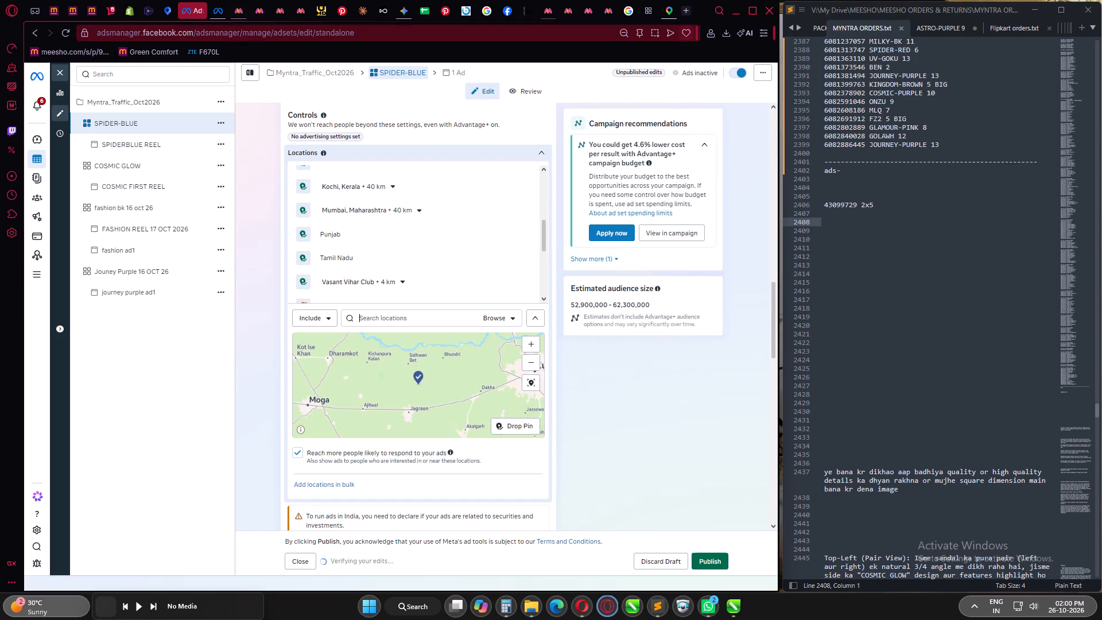
Examine Haryana, Uttar Pradesh and Rajasthan on Google Maps, comparing with the COSMIC GLOW ad set's location list.
{"action": "left_click", "coordinate": [668, 9]}
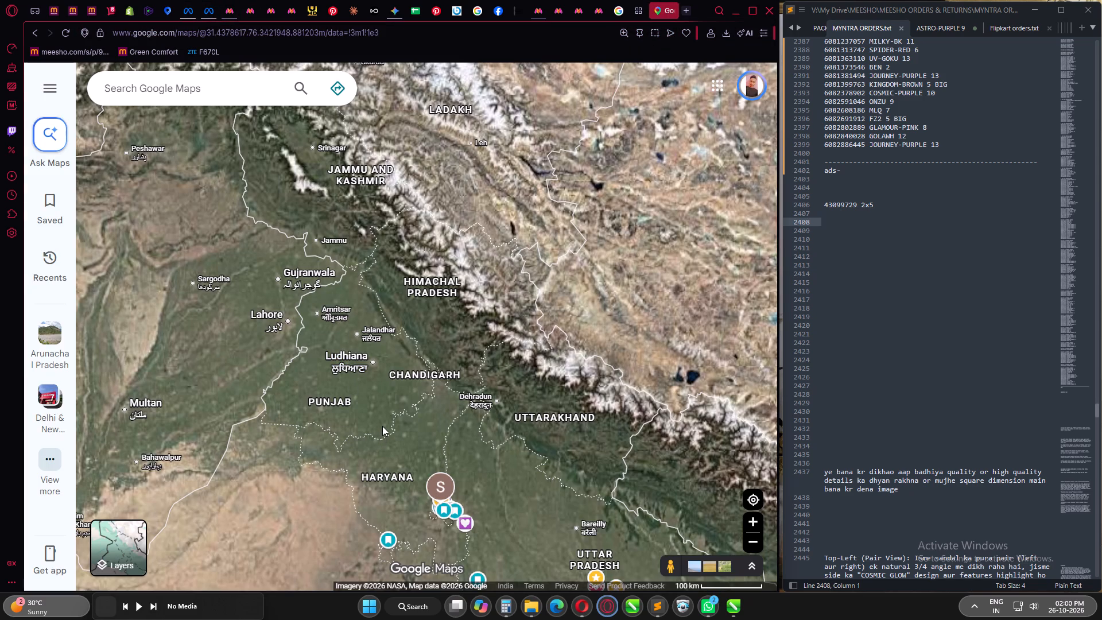
{"action": "left_click_drag", "start_coordinate": [382, 425], "coordinate": [397, 361]}
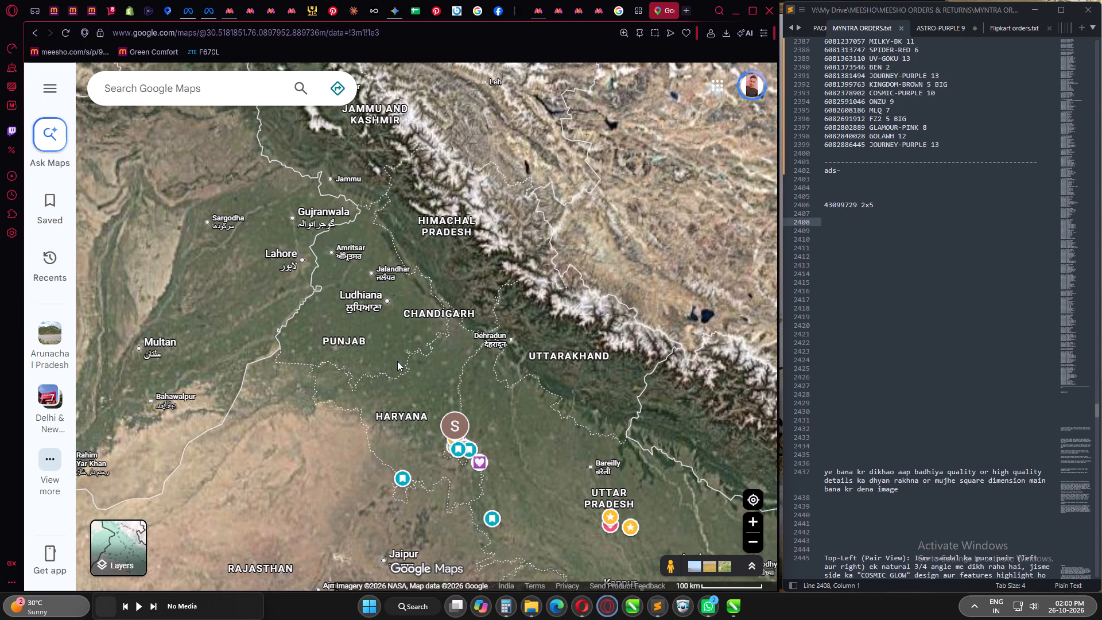
{"action": "left_click_drag", "start_coordinate": [447, 361], "coordinate": [390, 347]}
{"action": "left_click", "coordinate": [205, 6]}
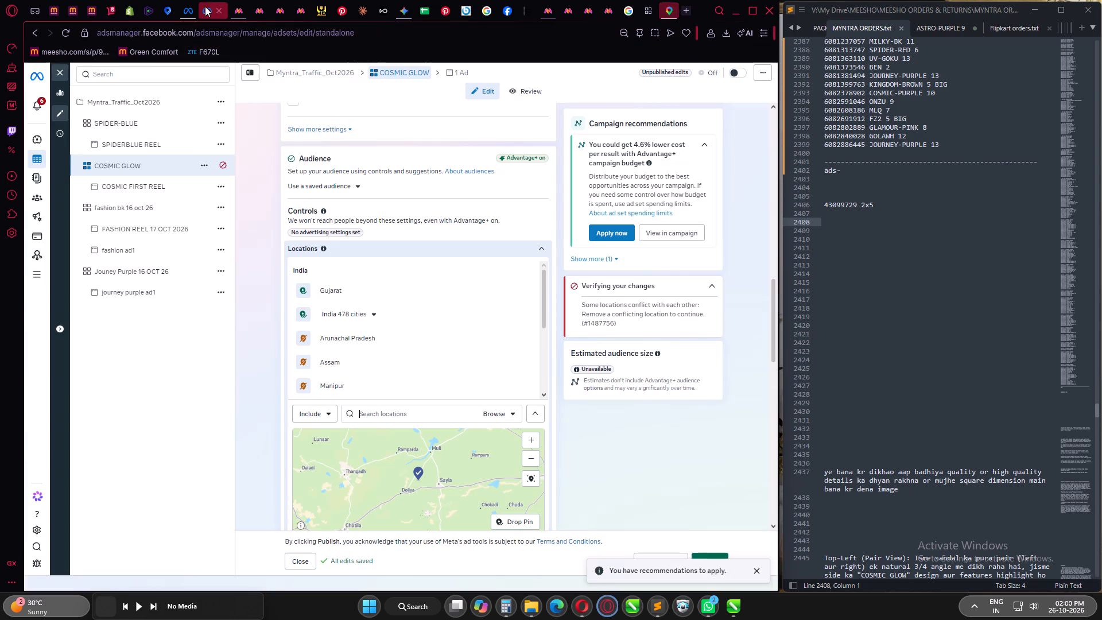
{"action": "left_click", "coordinate": [669, 9]}
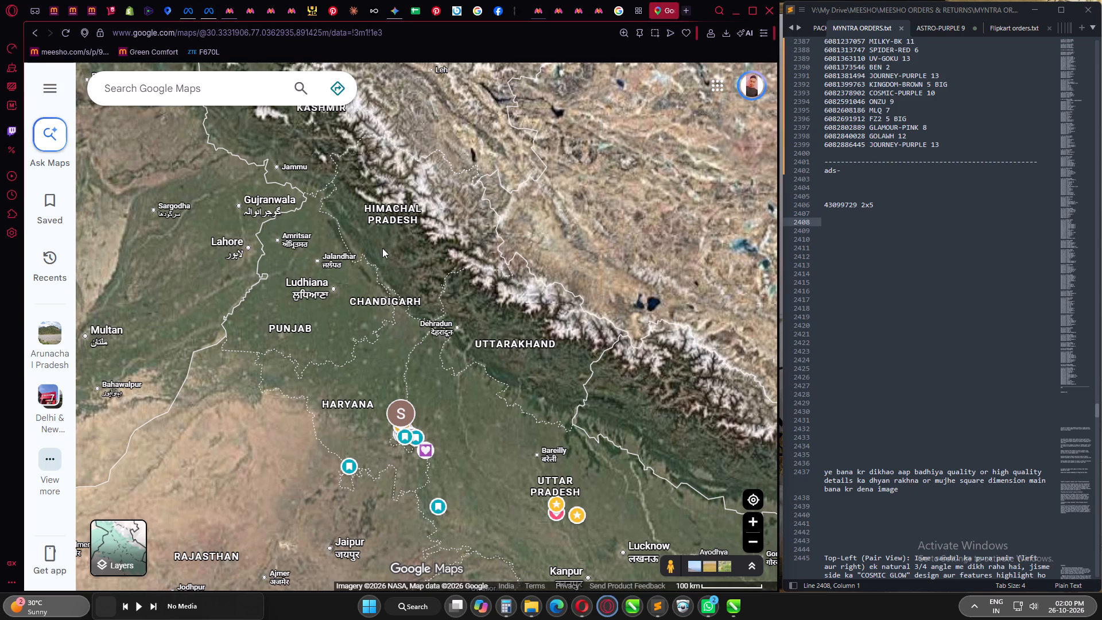
{"action": "left_click", "coordinate": [209, 9]}
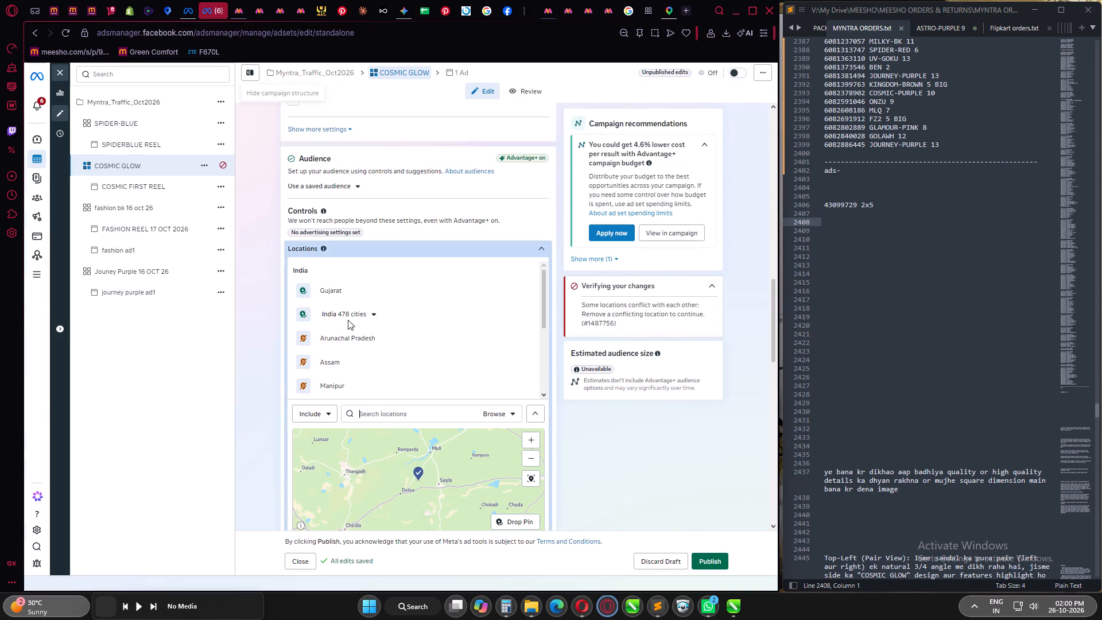
{"action": "left_click", "coordinate": [368, 413]}
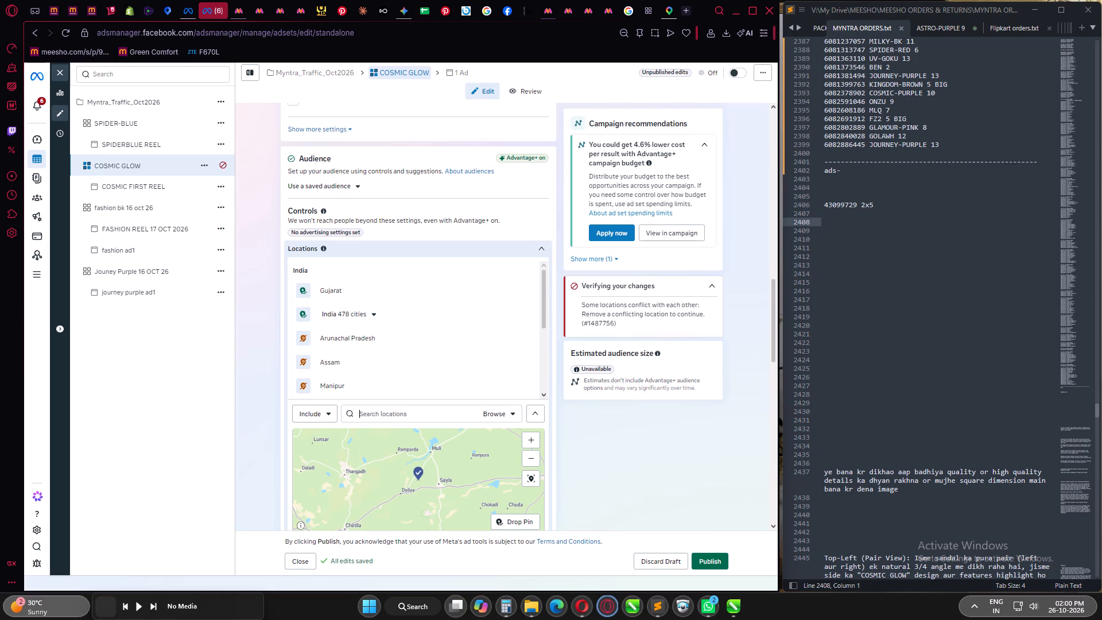
{"action": "left_click", "coordinate": [662, 13]}
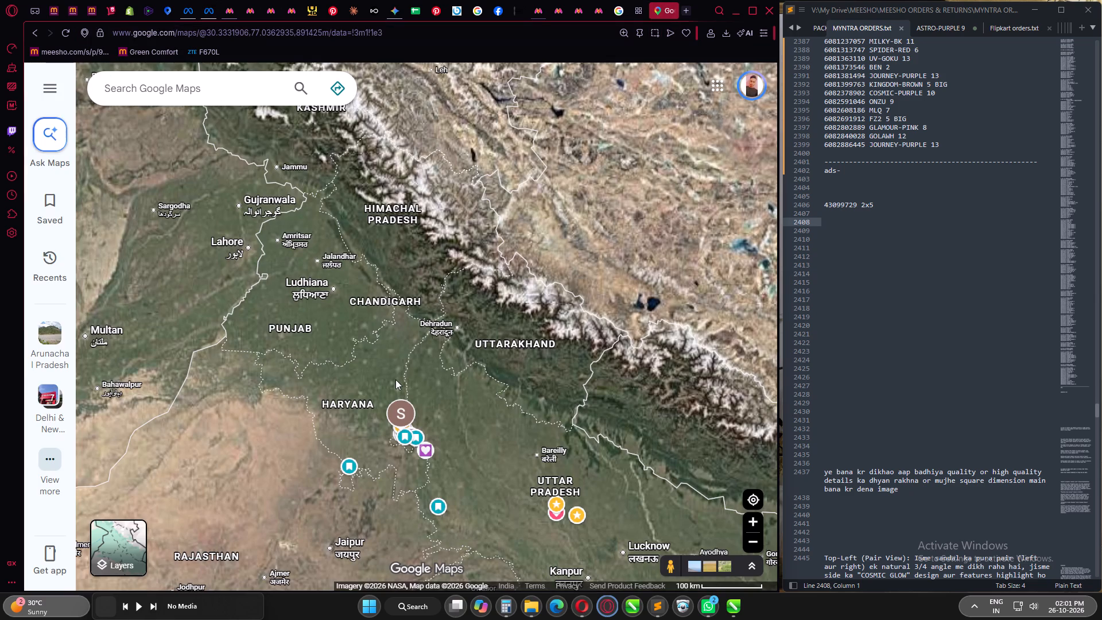
{"action": "left_click_drag", "start_coordinate": [478, 401], "coordinate": [560, 288]}
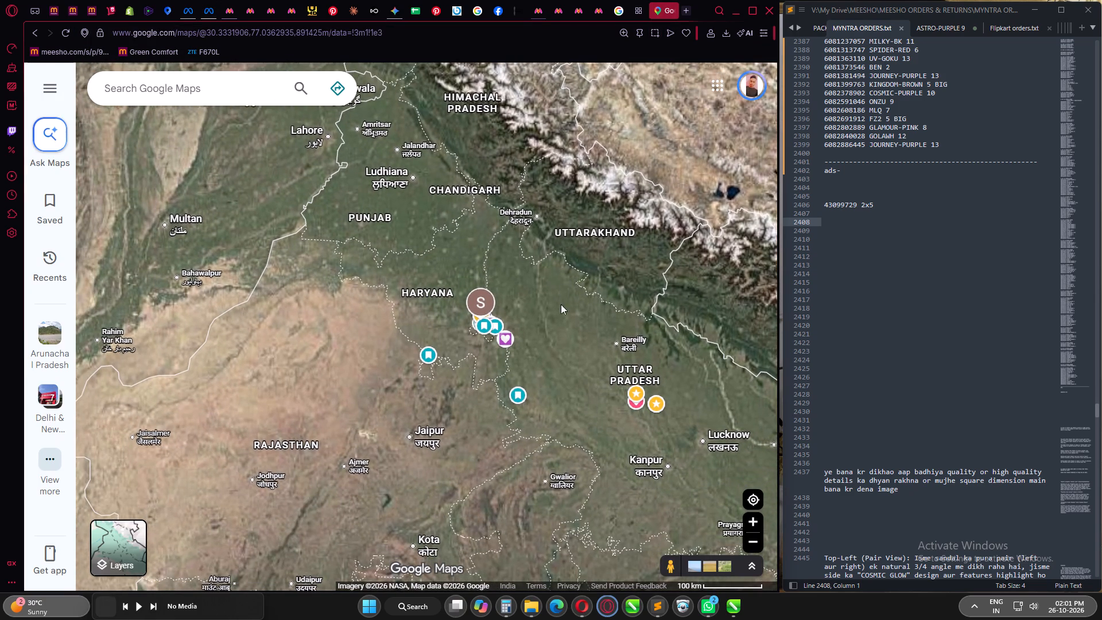
{"action": "left_click_drag", "start_coordinate": [566, 393], "coordinate": [482, 270]}
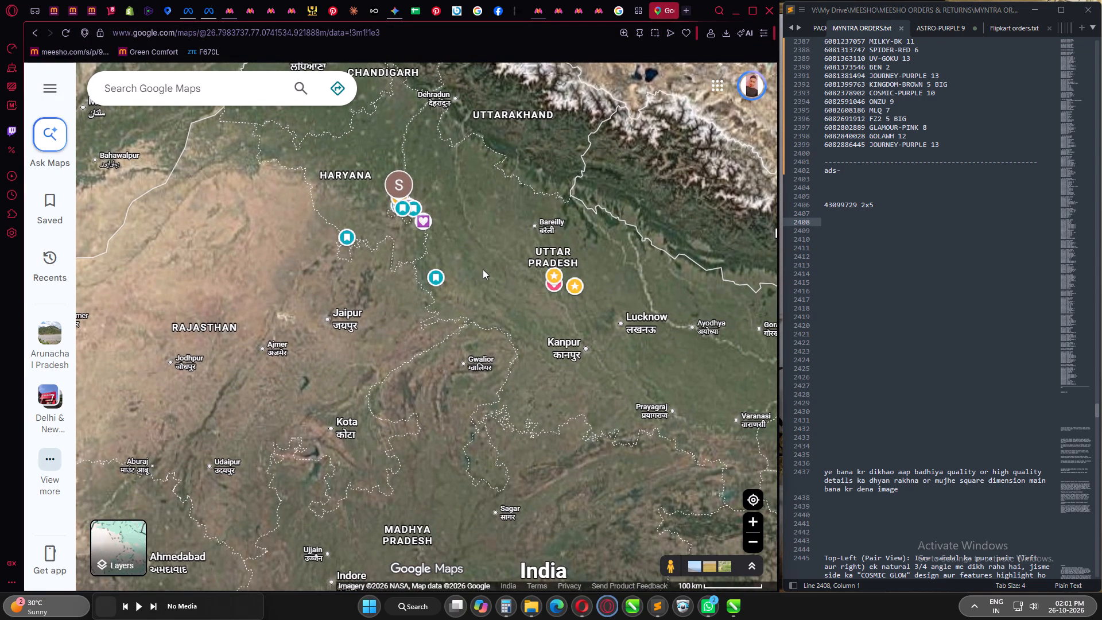
Review the SPIDER-BLUE ad set's remaining audience and placement settings in Meta Ads Manager and publish its edits.
{"action": "left_click", "coordinate": [197, 10]}
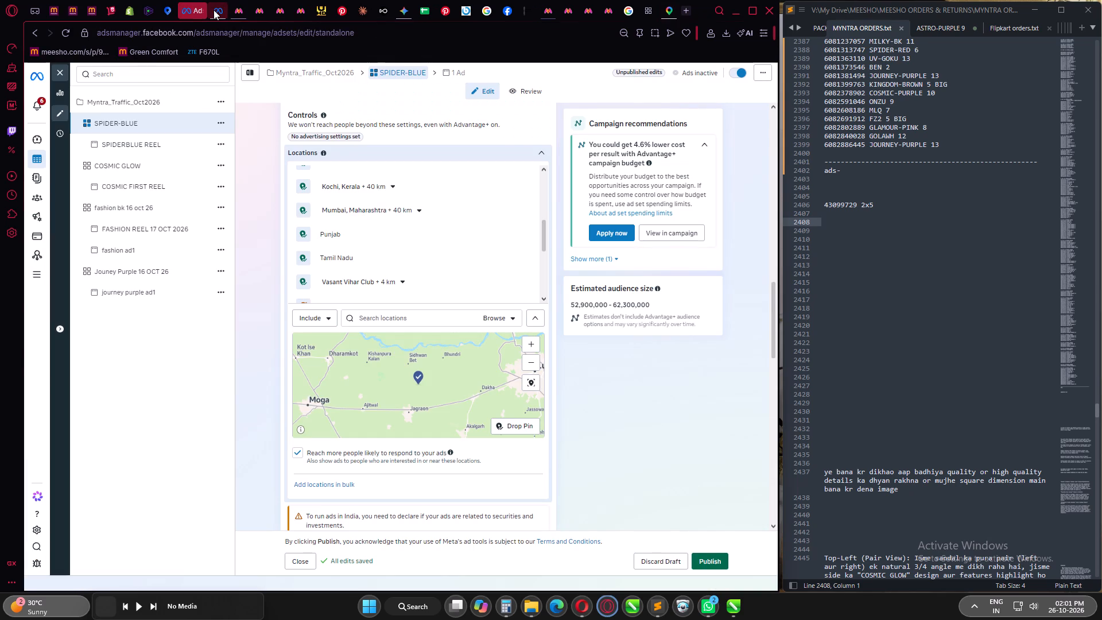
{"action": "scroll", "coordinate": [407, 369], "scroll_direction": "down", "scroll_amount": 1}
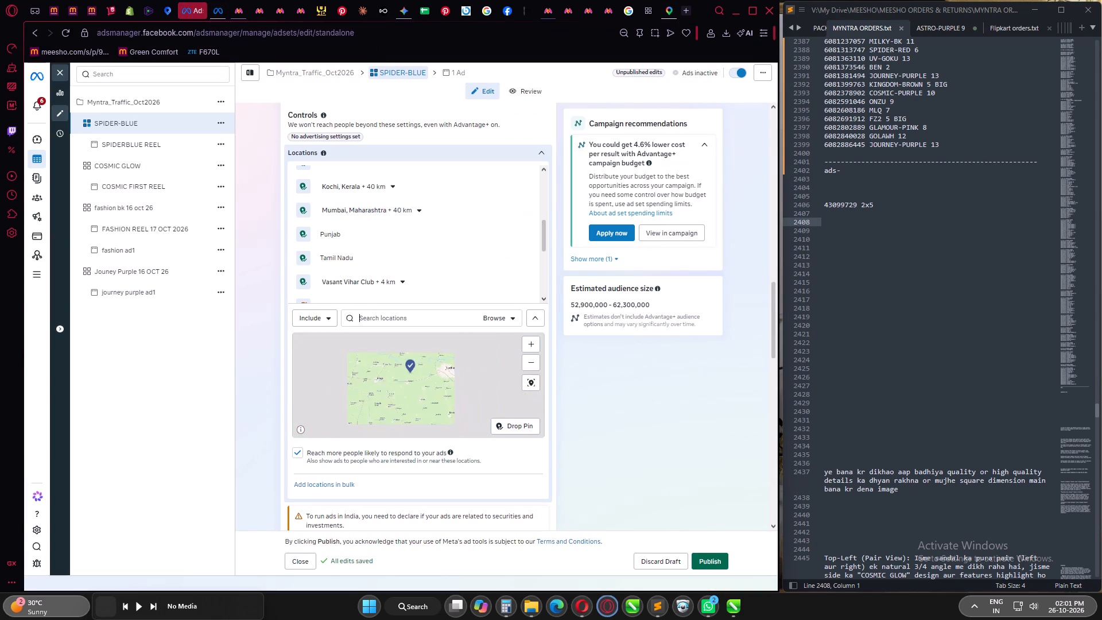
{"action": "scroll", "coordinate": [407, 369], "scroll_direction": "down", "scroll_amount": 1}
{"action": "scroll", "coordinate": [593, 402], "scroll_direction": "down", "scroll_amount": 3}
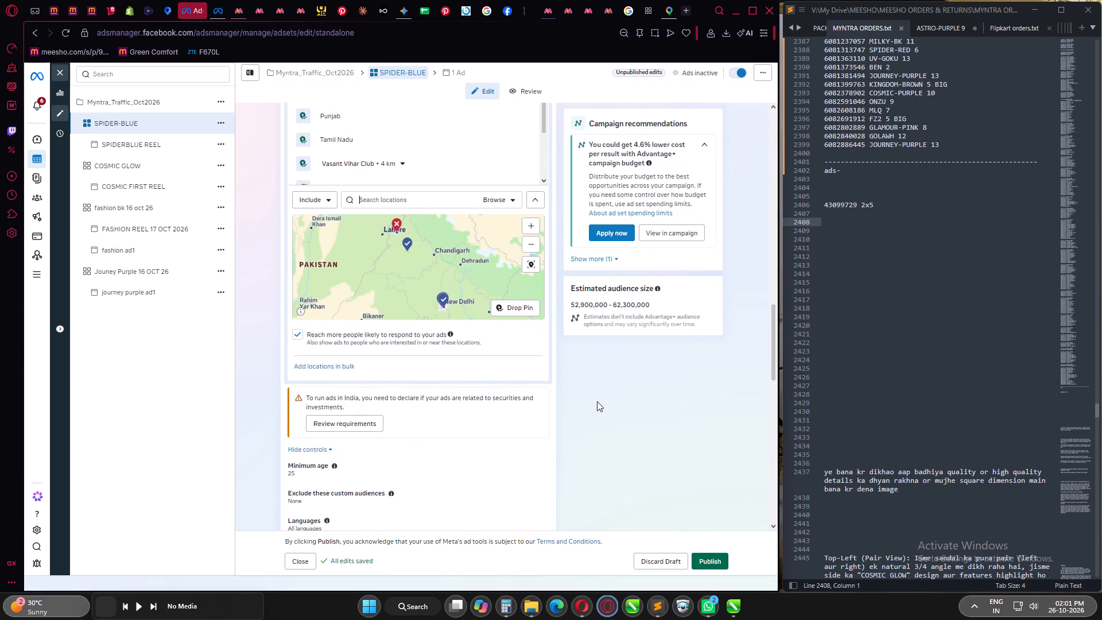
{"action": "scroll", "coordinate": [597, 401], "scroll_direction": "down", "scroll_amount": 16}
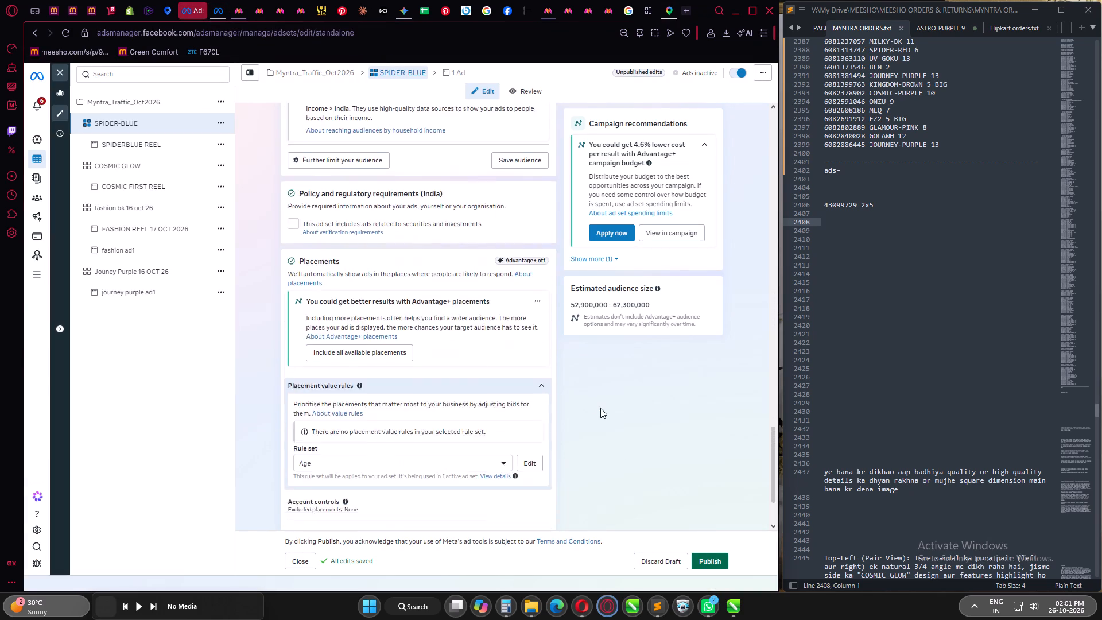
{"action": "left_click", "coordinate": [709, 556]}
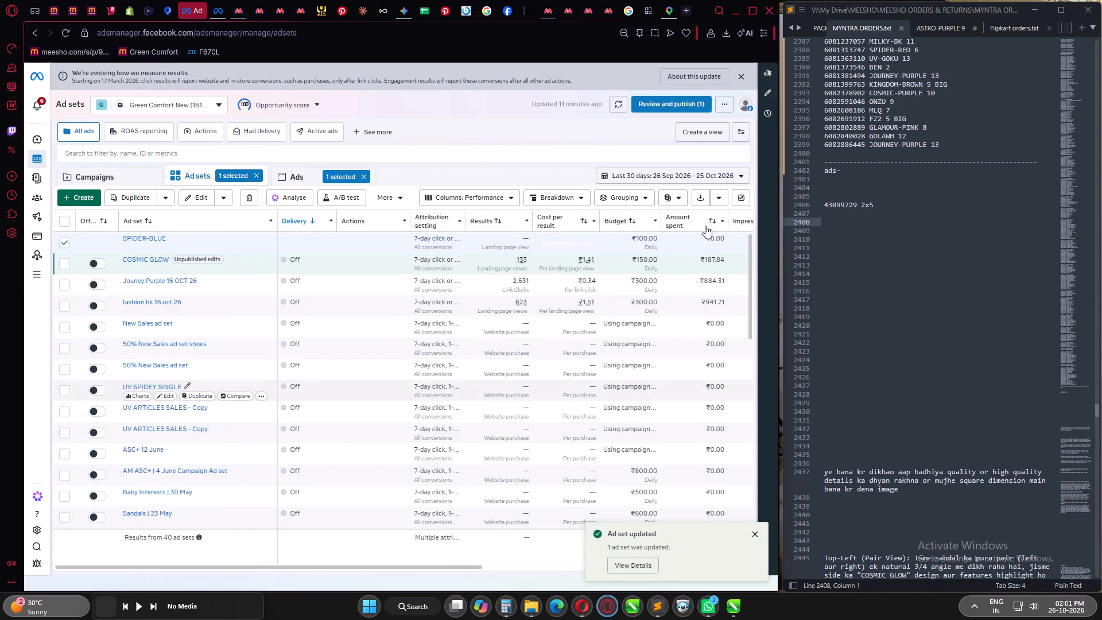
Dismiss the results-measurement notice and clear the ad set and ad selections in the ad sets overview.
{"action": "left_click", "coordinate": [740, 73]}
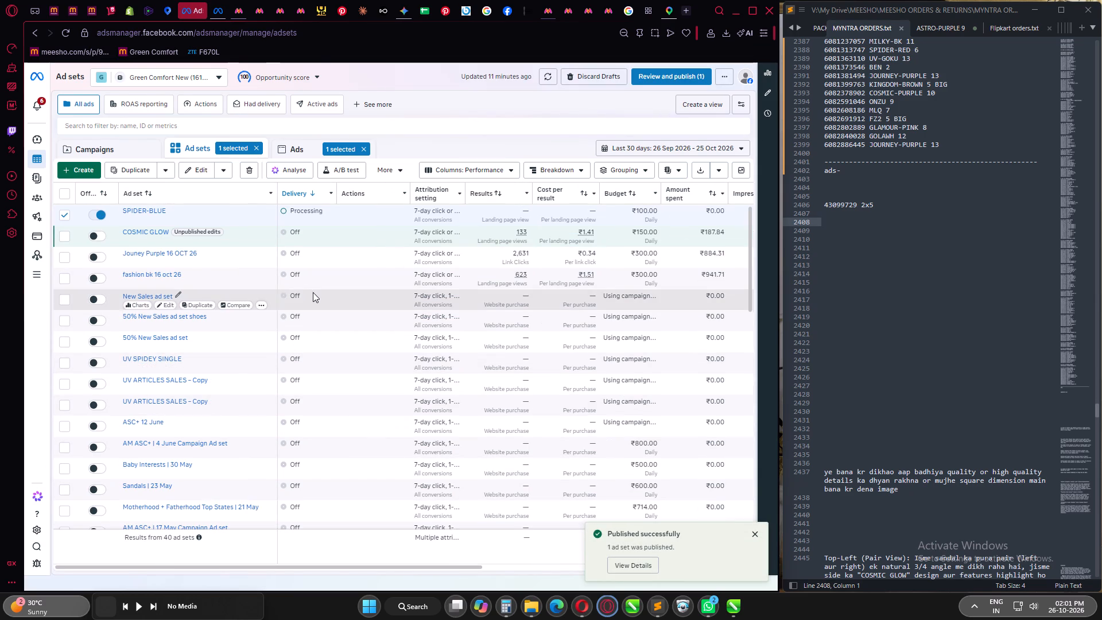
{"action": "left_click", "coordinate": [254, 149]}
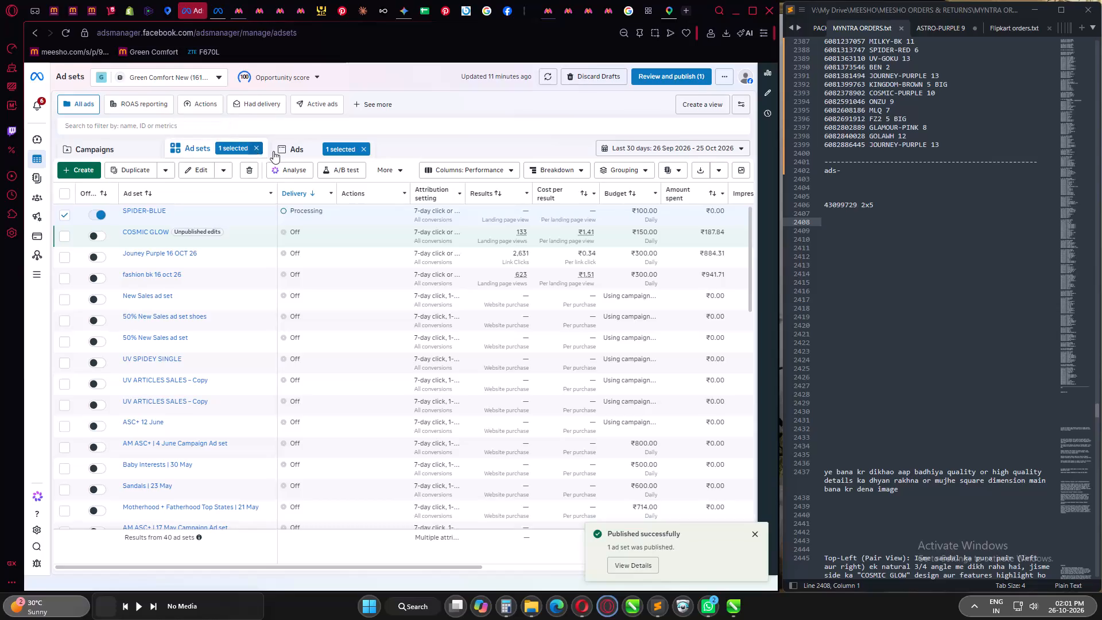
{"action": "left_click", "coordinate": [363, 149]}
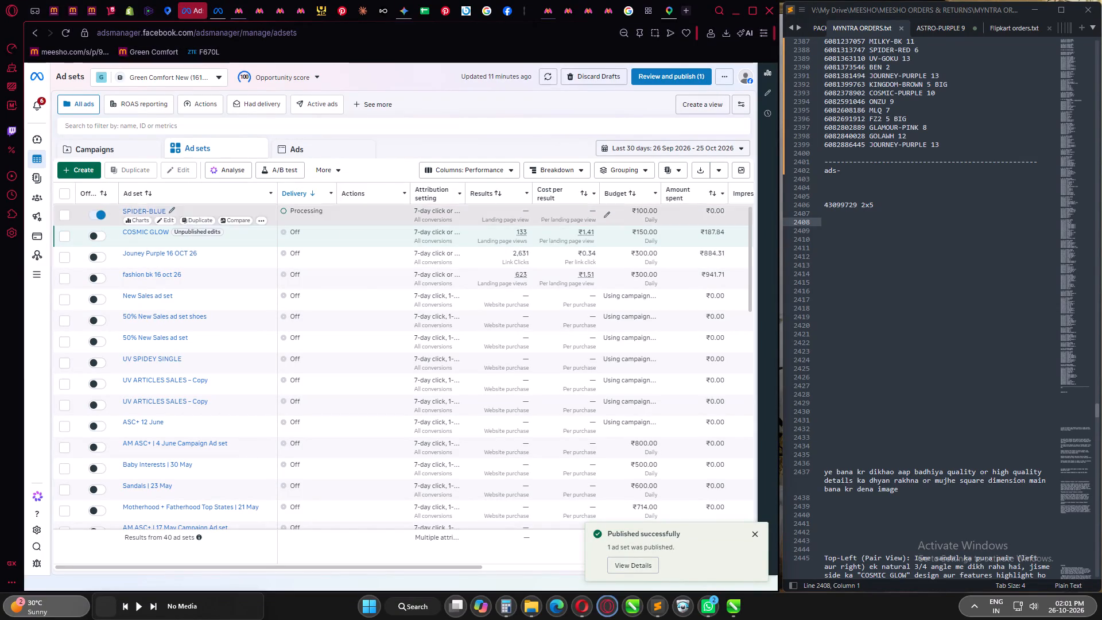